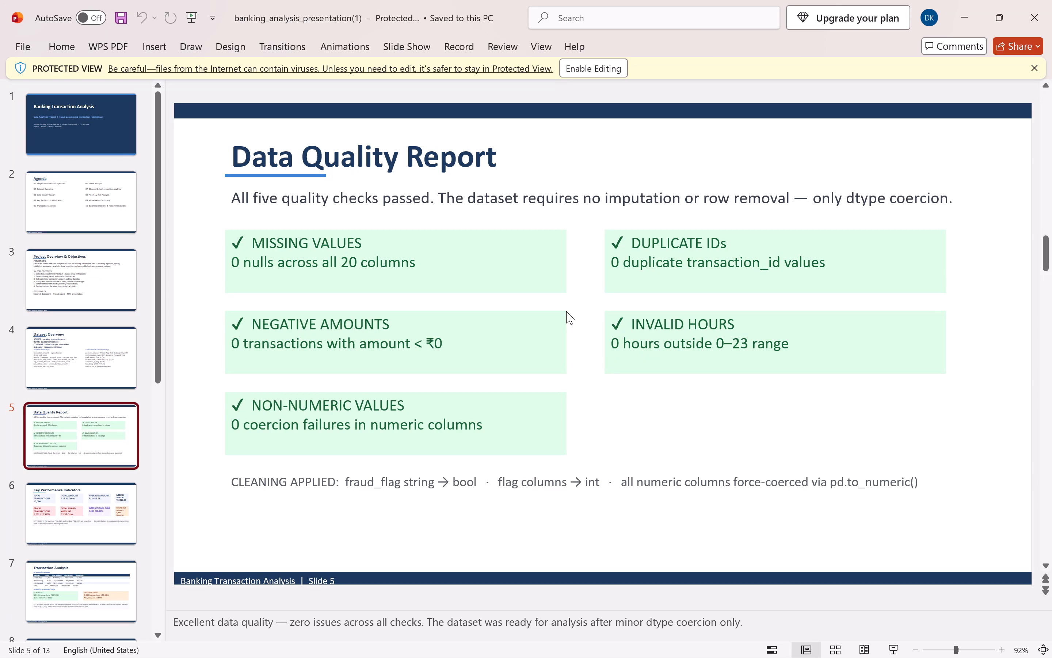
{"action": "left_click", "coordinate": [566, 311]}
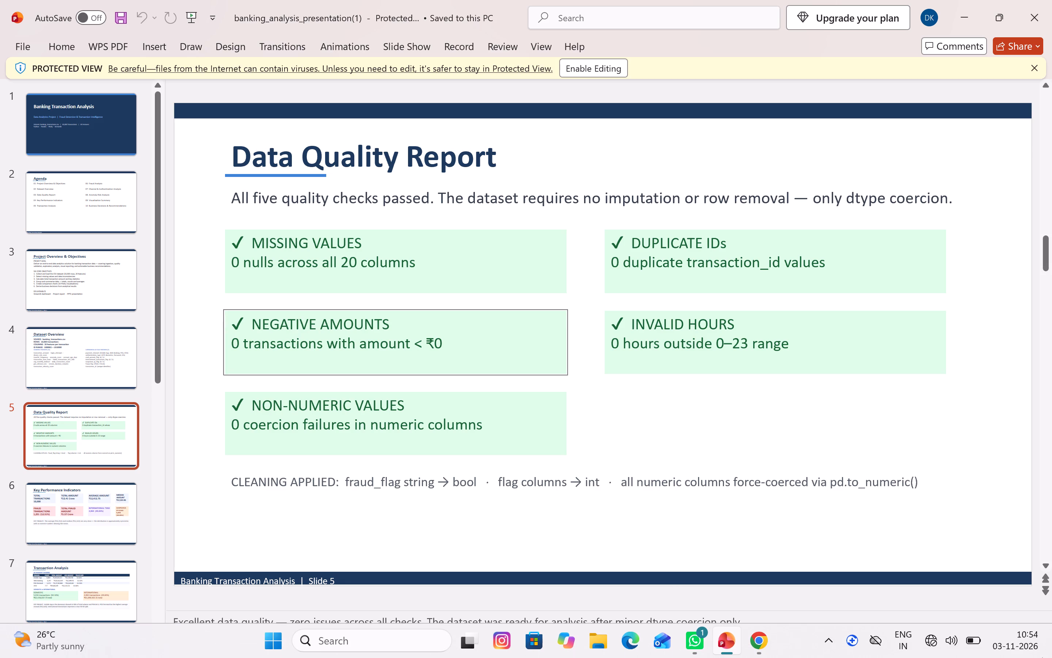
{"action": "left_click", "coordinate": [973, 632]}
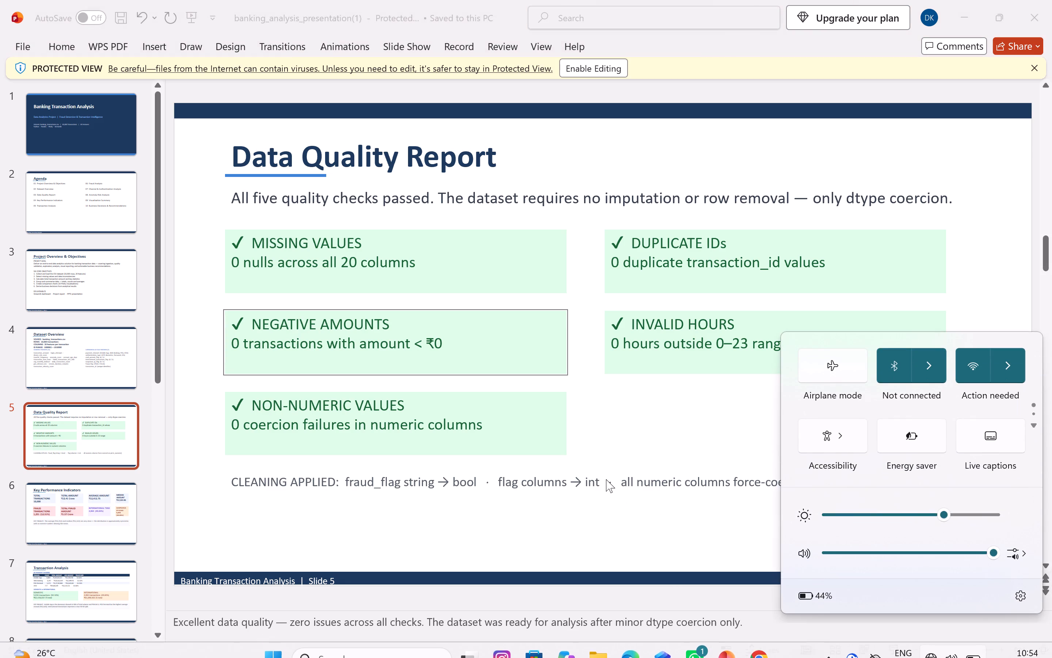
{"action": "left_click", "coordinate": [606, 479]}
Look through the banking presentation's slides, viewing the title slide and the Conclusion slide.
{"action": "scroll", "coordinate": [0, 307], "scroll_direction": "up", "scroll_amount": 4}
{"action": "scroll", "coordinate": [53, 266], "scroll_direction": "up", "scroll_amount": 4}
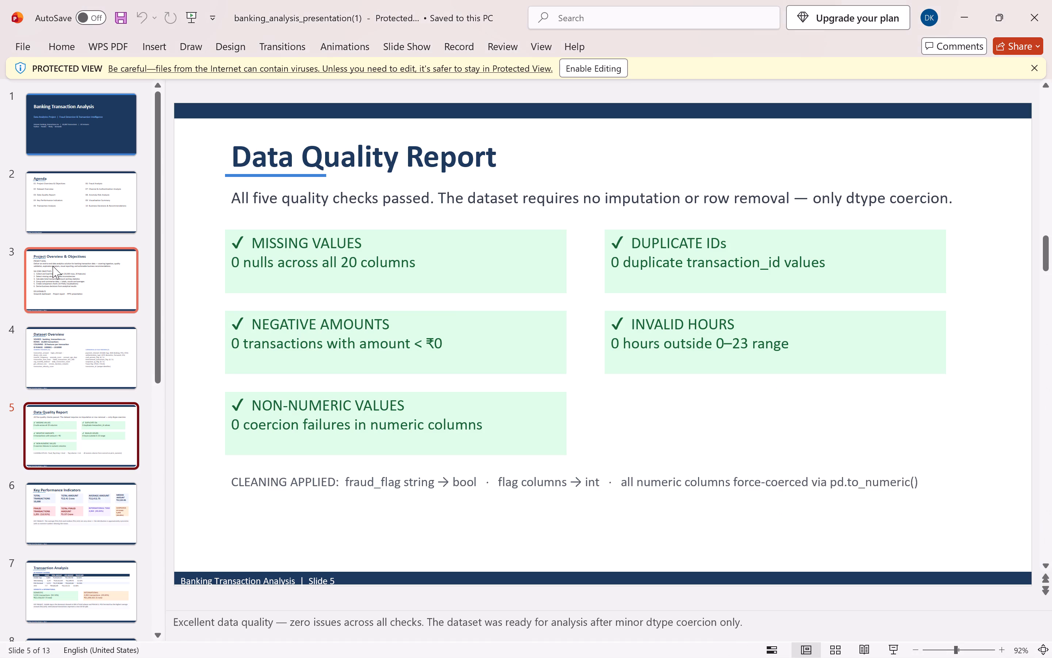
{"action": "scroll", "coordinate": [53, 266], "scroll_direction": "up", "scroll_amount": 5}
{"action": "scroll", "coordinate": [93, 217], "scroll_direction": "up", "scroll_amount": 15}
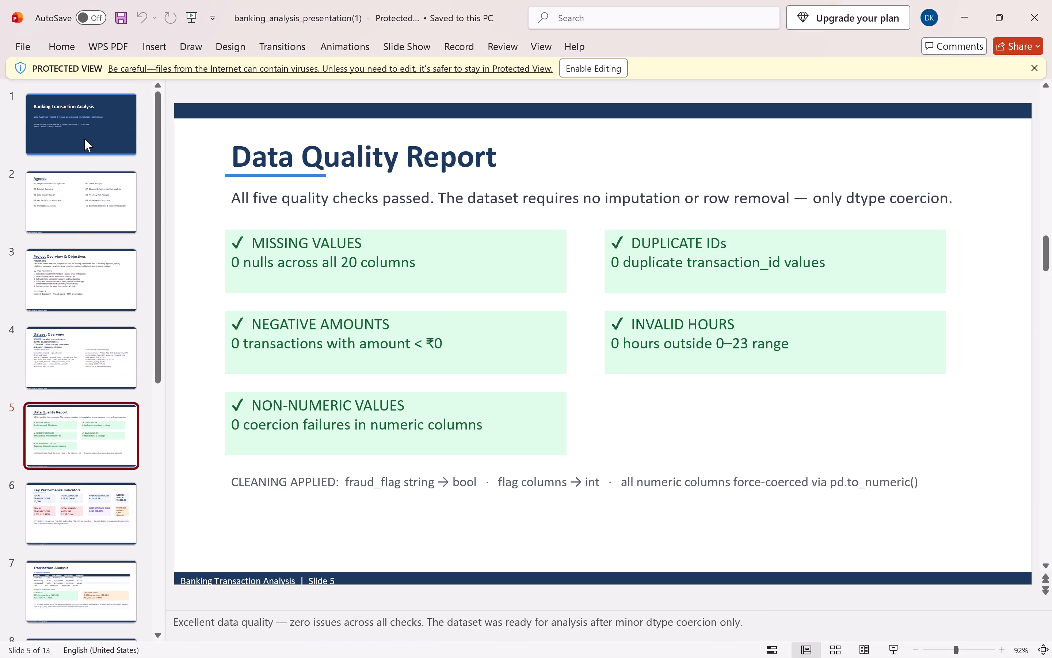
{"action": "left_click", "coordinate": [84, 139]}
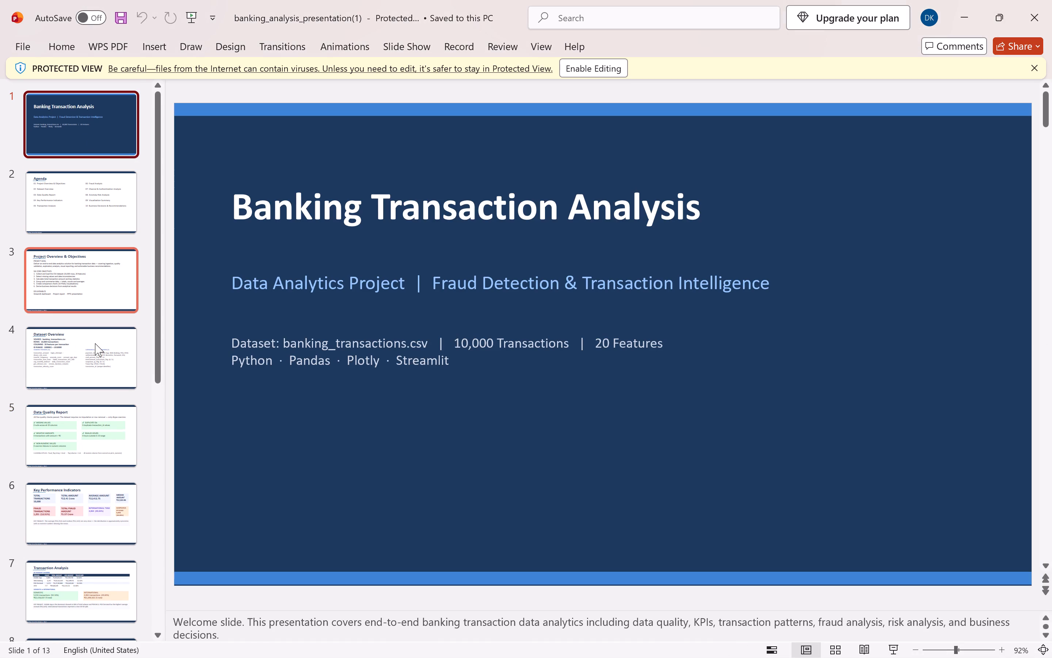
{"action": "scroll", "coordinate": [95, 343], "scroll_direction": "down", "scroll_amount": 20}
{"action": "scroll", "coordinate": [95, 343], "scroll_direction": "down", "scroll_amount": 20}
{"action": "scroll", "coordinate": [95, 343], "scroll_direction": "down", "scroll_amount": 20}
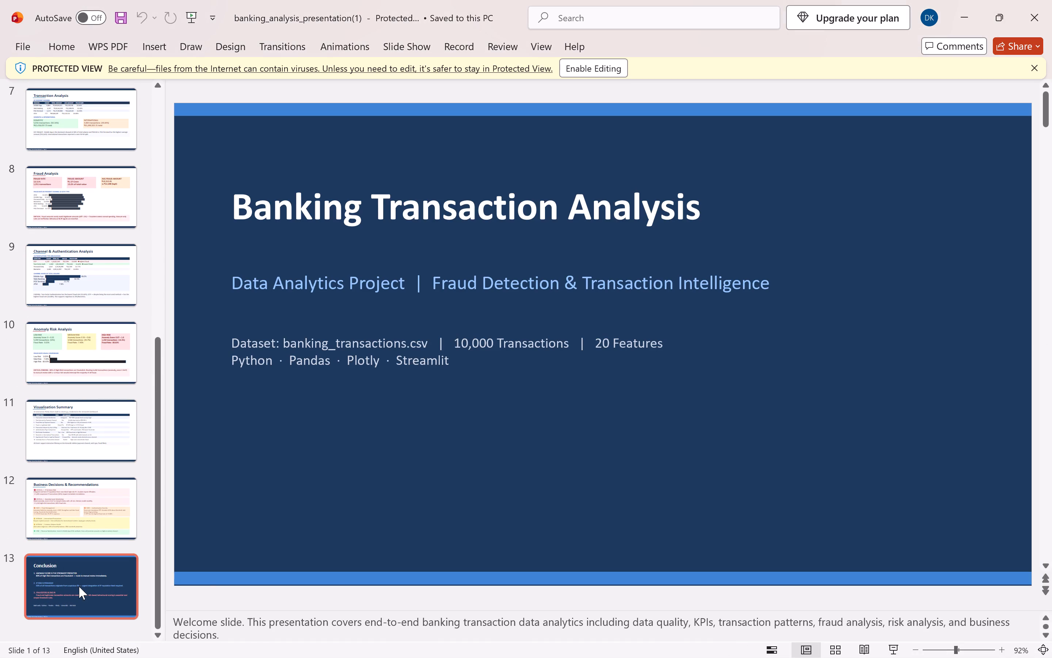
{"action": "left_click", "coordinate": [79, 586]}
{"action": "scroll", "coordinate": [65, 228], "scroll_direction": "up", "scroll_amount": 2}
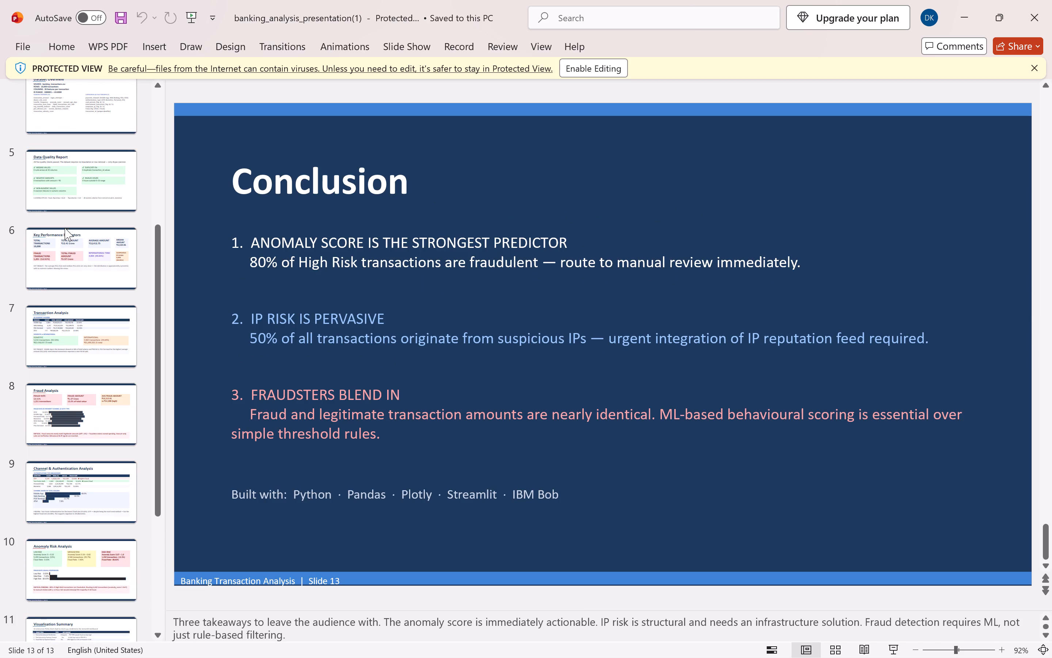
Go to the Key Performance Indicators slide and enable editing for the protected presentation.
{"action": "left_click", "coordinate": [70, 265]}
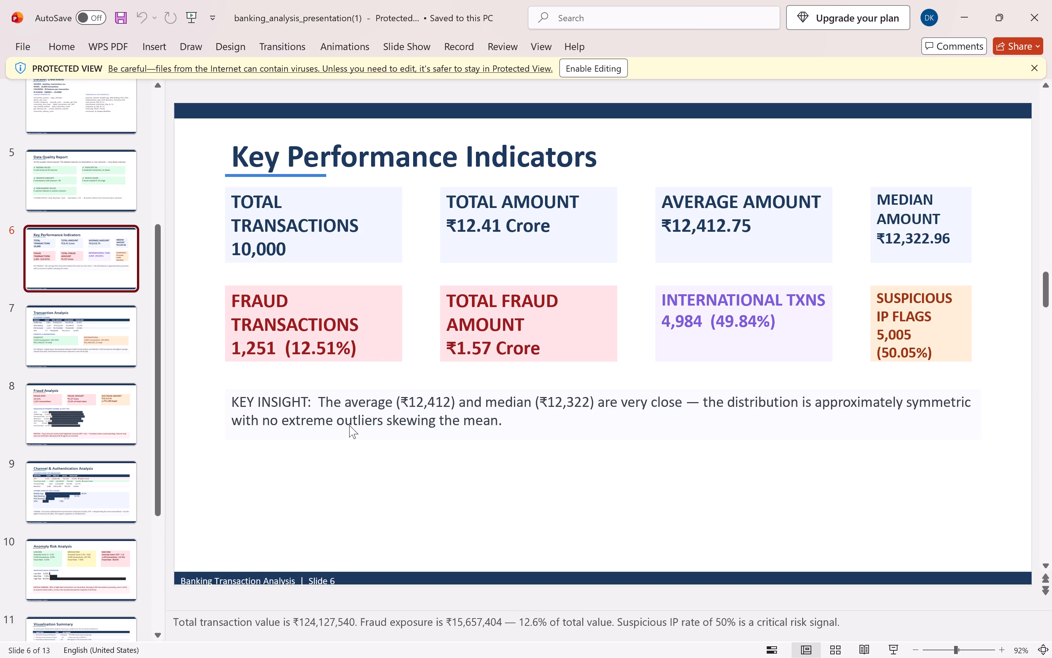
{"action": "left_click", "coordinate": [355, 340]}
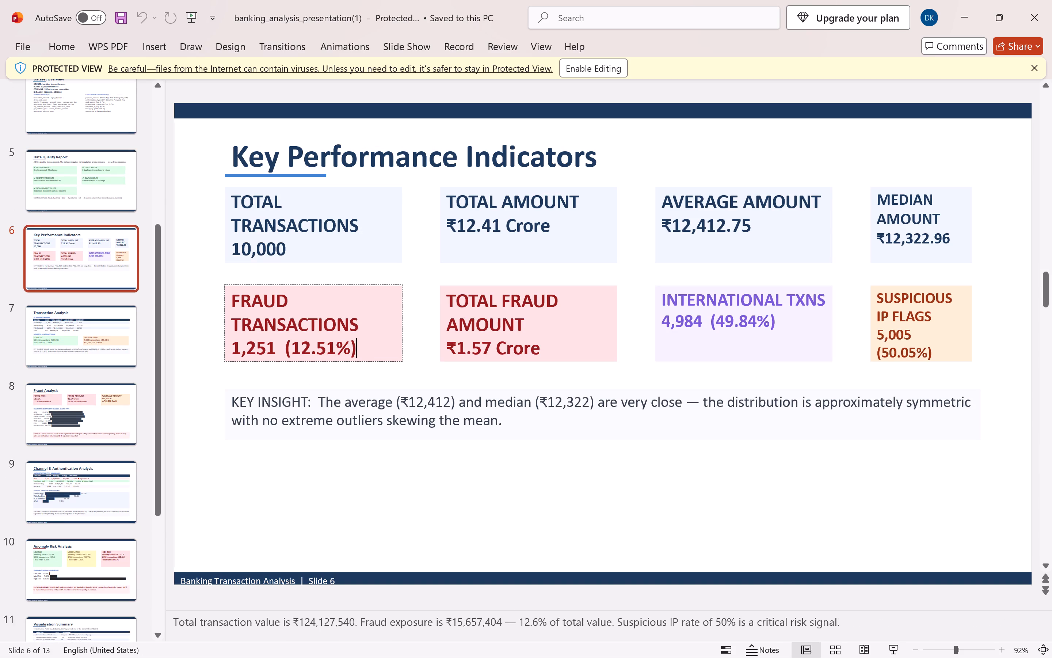
{"action": "left_click", "coordinate": [334, 343]}
{"action": "key", "text": "BackSpace"}
{"action": "key", "text": "BackSpace"}
{"action": "key", "text": "BackSpace"}
{"action": "key", "text": "BackSpace"}
{"action": "left_click", "coordinate": [588, 74]}
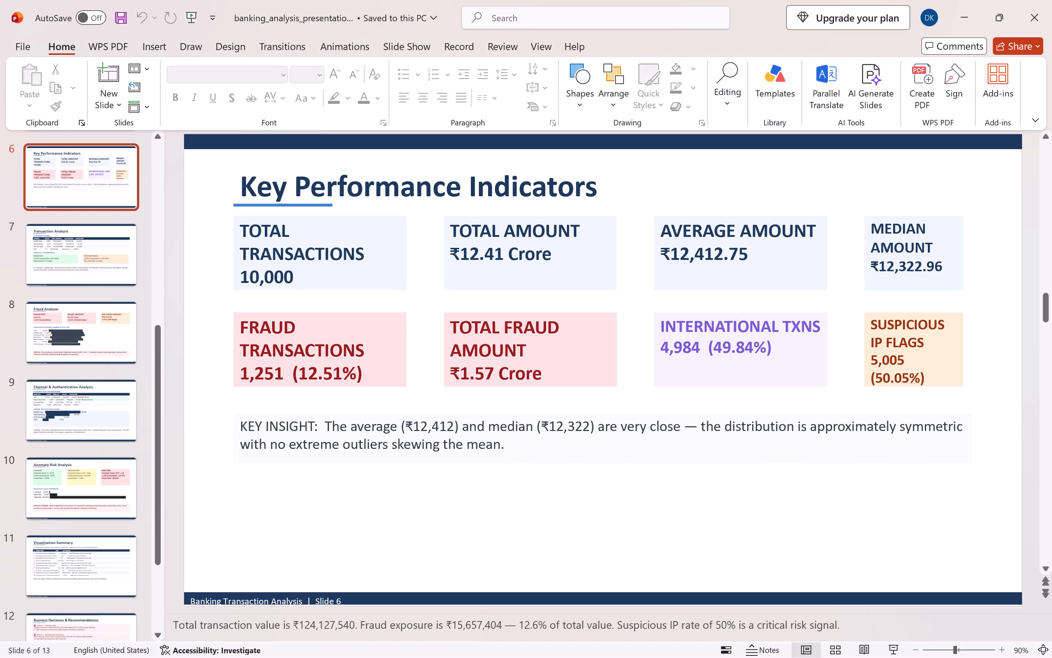
Set the percentage in the Fraud Transactions box on the Key Performance Indicators slide to 12%.
{"action": "left_click", "coordinate": [342, 373]}
{"action": "key", "text": "BackSpace"}
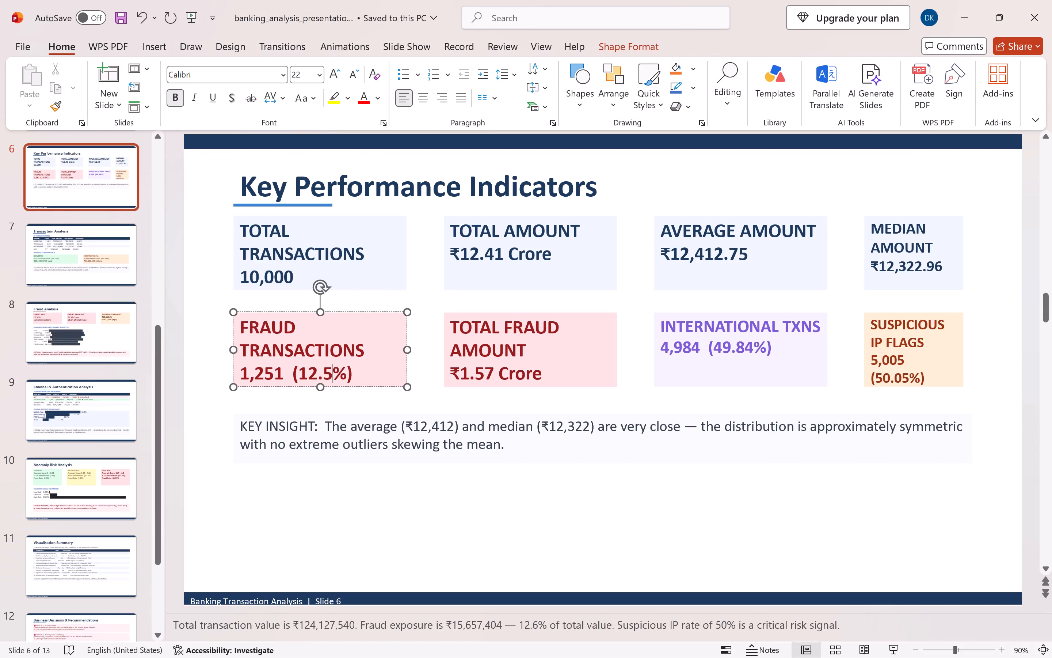
{"action": "key", "text": "0"}
{"action": "key", "text": "BackSpace"}
{"action": "key", "text": "BackSpace"}
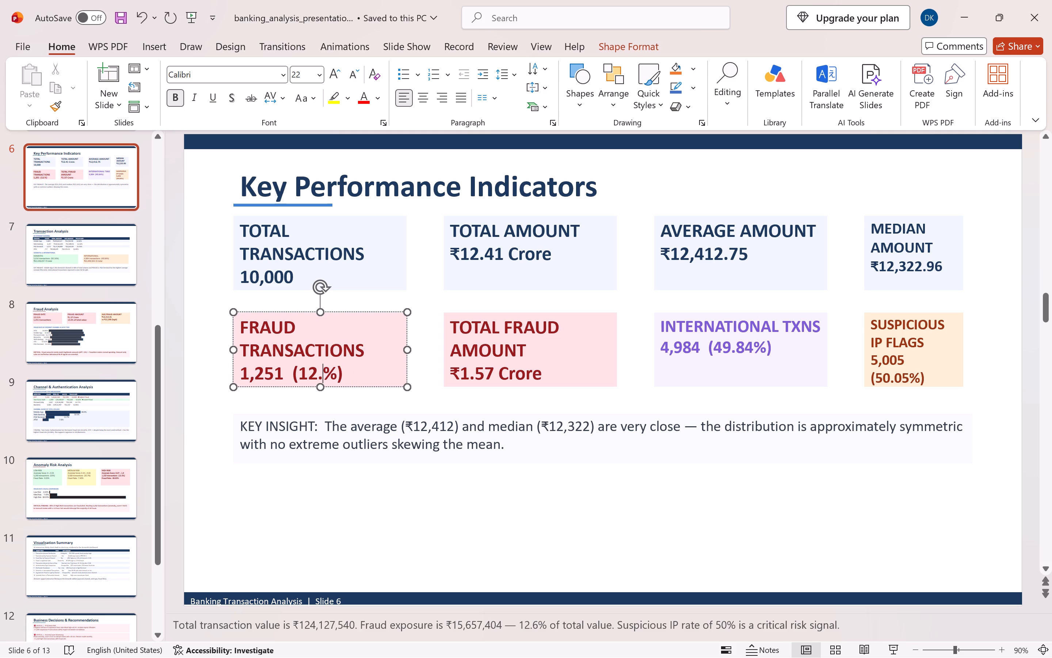
{"action": "key", "text": "BackSpace"}
Set the transaction count in the Fraud Transactions box to 1,200.
{"action": "left_click", "coordinate": [285, 375]}
{"action": "key", "text": "BackSpace"}
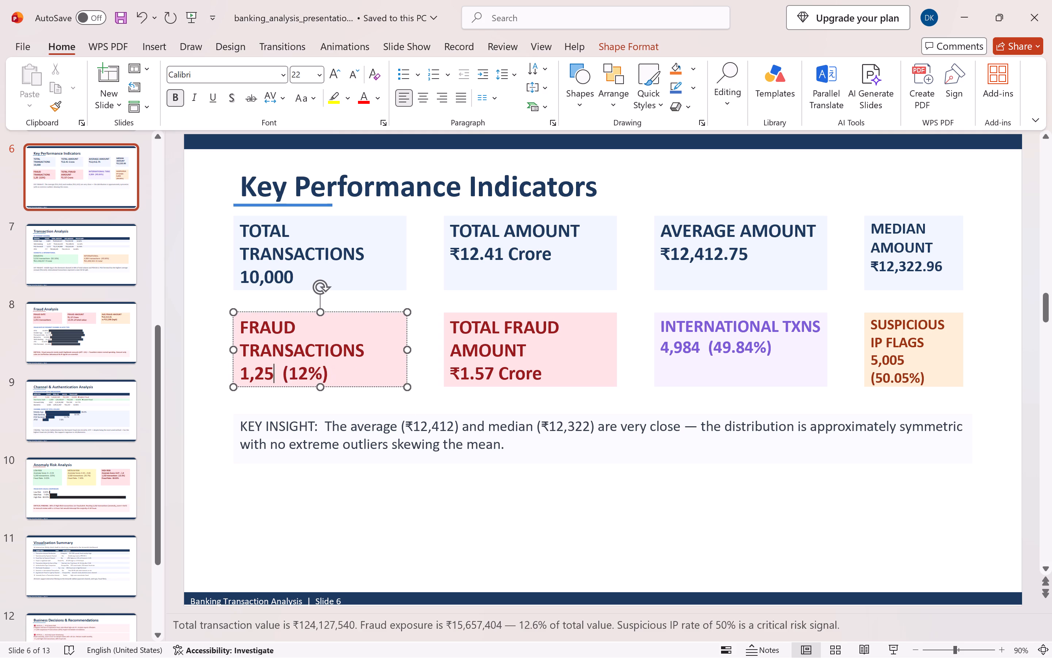
{"action": "type", "text": "00"}
{"action": "key", "text": "BackSpace"}
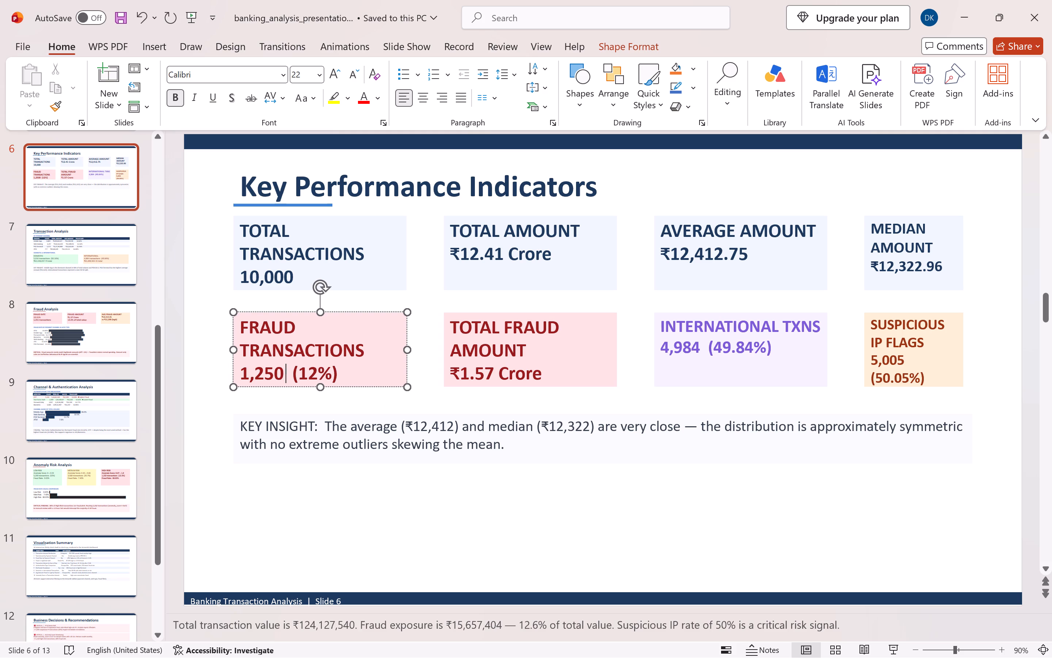
{"action": "key", "text": "BackSpace"}
{"action": "key", "text": "BackSpace"}
{"action": "type", "text": "00"}
On the Fraud Analysis slide, set the percentage in the Fraud Rate box to 12%.
{"action": "left_click", "coordinate": [79, 331]}
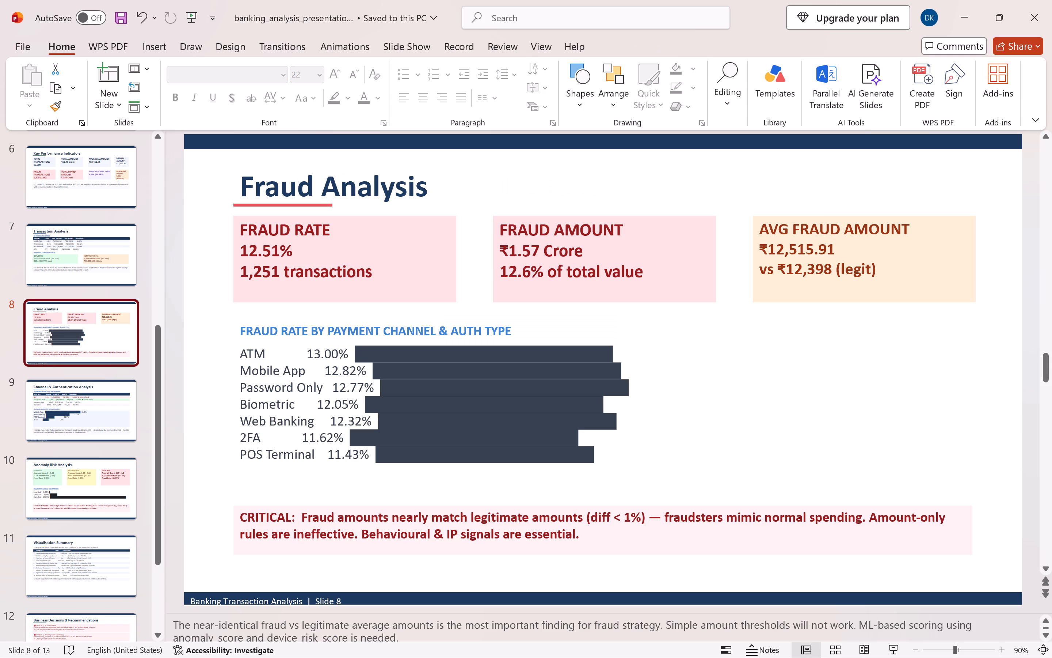
{"action": "left_click", "coordinate": [279, 250]}
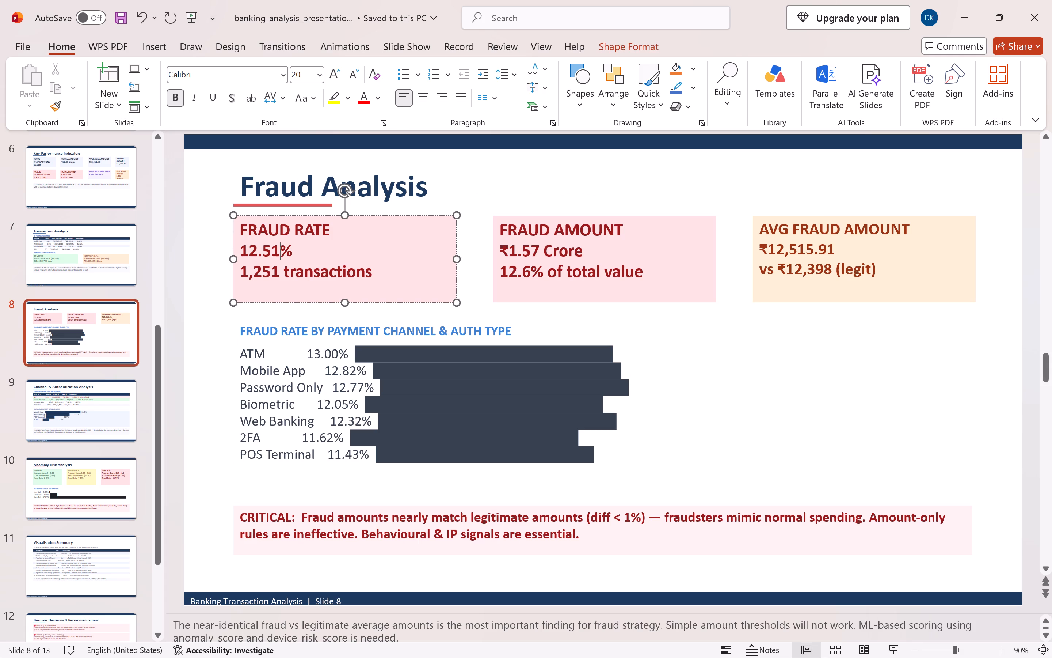
{"action": "key", "text": "BackSpace"}
{"action": "key", "text": "BackSpace"}
{"action": "key", "text": "BackSpace"}
Set the transaction count in the Fraud Rate box to 1,200 transactions.
{"action": "left_click", "coordinate": [278, 272]}
{"action": "key", "text": "BackSpace"}
{"action": "key", "text": "BackSpace"}
{"action": "type", "text": "00"}
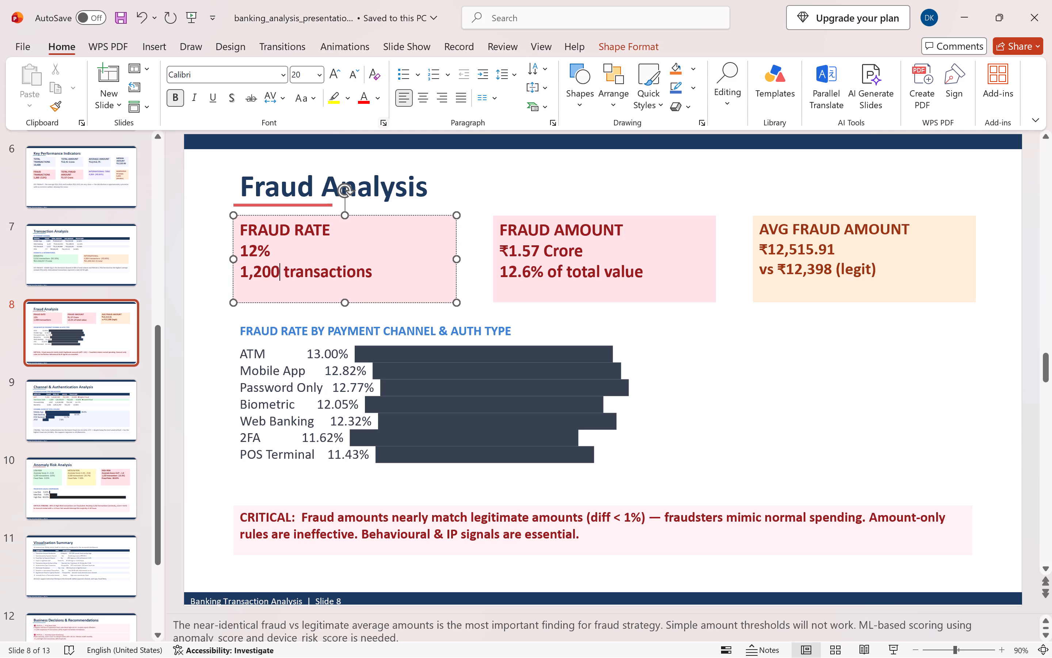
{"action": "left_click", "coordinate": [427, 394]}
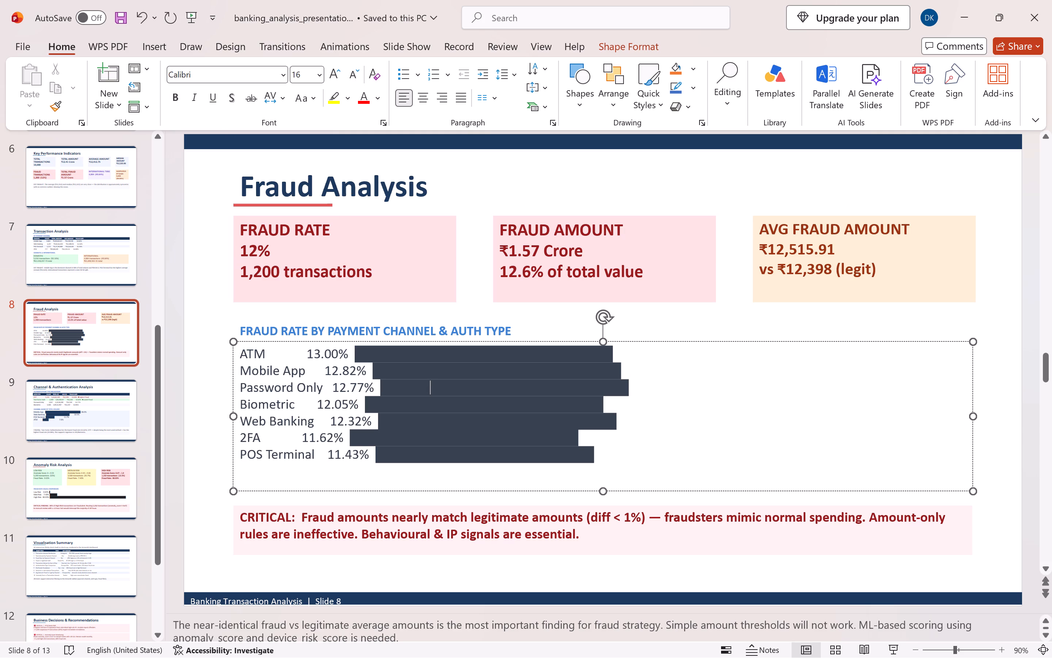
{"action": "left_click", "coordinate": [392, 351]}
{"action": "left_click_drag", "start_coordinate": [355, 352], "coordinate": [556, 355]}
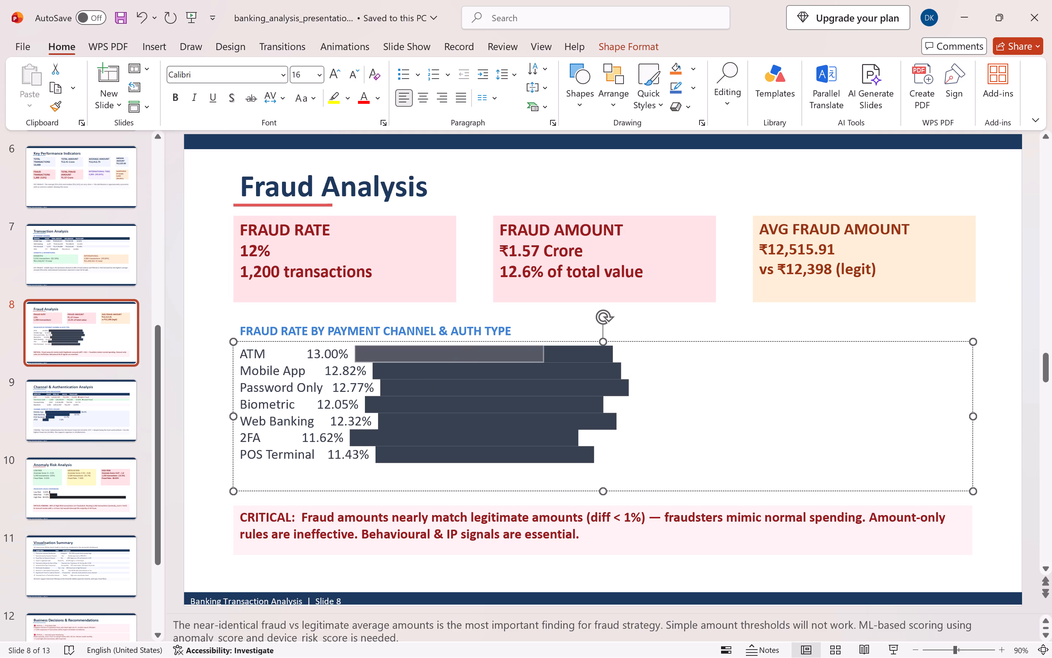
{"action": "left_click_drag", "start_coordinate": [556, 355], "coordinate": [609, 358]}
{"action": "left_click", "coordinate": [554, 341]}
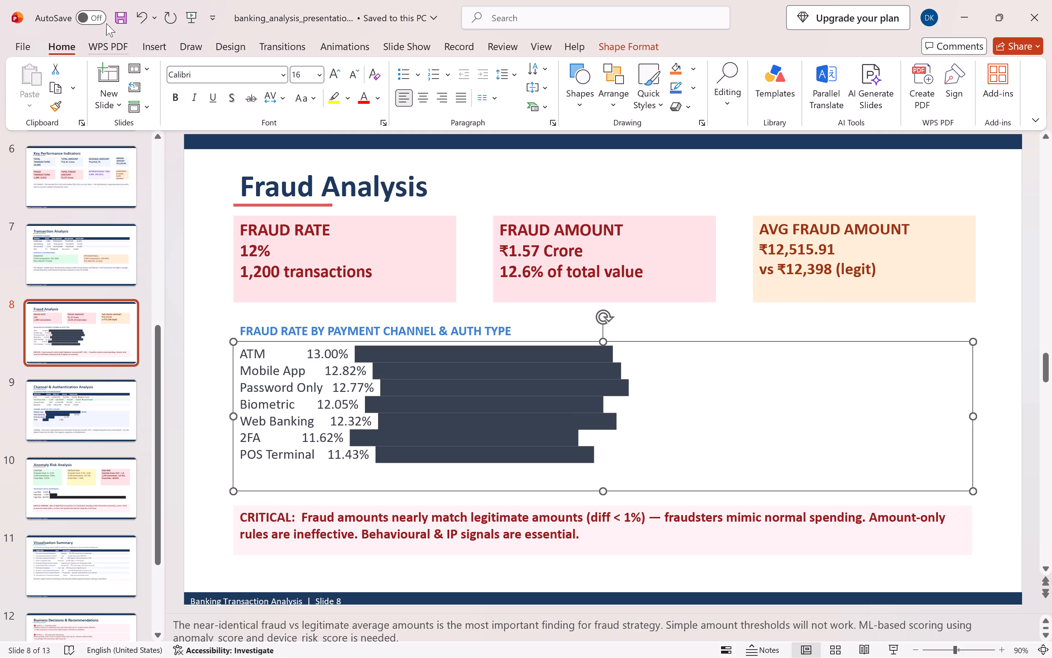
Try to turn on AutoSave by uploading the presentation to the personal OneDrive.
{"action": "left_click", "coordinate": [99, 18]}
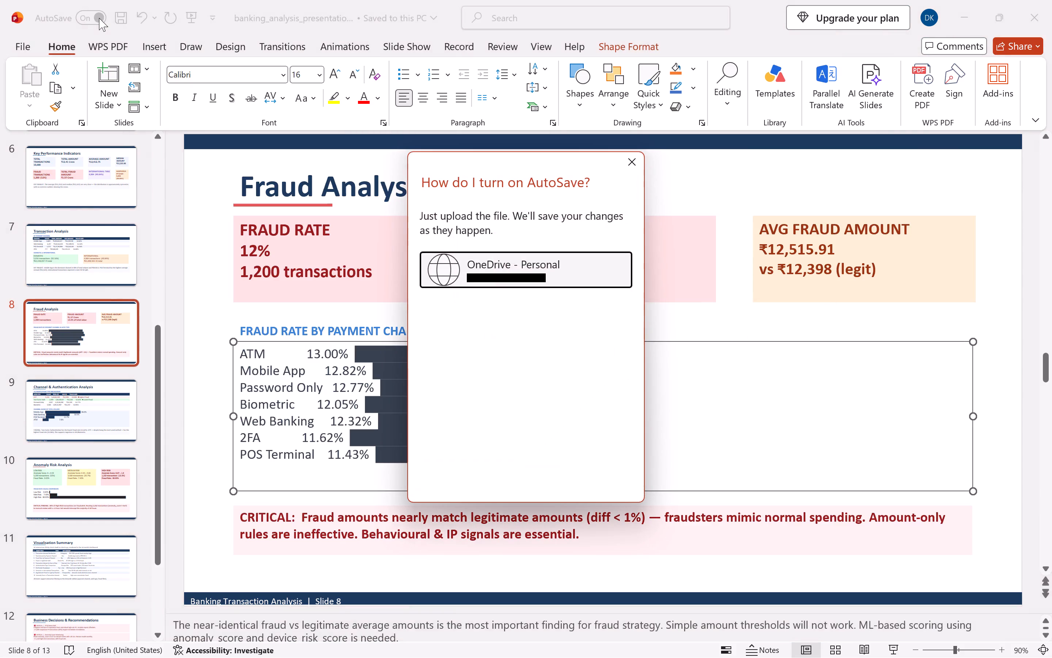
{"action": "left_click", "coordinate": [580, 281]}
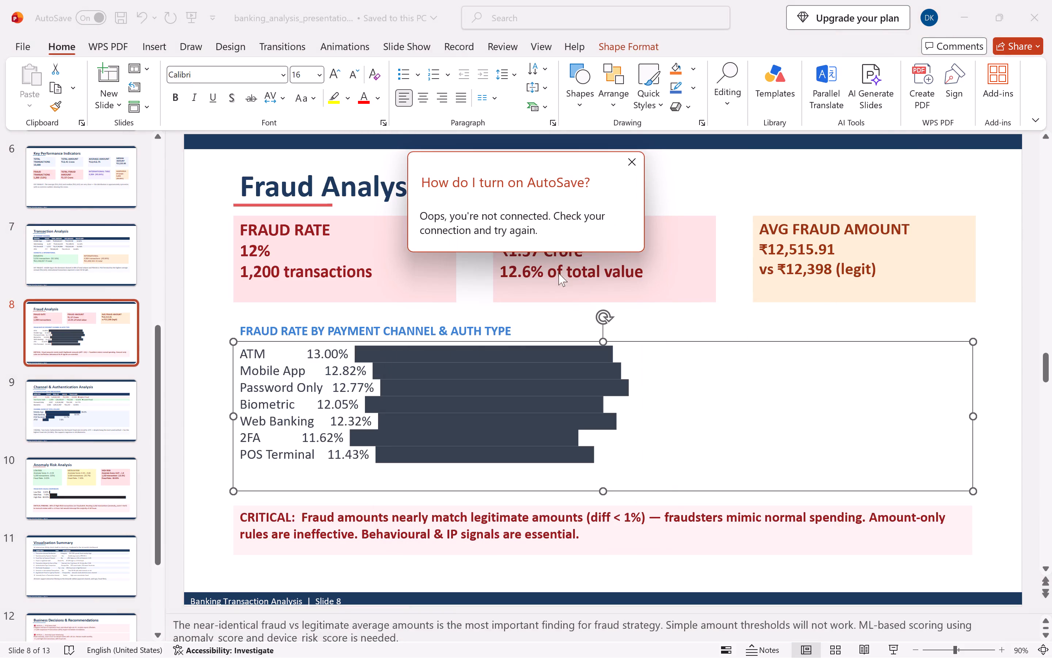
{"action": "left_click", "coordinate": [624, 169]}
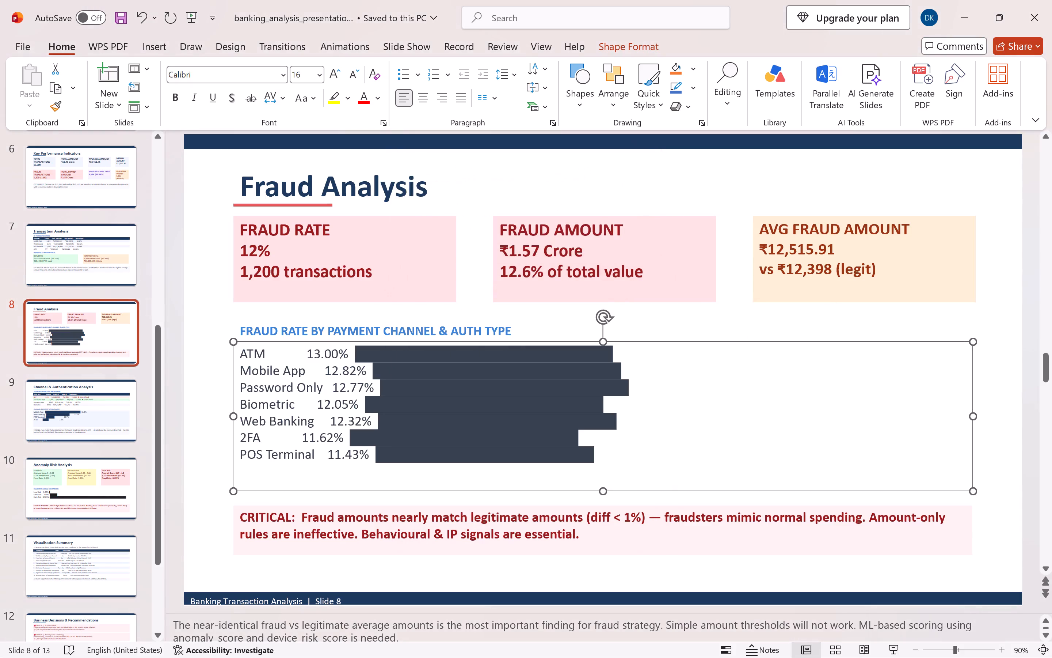
Save the presentation.
{"action": "left_click", "coordinate": [115, 23]}
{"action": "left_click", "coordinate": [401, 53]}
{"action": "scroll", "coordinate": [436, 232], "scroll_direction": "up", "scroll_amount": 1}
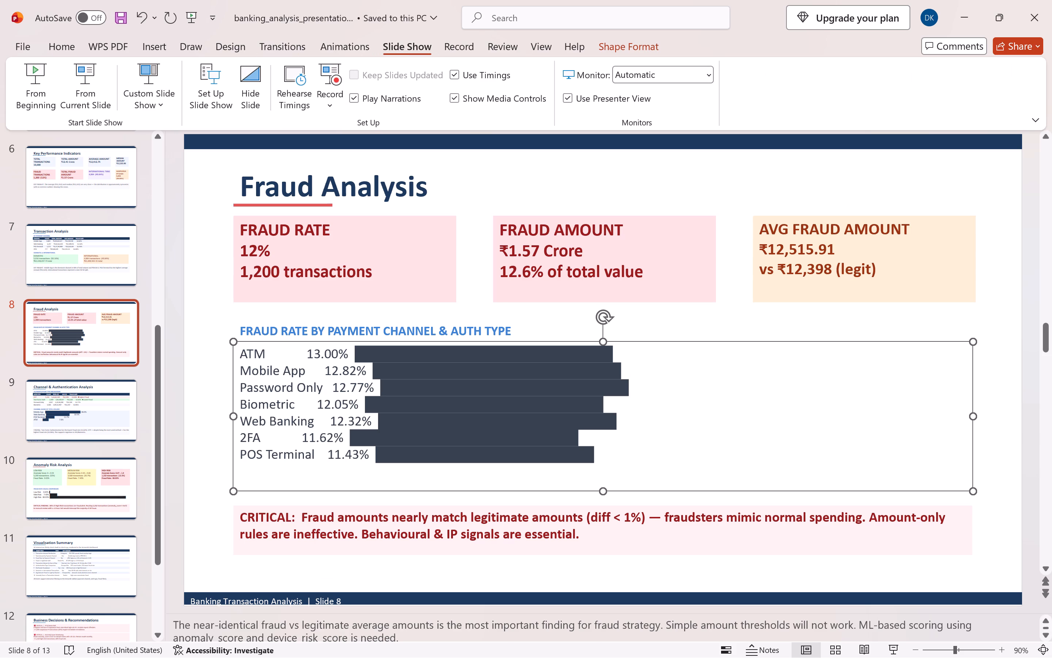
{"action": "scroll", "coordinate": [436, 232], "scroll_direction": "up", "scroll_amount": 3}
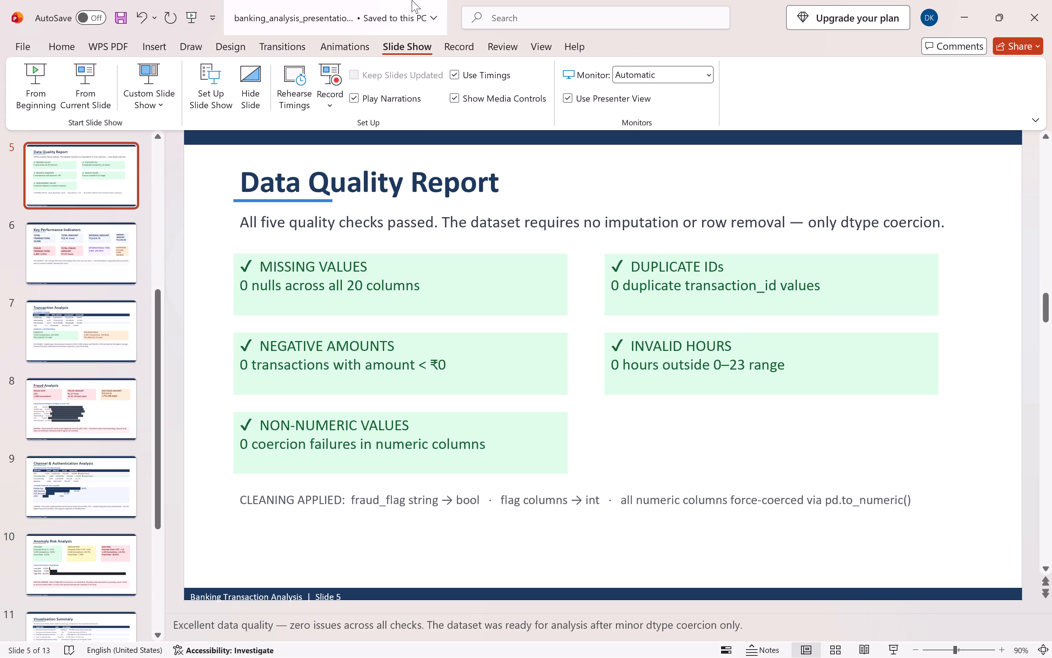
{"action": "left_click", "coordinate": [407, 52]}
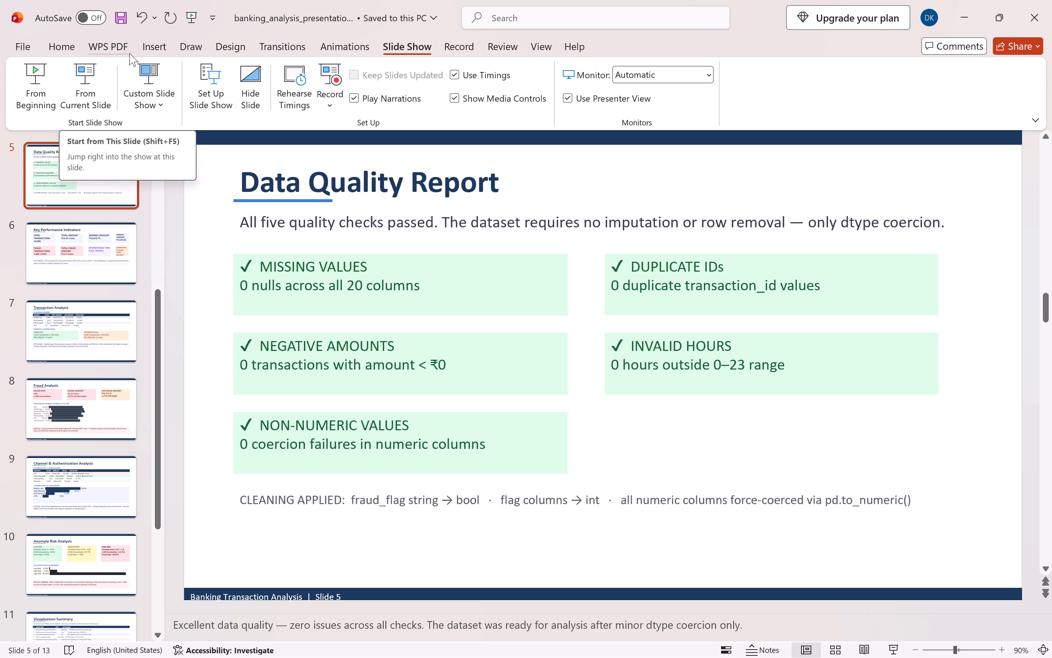
Present the slides from the Data Quality Report slide, check through to Anomaly Risk Analysis and back to the title slide, and end the show.
{"action": "left_click", "coordinate": [91, 88]}
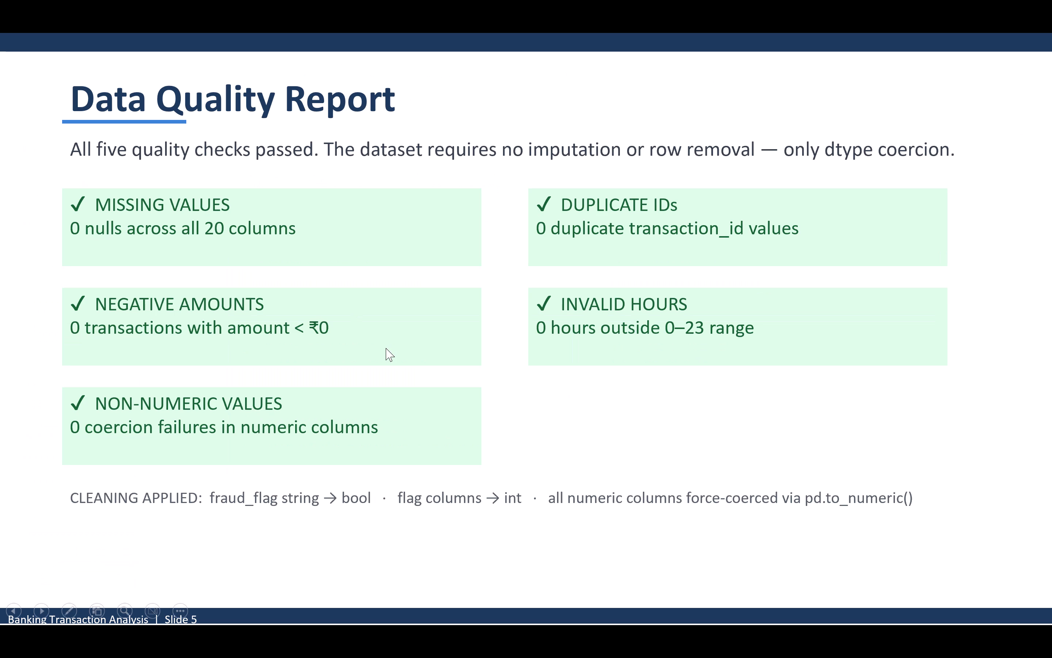
{"action": "key", "text": "Right"}
{"action": "key", "text": "Right"}
{"action": "key", "text": "Right"}
{"action": "key", "text": "Right"}
{"action": "key", "text": "Right"}
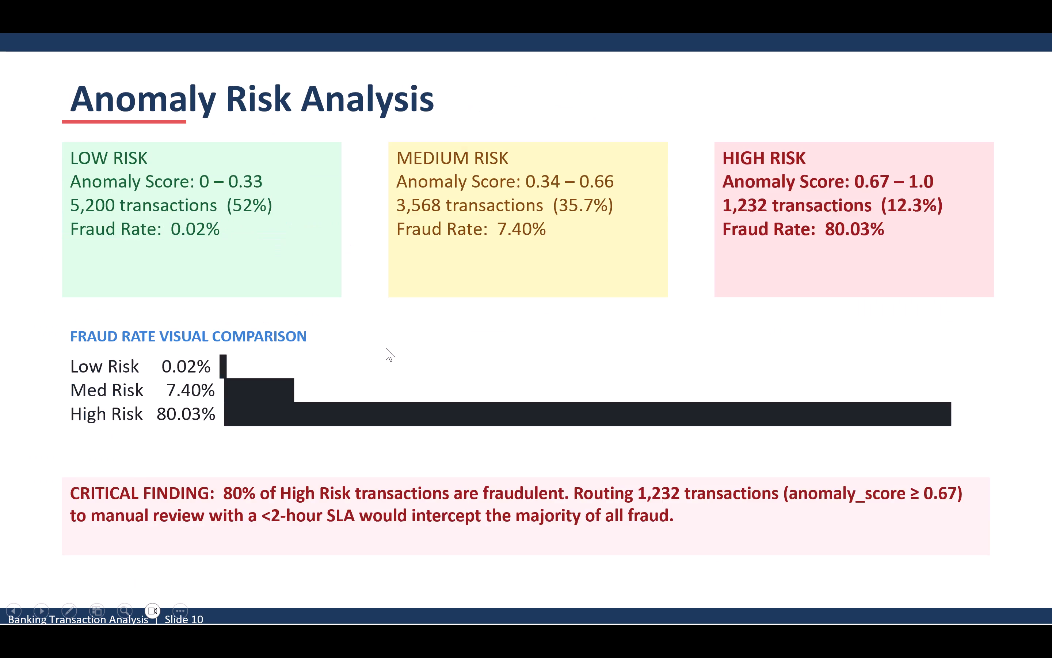
{"action": "key", "text": "Left"}
{"action": "key", "text": "Left"}
{"action": "key", "text": "Left"}
{"action": "key", "text": "Left"}
{"action": "key", "text": "Left"}
{"action": "key", "text": "Left"}
{"action": "key", "text": "Left"}
{"action": "key", "text": "Left"}
{"action": "key", "text": "Left"}
{"action": "key", "text": "Left"}
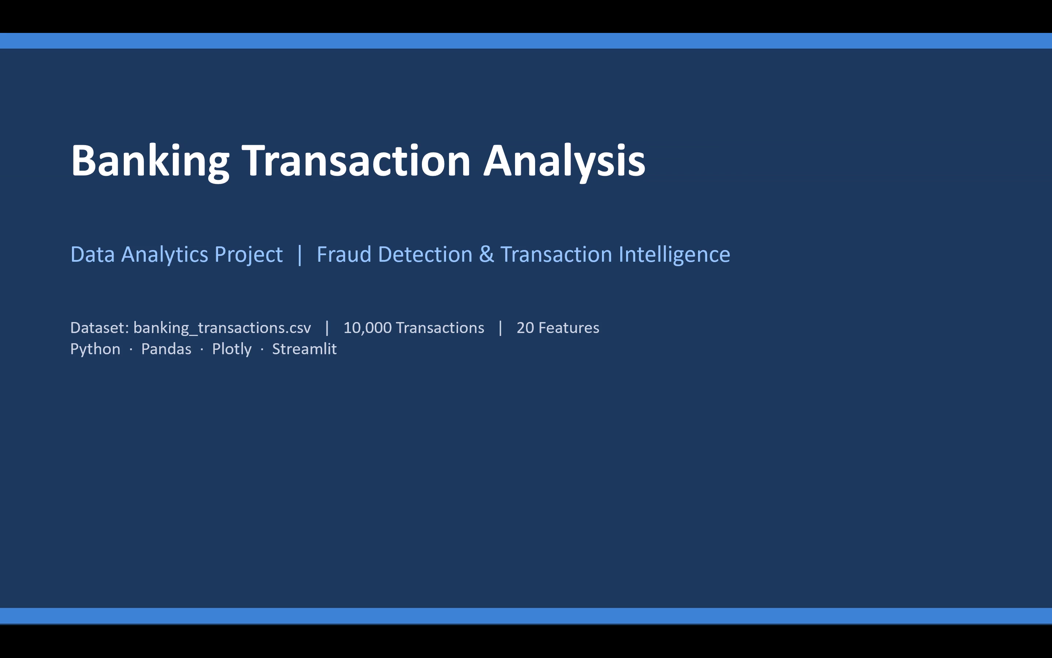
{"action": "key", "text": "Left"}
{"action": "key", "text": "Left"}
{"action": "key", "text": "Left"}
{"action": "key", "text": "Left"}
{"action": "key", "text": "f"}
{"action": "key", "text": "Escape"}
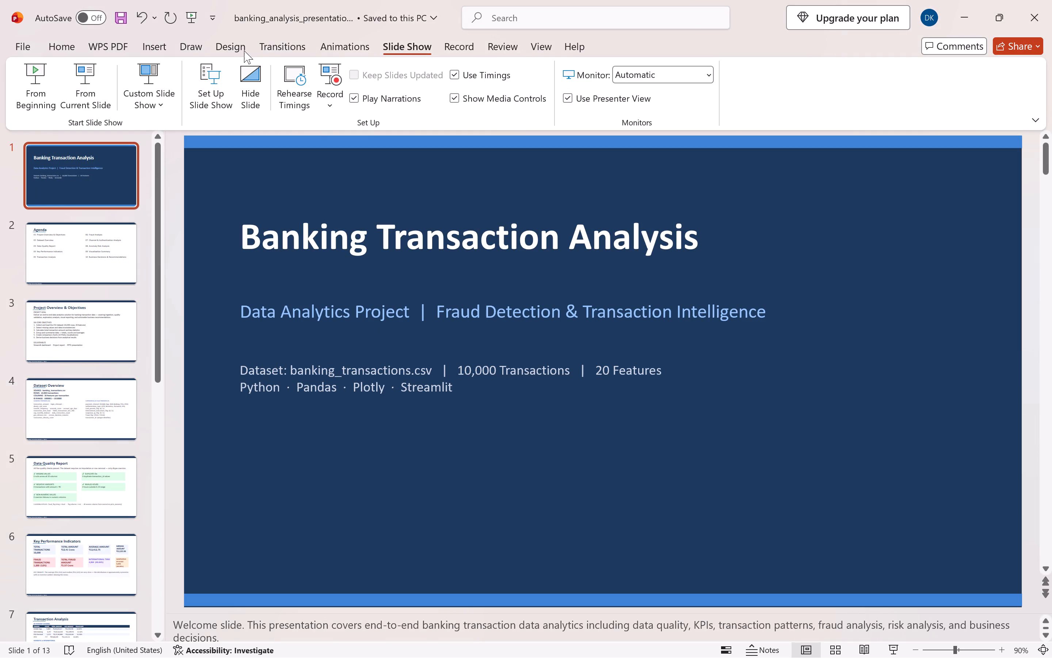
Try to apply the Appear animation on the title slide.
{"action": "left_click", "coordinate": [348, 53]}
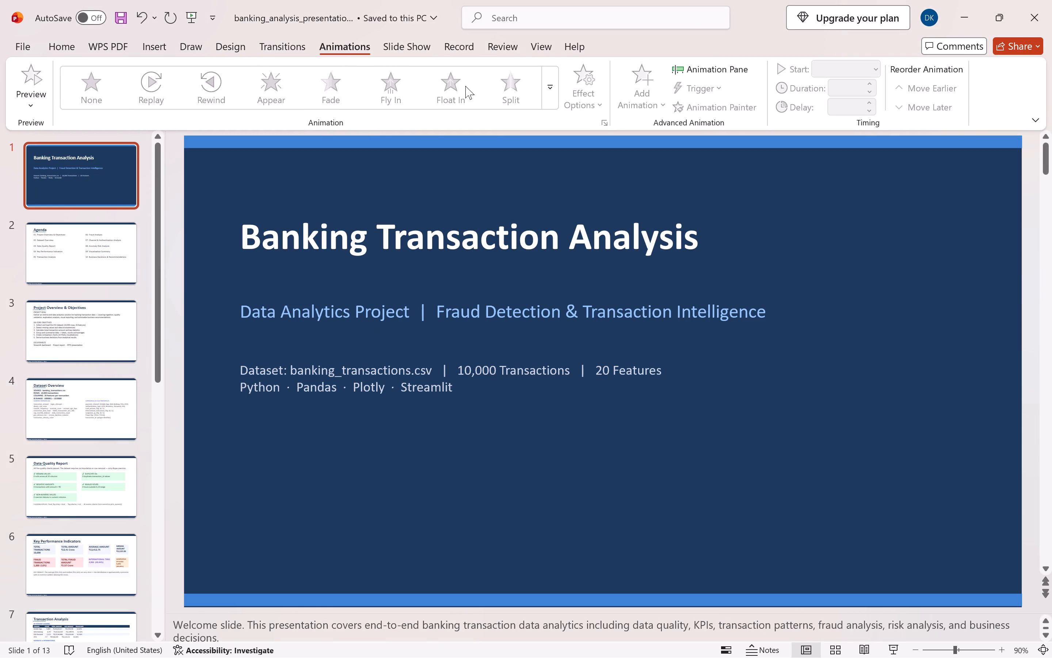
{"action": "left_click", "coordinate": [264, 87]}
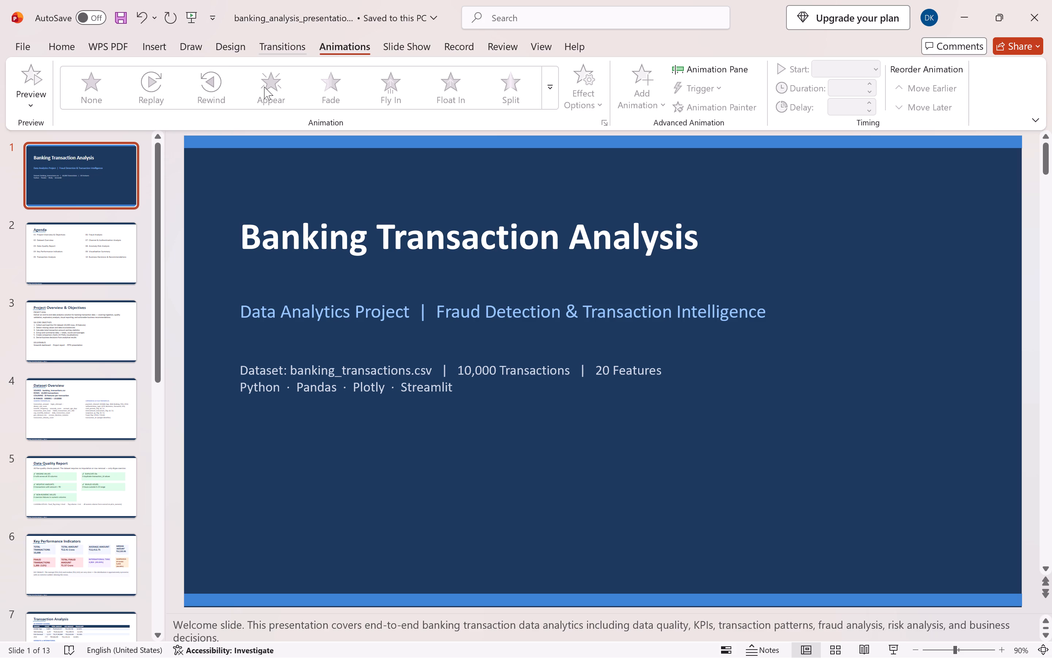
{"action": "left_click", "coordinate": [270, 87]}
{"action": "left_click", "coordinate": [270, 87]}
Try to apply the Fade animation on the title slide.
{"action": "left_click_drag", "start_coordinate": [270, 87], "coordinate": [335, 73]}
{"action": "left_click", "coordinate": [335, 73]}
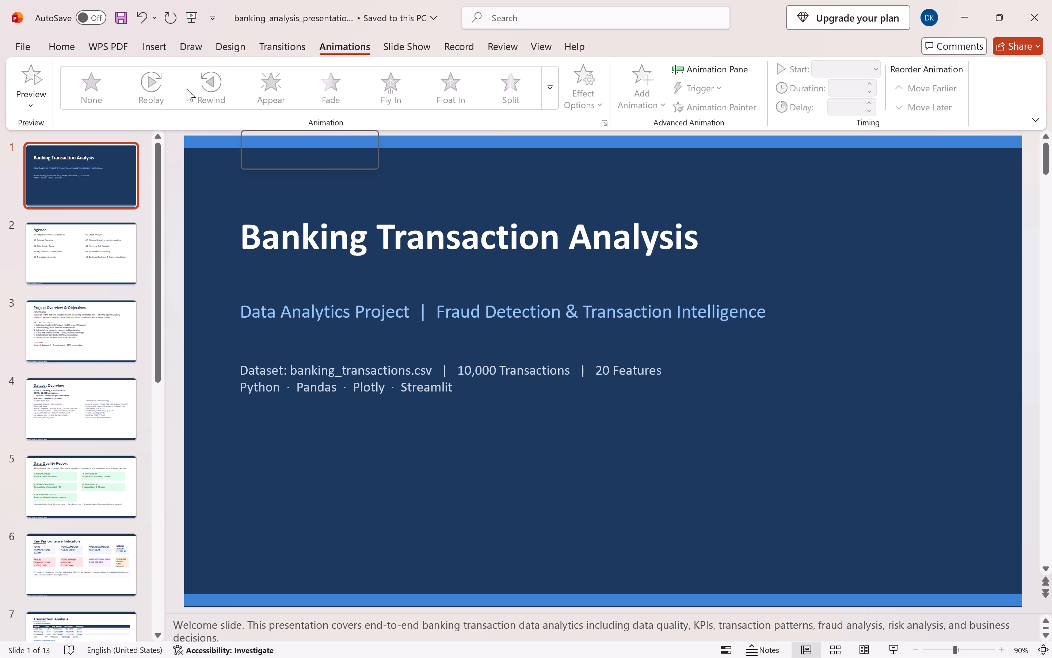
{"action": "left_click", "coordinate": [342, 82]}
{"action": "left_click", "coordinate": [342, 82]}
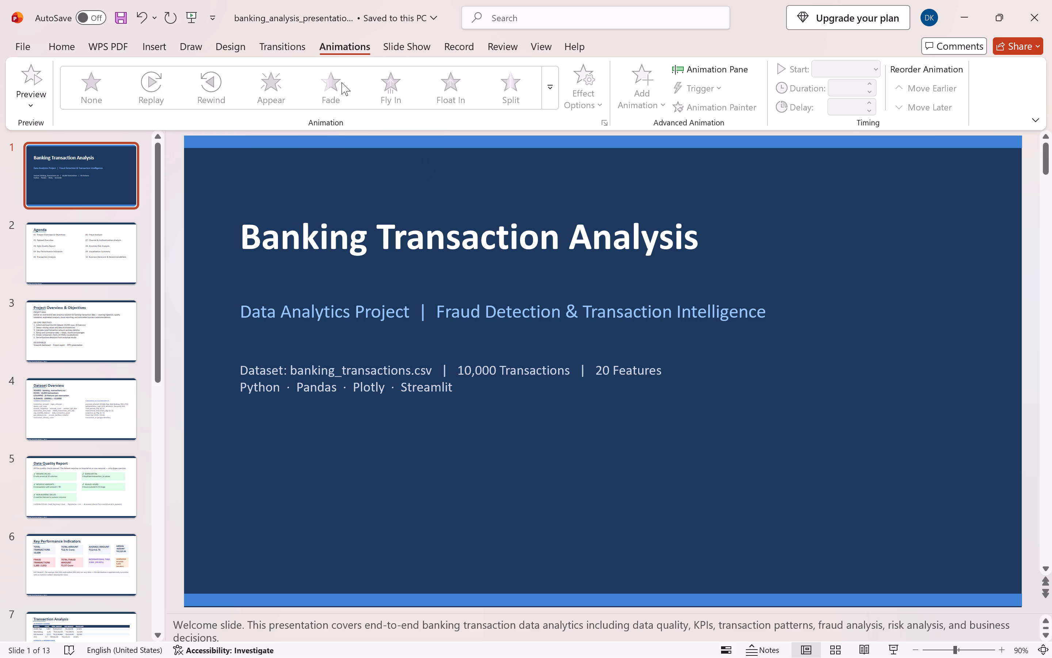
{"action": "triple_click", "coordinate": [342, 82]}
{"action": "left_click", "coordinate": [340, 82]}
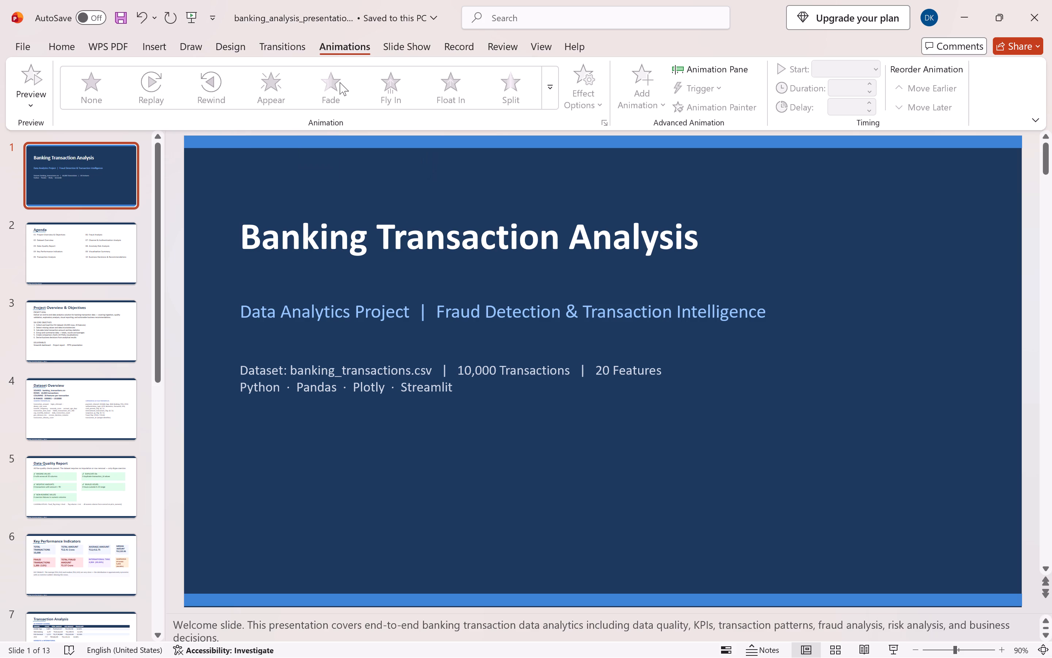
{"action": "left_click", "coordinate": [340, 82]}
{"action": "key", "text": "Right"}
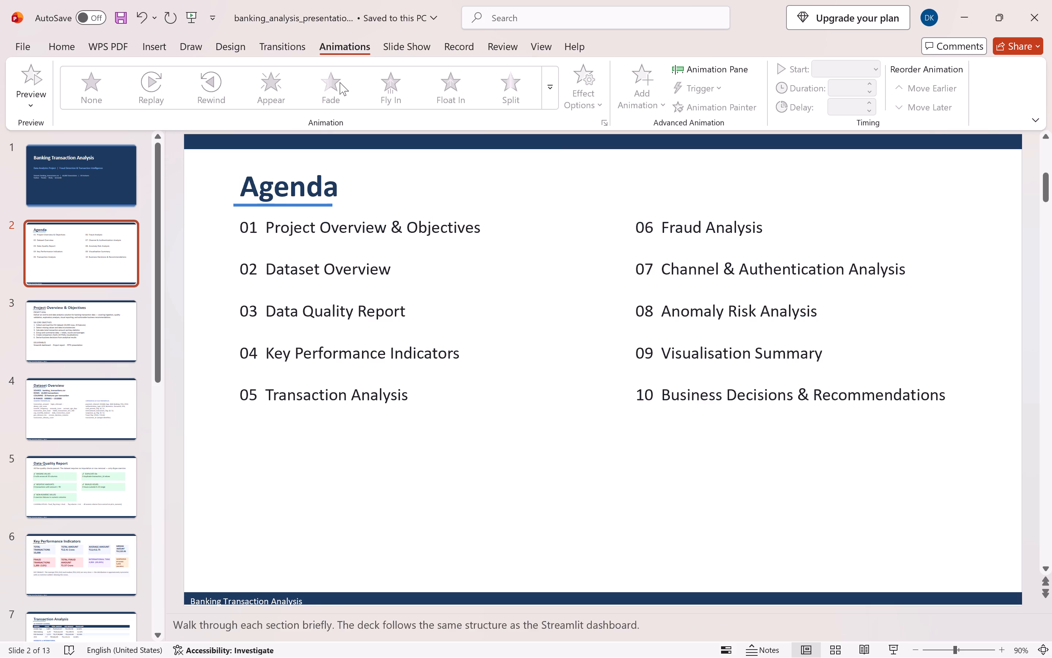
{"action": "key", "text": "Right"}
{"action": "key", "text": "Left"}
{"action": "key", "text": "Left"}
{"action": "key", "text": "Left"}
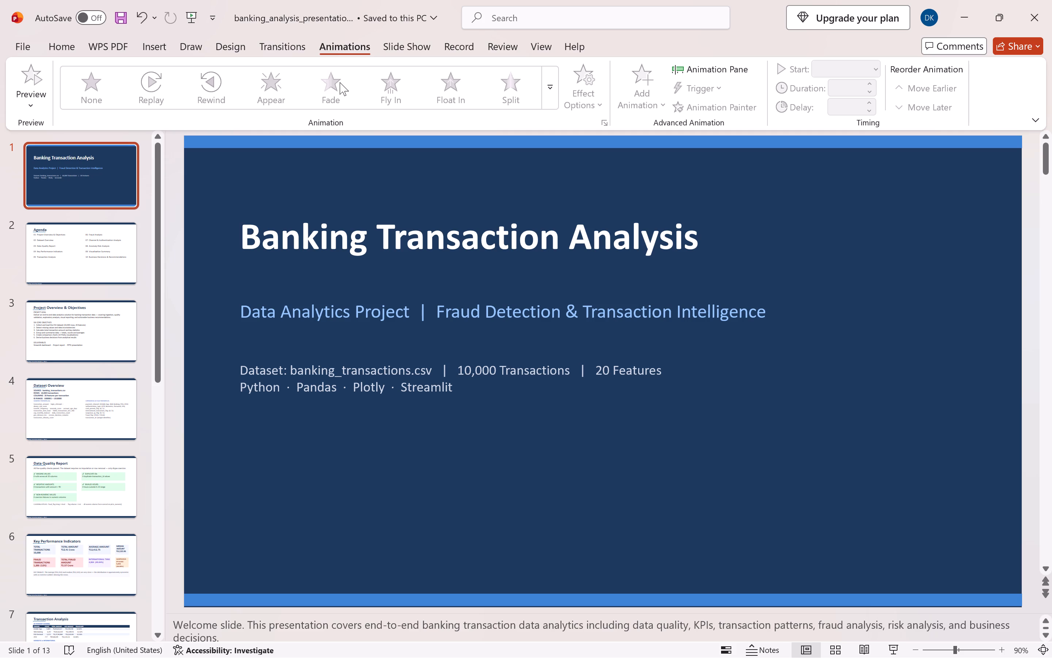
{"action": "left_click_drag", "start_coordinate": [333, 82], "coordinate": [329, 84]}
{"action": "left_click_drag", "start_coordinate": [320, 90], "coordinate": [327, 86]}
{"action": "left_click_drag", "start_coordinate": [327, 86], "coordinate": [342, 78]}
Show the Animation Pane beside the title slide.
{"action": "left_click", "coordinate": [691, 73]}
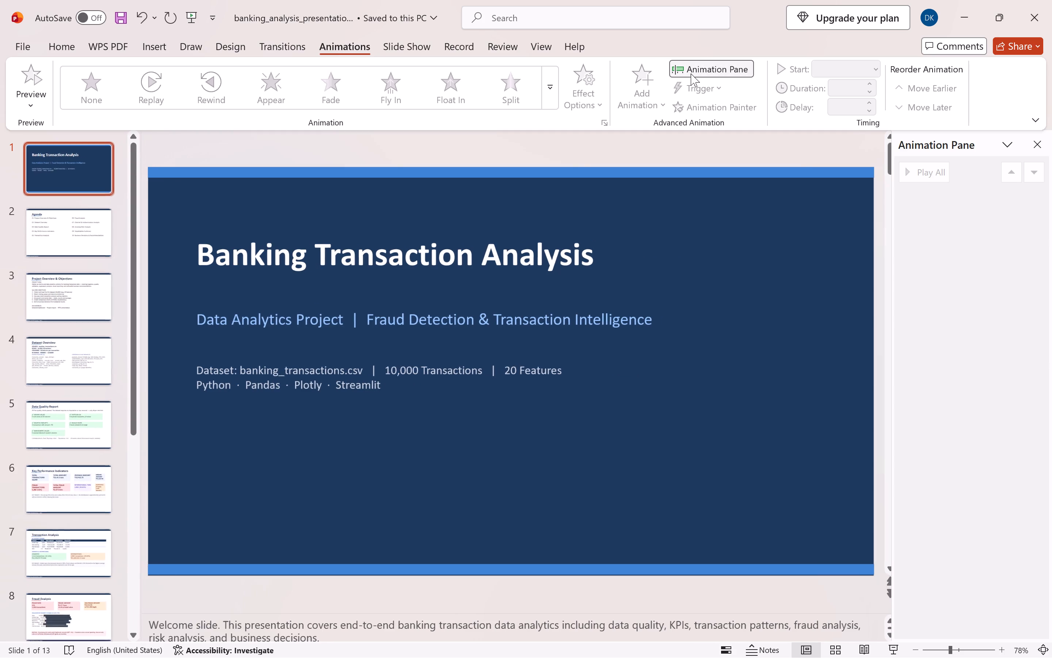
{"action": "left_click", "coordinate": [691, 73]}
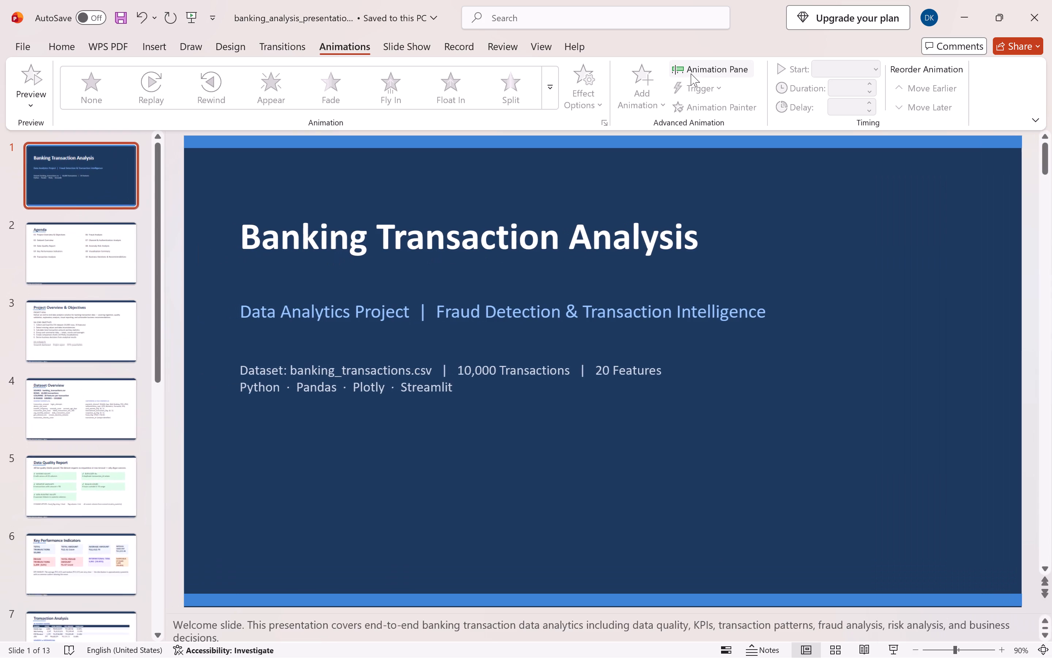
{"action": "left_click", "coordinate": [691, 73]}
{"action": "key", "text": "Right"}
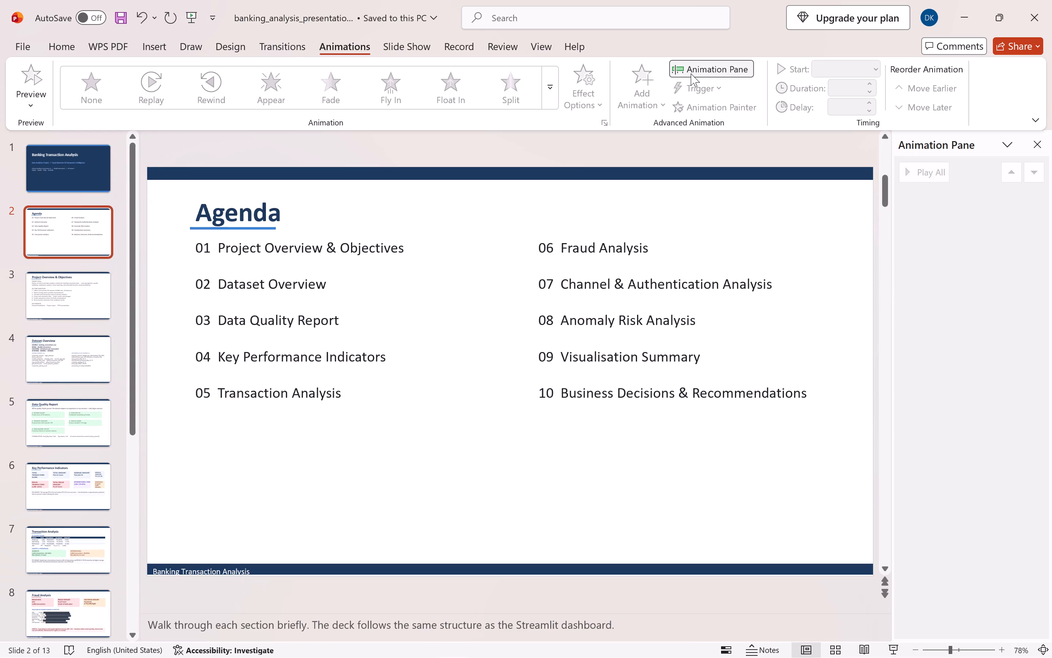
{"action": "key", "text": "Left"}
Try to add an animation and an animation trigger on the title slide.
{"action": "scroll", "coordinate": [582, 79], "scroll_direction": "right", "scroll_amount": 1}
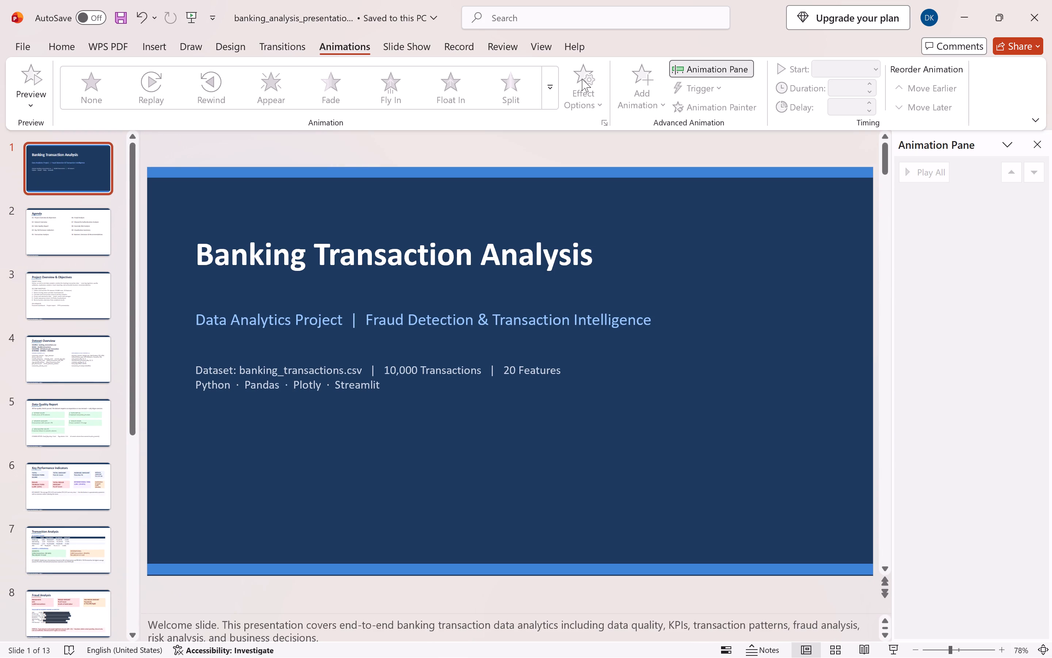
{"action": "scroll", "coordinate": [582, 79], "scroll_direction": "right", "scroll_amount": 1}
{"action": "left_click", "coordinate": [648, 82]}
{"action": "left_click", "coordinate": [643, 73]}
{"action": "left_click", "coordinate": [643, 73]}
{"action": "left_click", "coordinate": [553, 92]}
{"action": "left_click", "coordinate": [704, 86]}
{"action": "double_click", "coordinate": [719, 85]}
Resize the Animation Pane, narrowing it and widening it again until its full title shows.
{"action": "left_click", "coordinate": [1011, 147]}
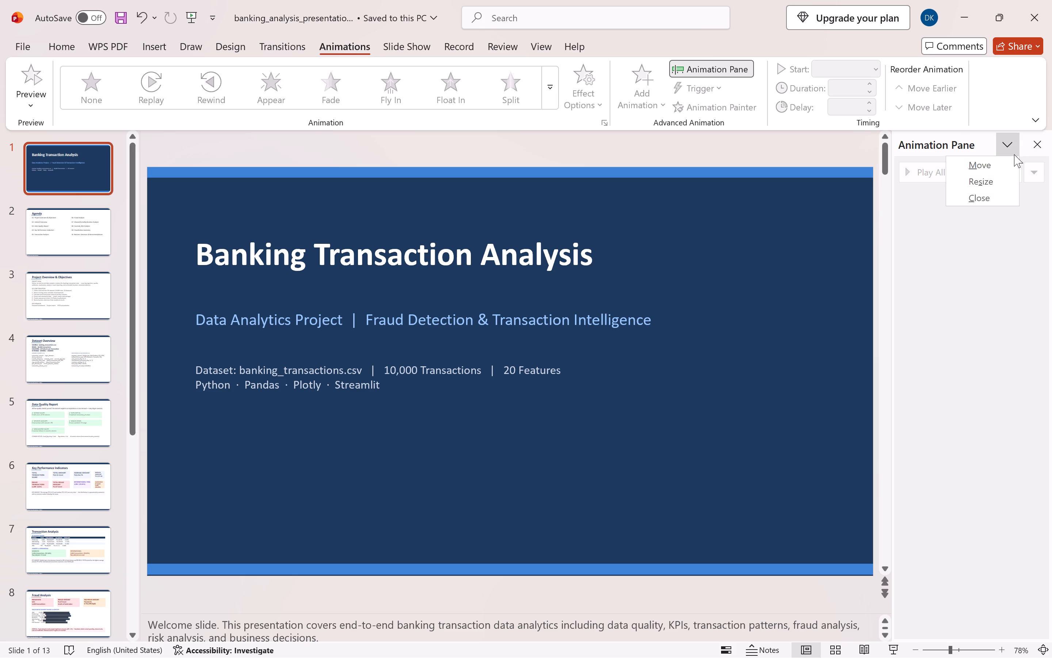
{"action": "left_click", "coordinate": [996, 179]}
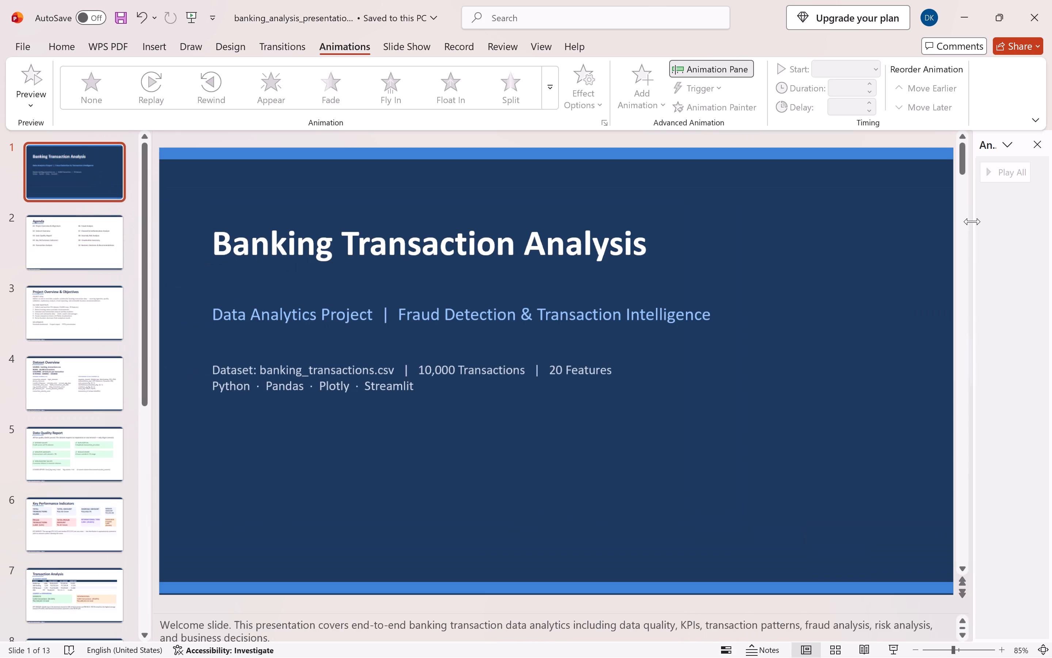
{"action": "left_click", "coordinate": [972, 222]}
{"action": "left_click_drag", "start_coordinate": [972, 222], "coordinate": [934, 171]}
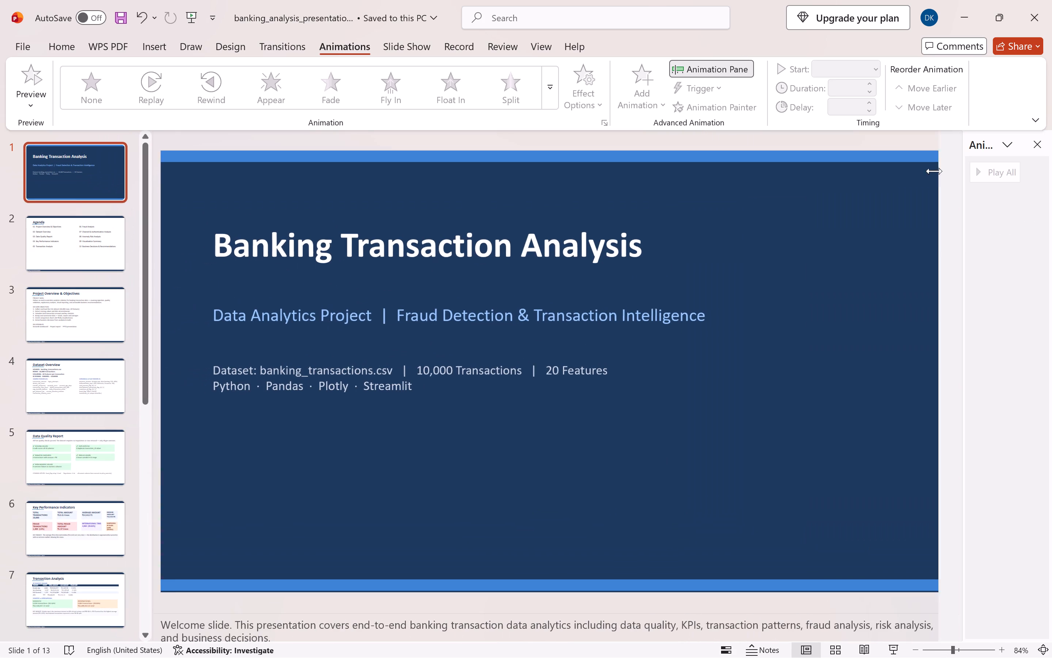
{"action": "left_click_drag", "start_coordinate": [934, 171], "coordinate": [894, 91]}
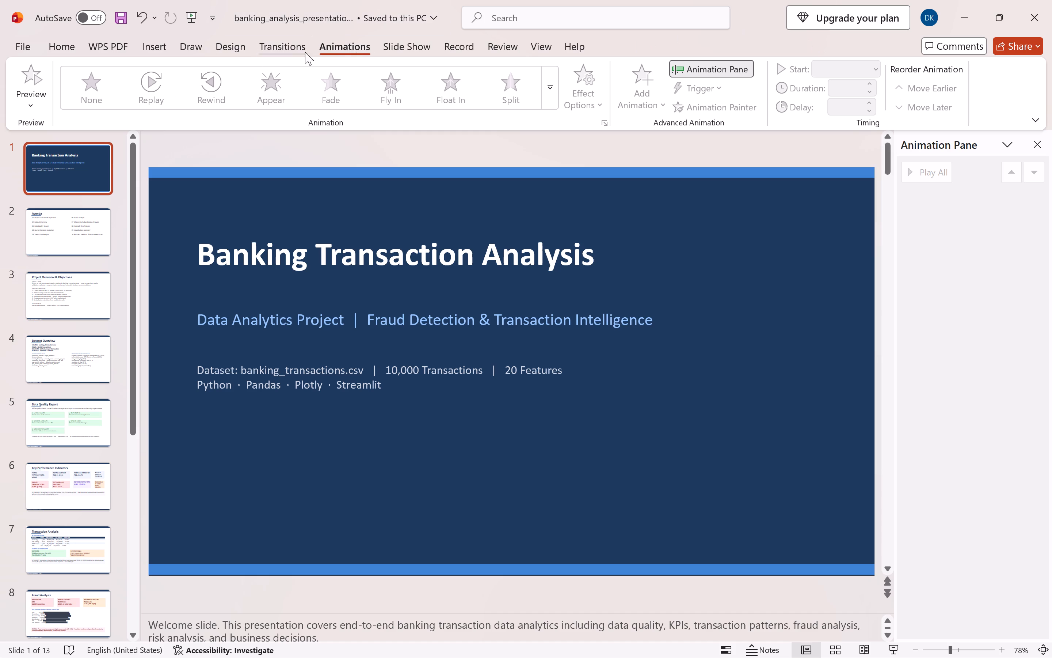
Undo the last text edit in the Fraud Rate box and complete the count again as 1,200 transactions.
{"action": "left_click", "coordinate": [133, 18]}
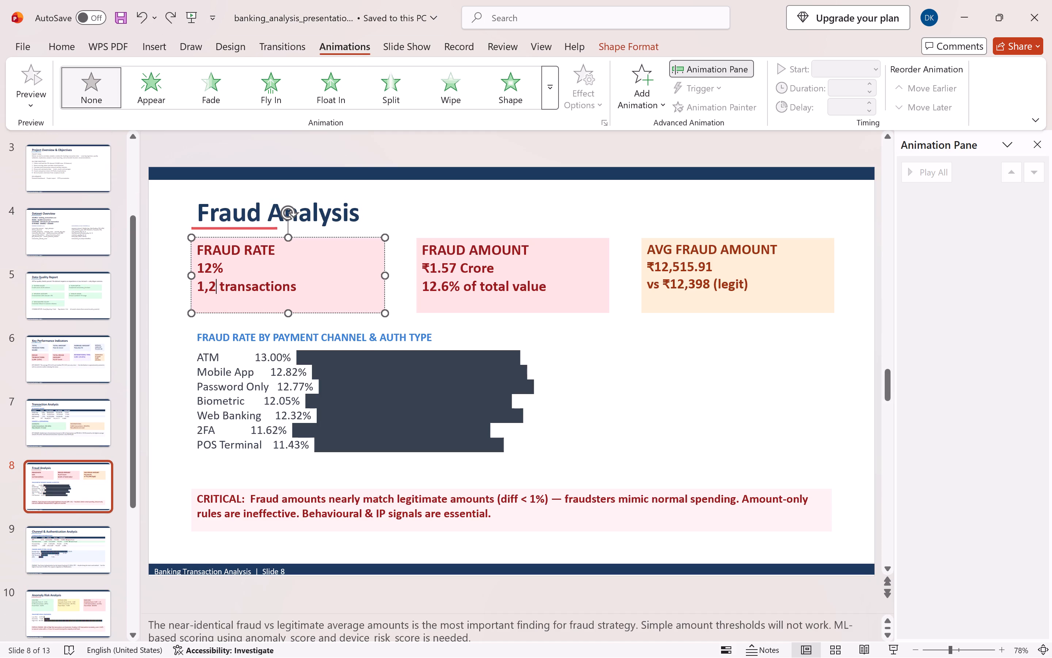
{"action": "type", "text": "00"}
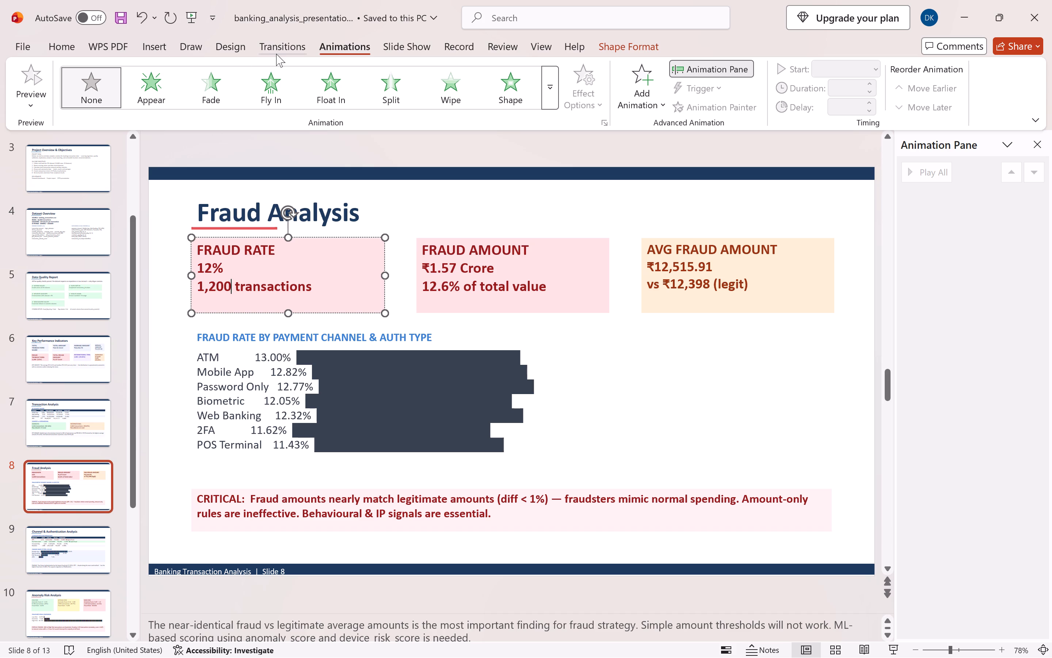
Bring up the slide show commands while on the Fraud Analysis slide.
{"action": "left_click", "coordinate": [403, 42]}
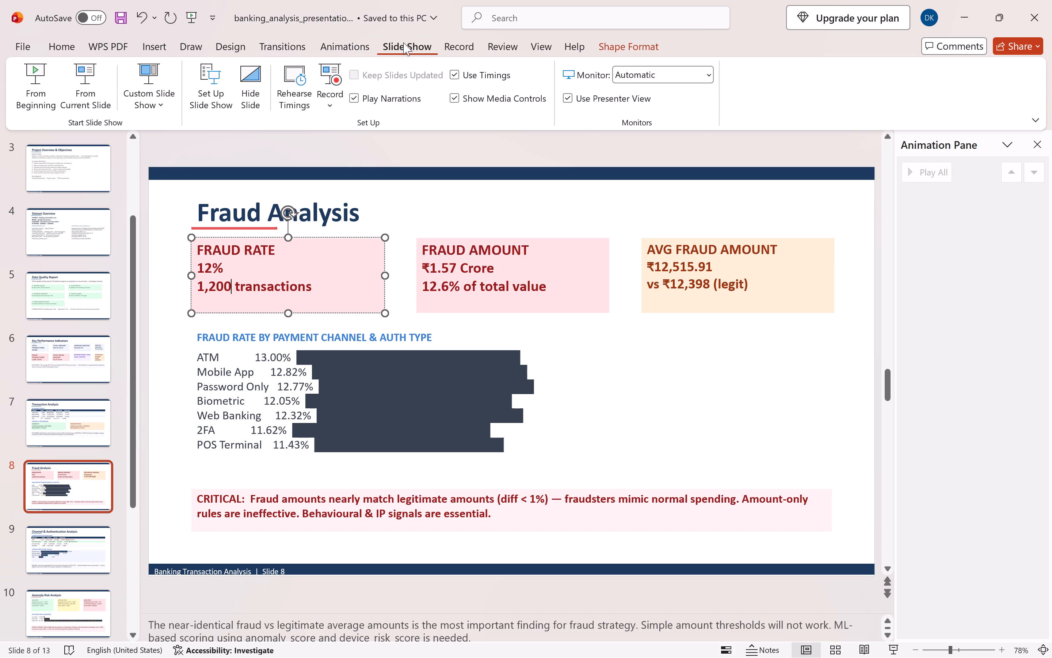
Start the slide show from the Fraud Analysis slide and go back through the slides to Dataset Overview.
{"action": "left_click", "coordinate": [80, 101]}
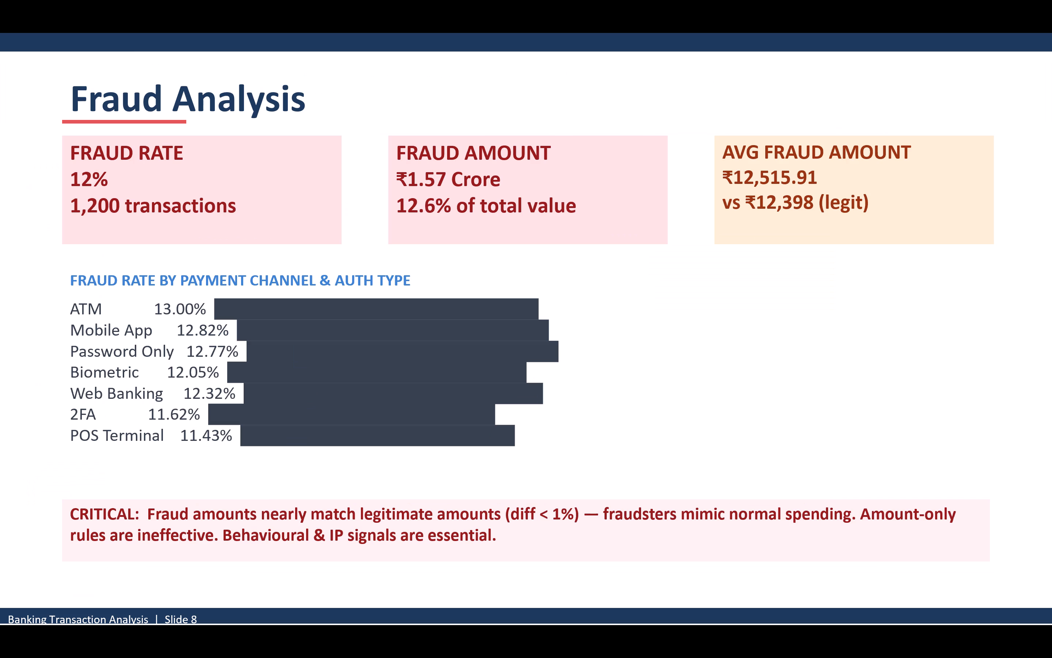
{"action": "key", "text": "Left"}
{"action": "key", "text": "Left"}
{"action": "key", "text": "Left"}
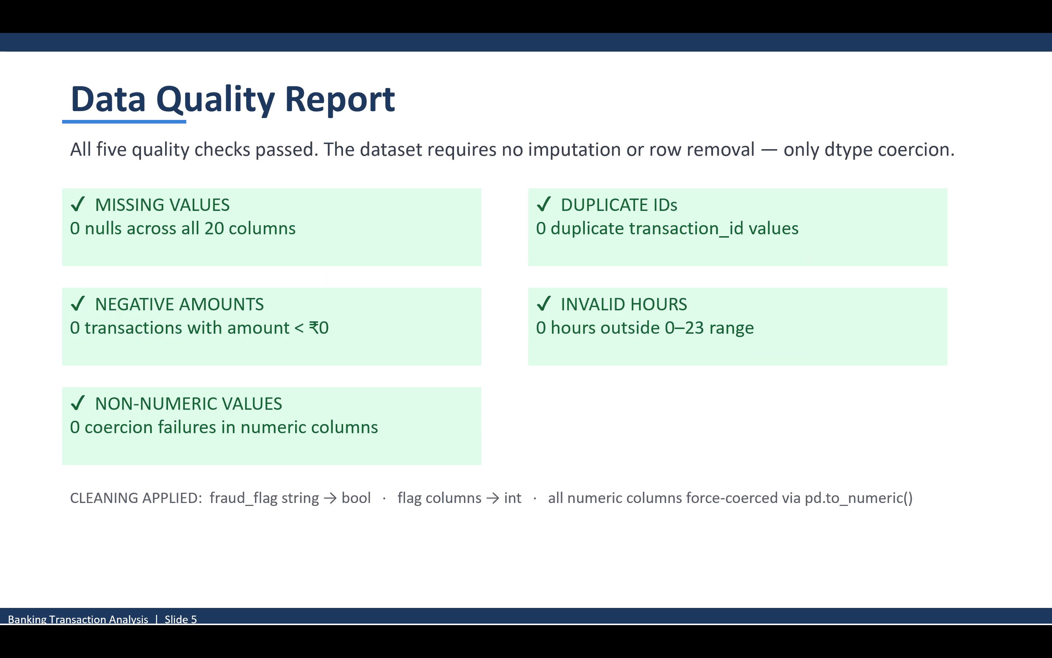
{"action": "key", "text": "Left"}
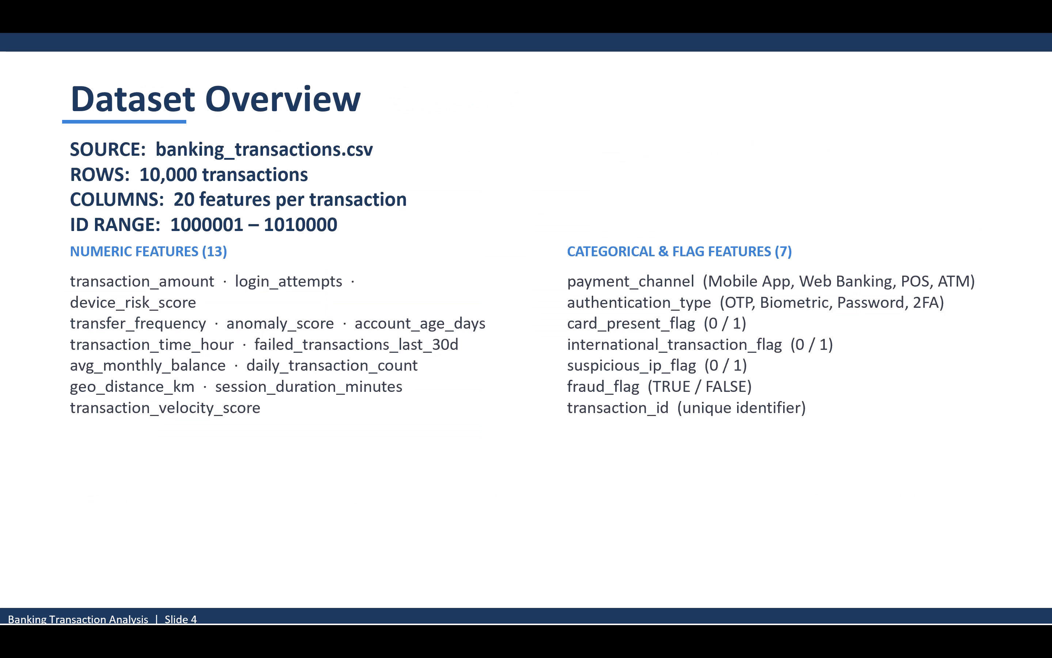
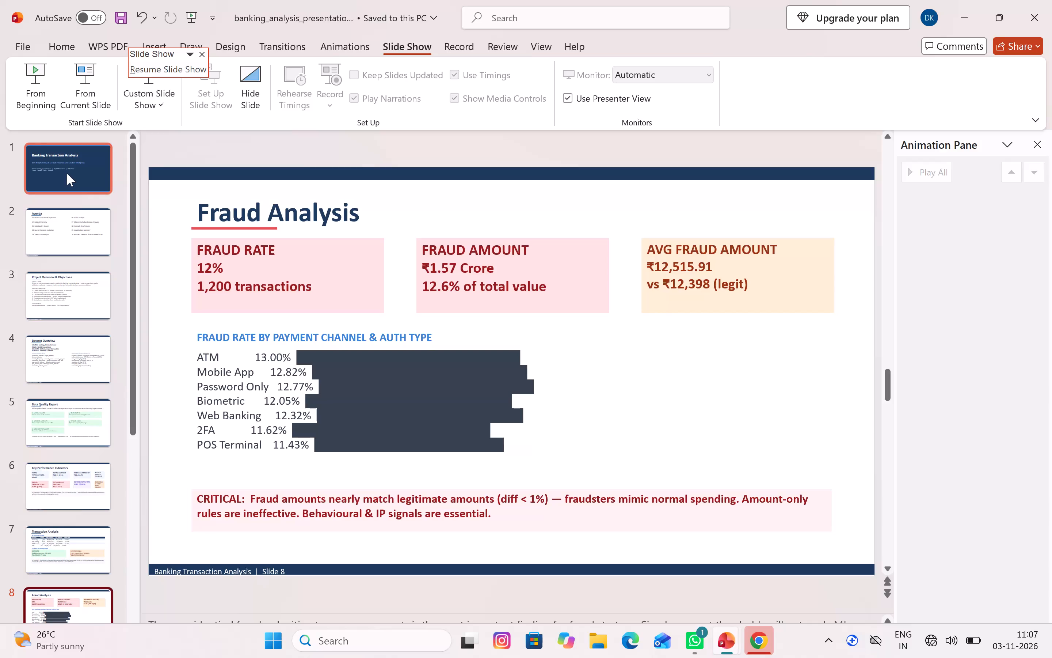
Return to the Banking Transaction Analysis title slide and bring up the commands for inserting objects.
{"action": "left_click", "coordinate": [89, 179]}
{"action": "left_click", "coordinate": [195, 416]}
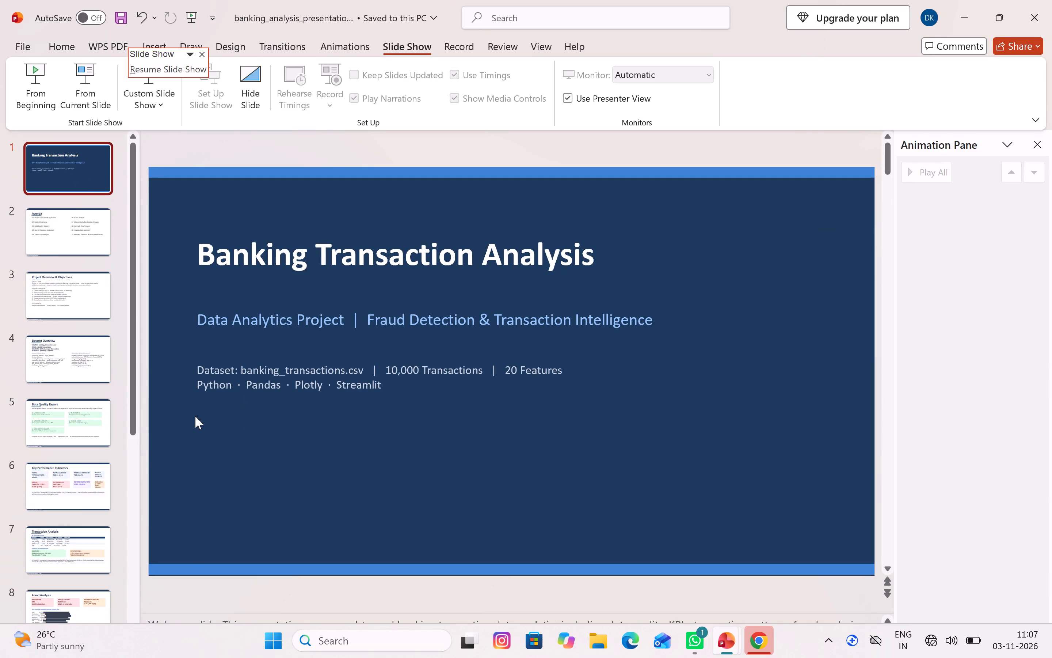
{"action": "left_click", "coordinate": [219, 409]}
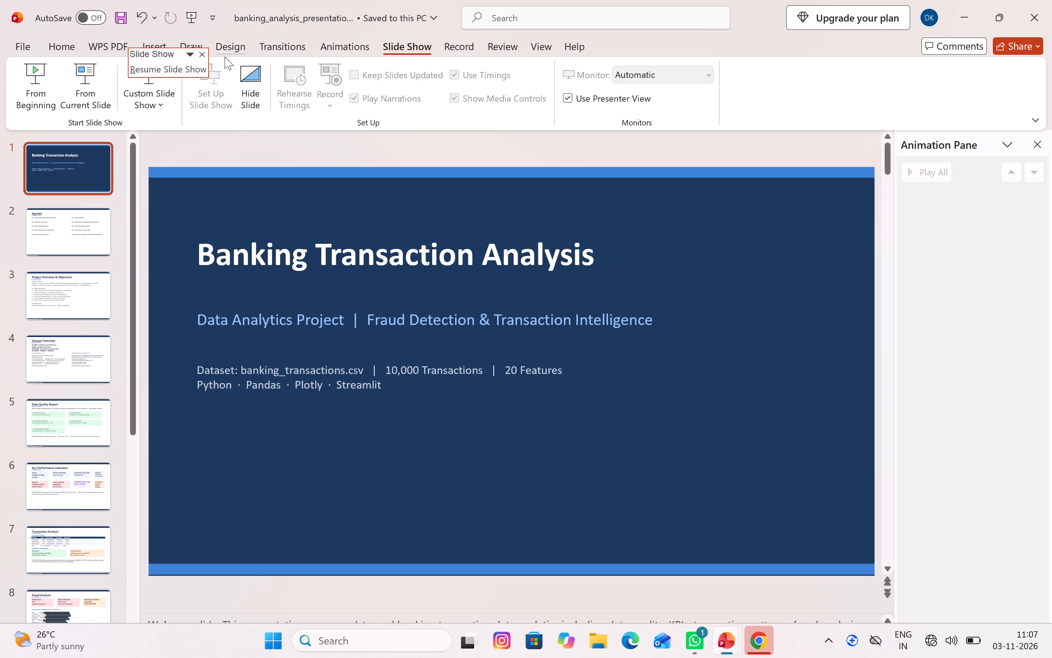
{"action": "left_click", "coordinate": [200, 49]}
{"action": "left_click", "coordinate": [157, 53]}
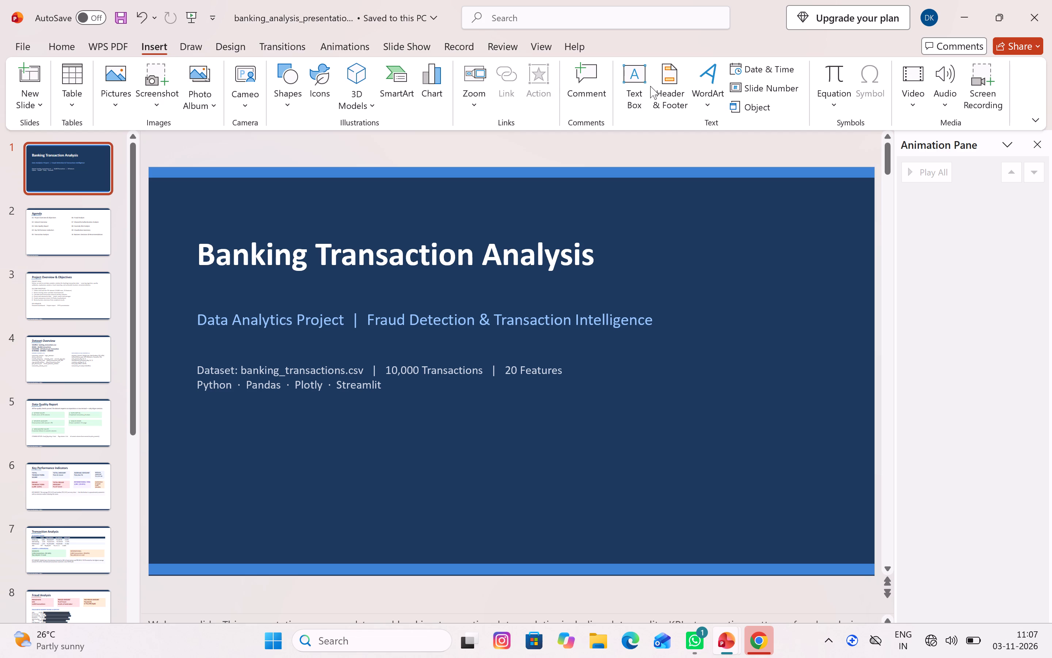
Insert a text box below the Python · Pandas · Plotly · Streamlit line on the title slide, reading "Prasented By:".
{"action": "left_click", "coordinate": [641, 77]}
{"action": "left_click", "coordinate": [239, 430]}
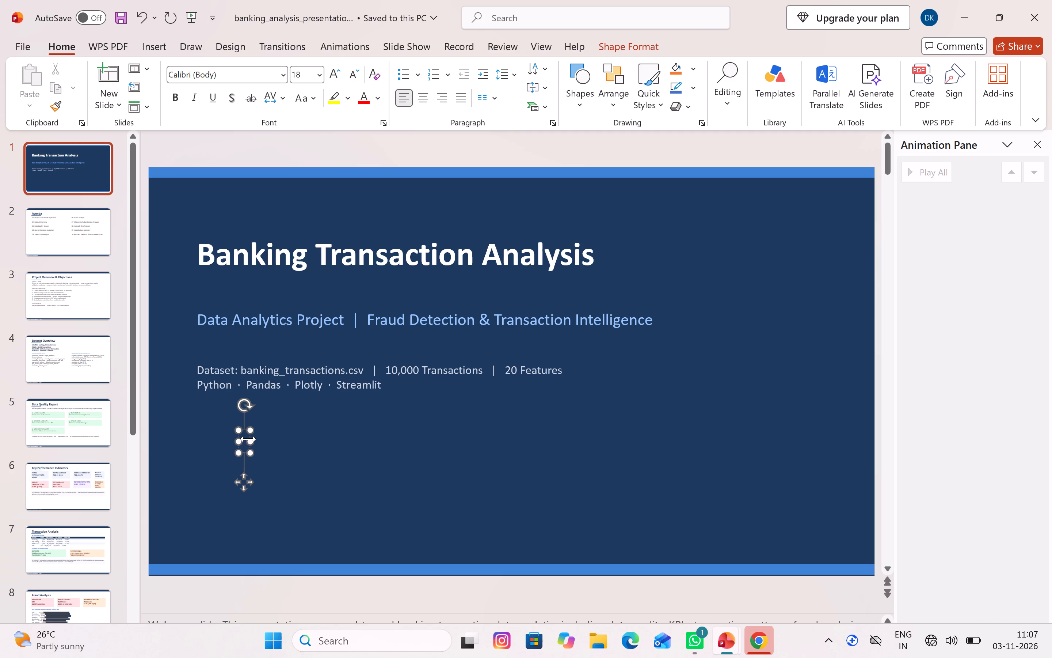
{"action": "key", "text": "shift+o"}
{"action": "key", "text": "BackSpace"}
{"action": "type", "text": "Prasented"}
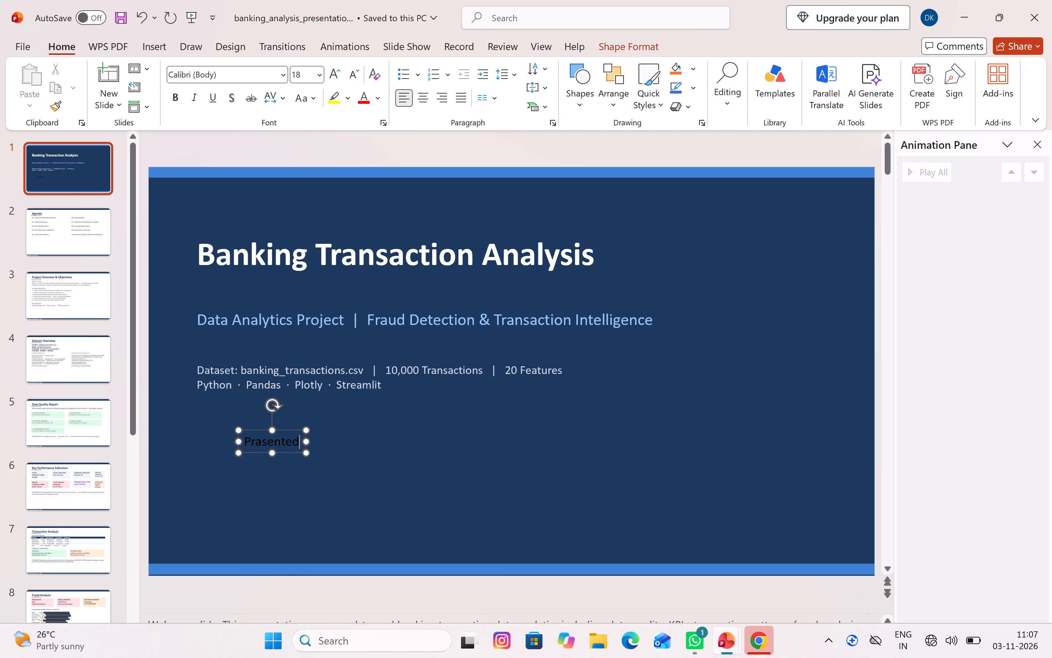
{"action": "key", "text": "space"}
{"action": "type", "text": "by"}
{"action": "key", "text": "BackSpace"}
{"action": "key", "text": "BackSpace"}
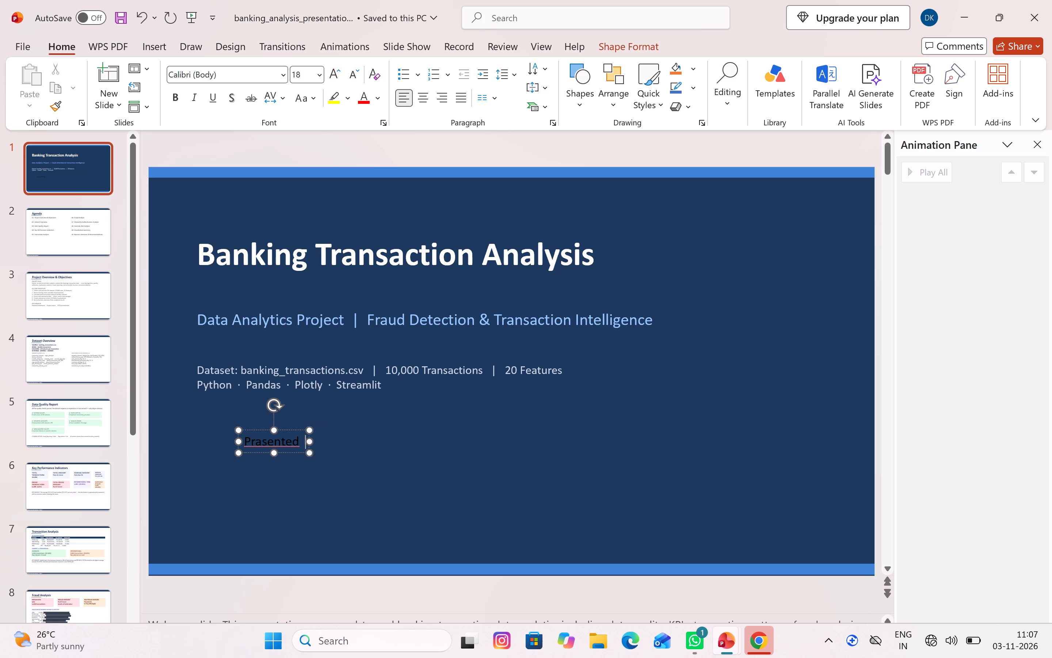
{"action": "type", "text": "By"}
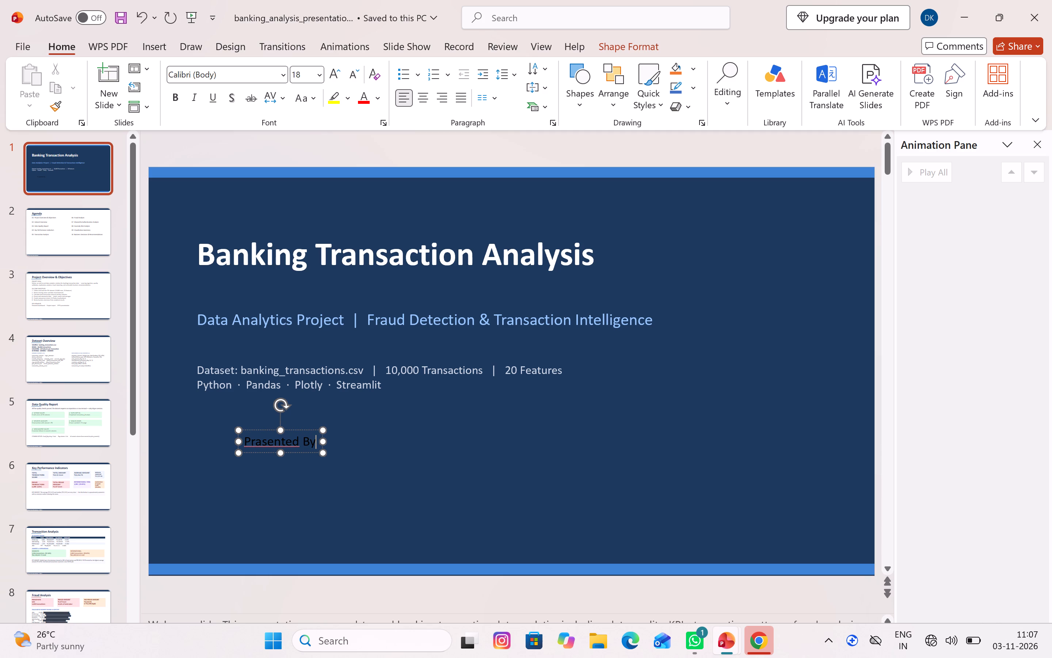
{"action": "key", "text": "shift+colon"}
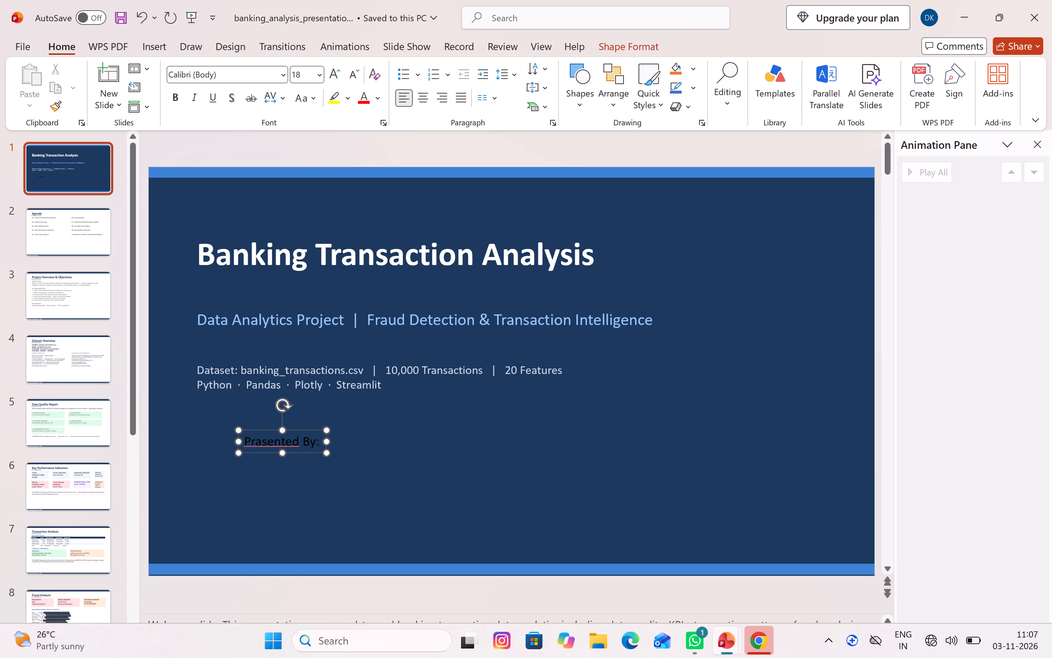
{"action": "key", "text": "space"}
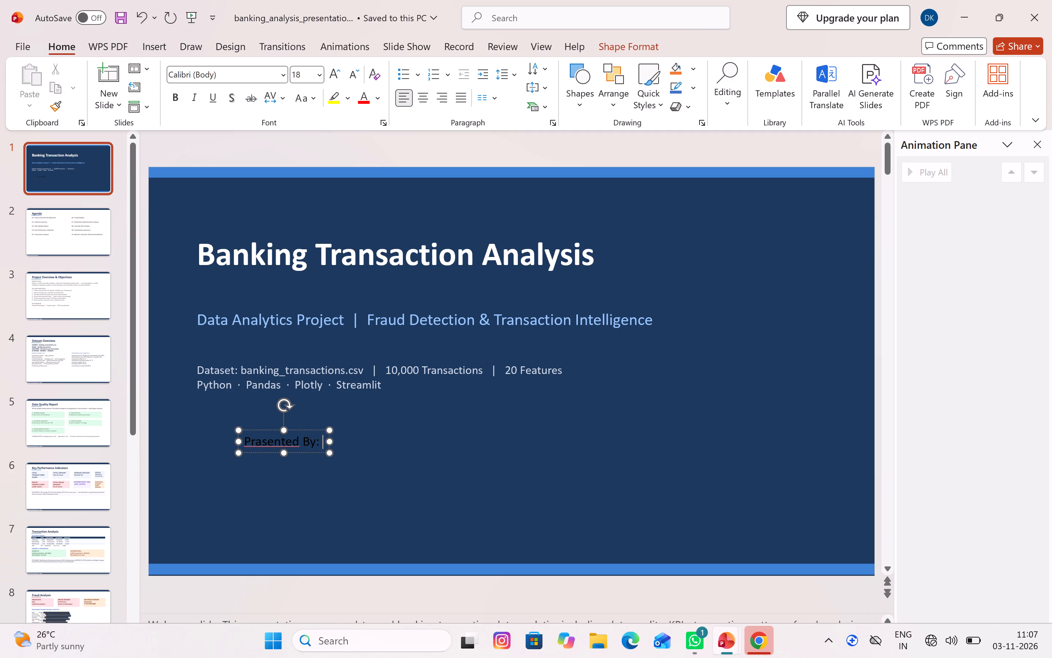
Complete the new text box line with the presenter names "Anil,Akshay,Deva,Huncy,Kalyani", each capitalized.
{"action": "type", "text": "Anil,"}
{"action": "type", "text": "Akshay"}
{"action": "key", "text": "comma"}
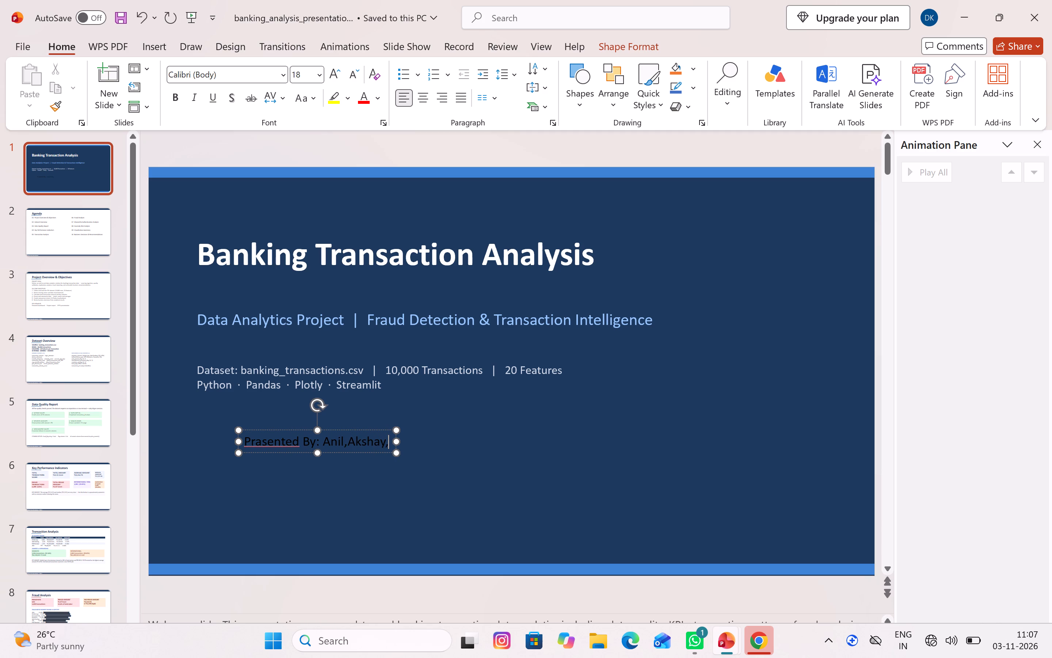
{"action": "key", "text": "shift+d"}
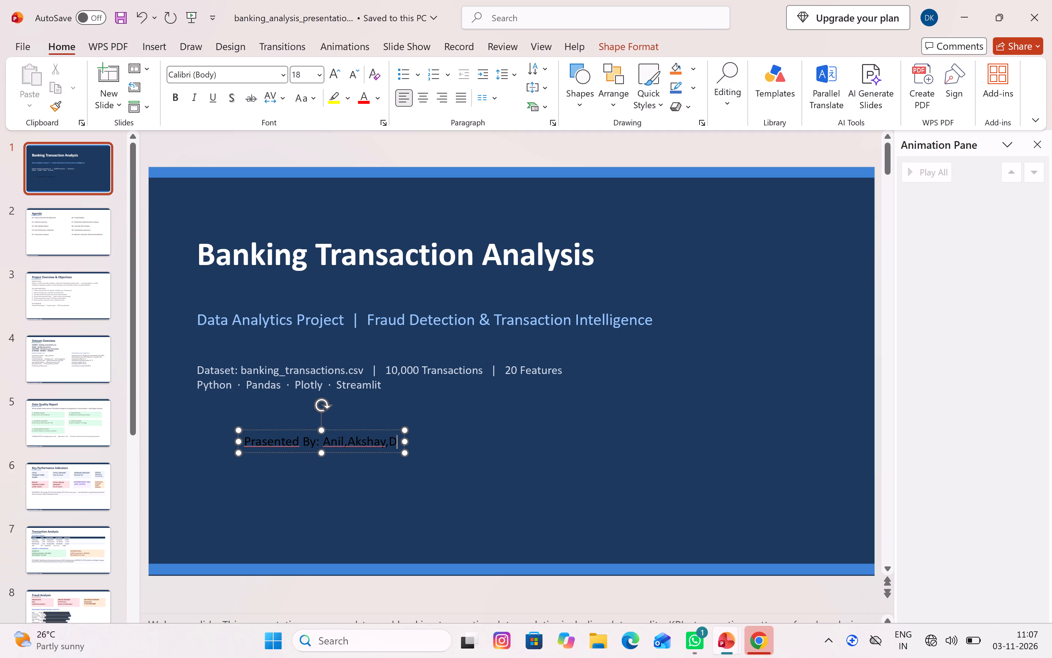
{"action": "type", "text": "eva"}
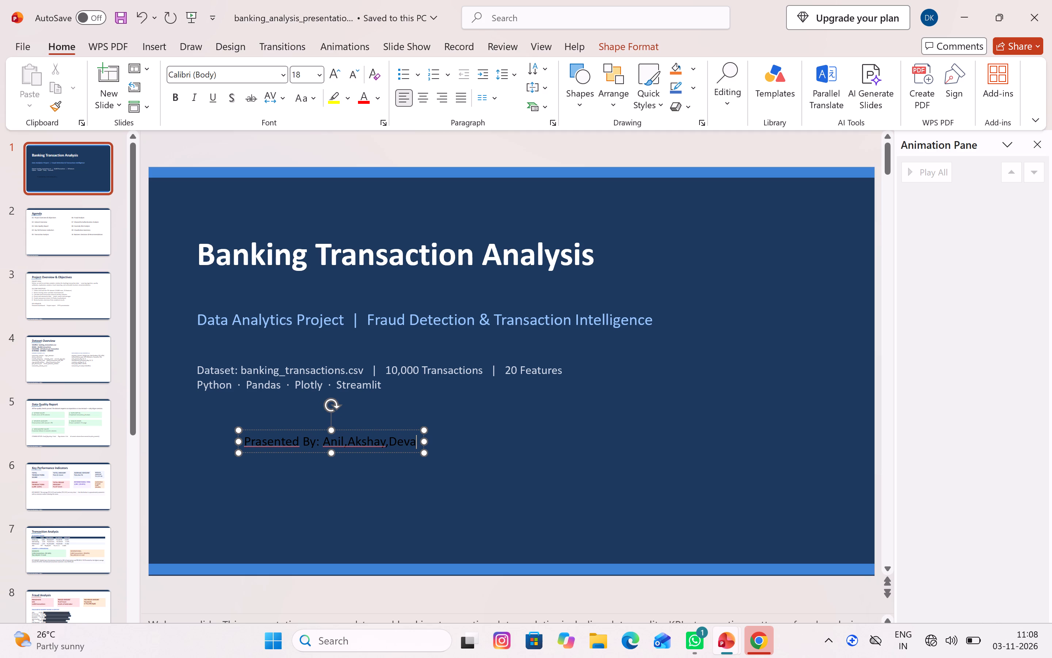
{"action": "key", "text": "shift+less"}
{"action": "key", "text": "BackSpace"}
{"action": "key", "text": "comma"}
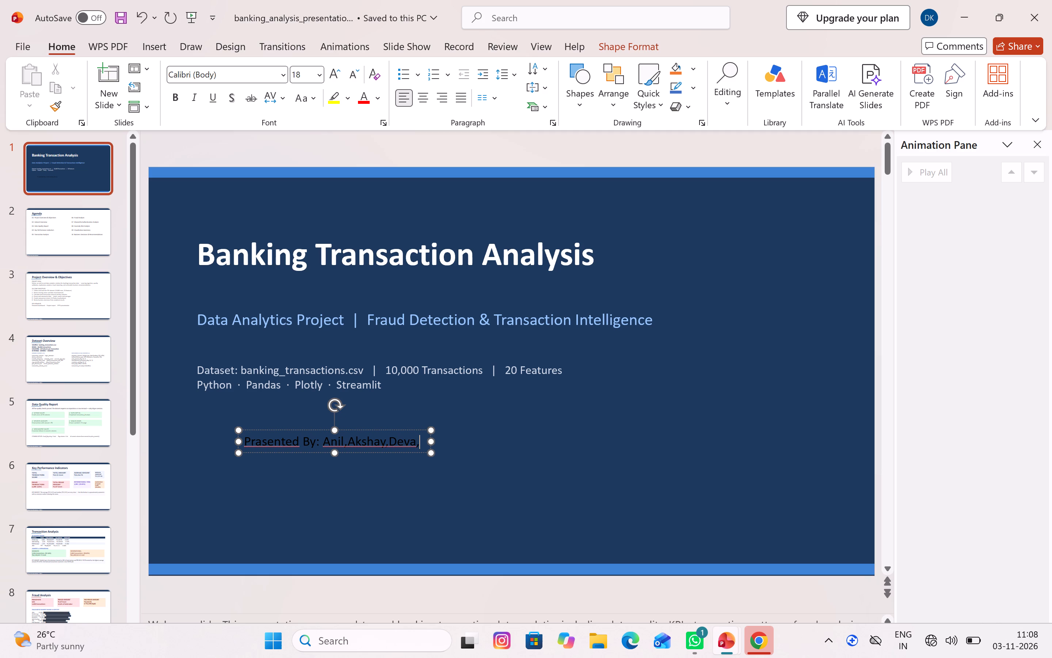
{"action": "type", "text": "huncy"}
{"action": "key", "text": "comma"}
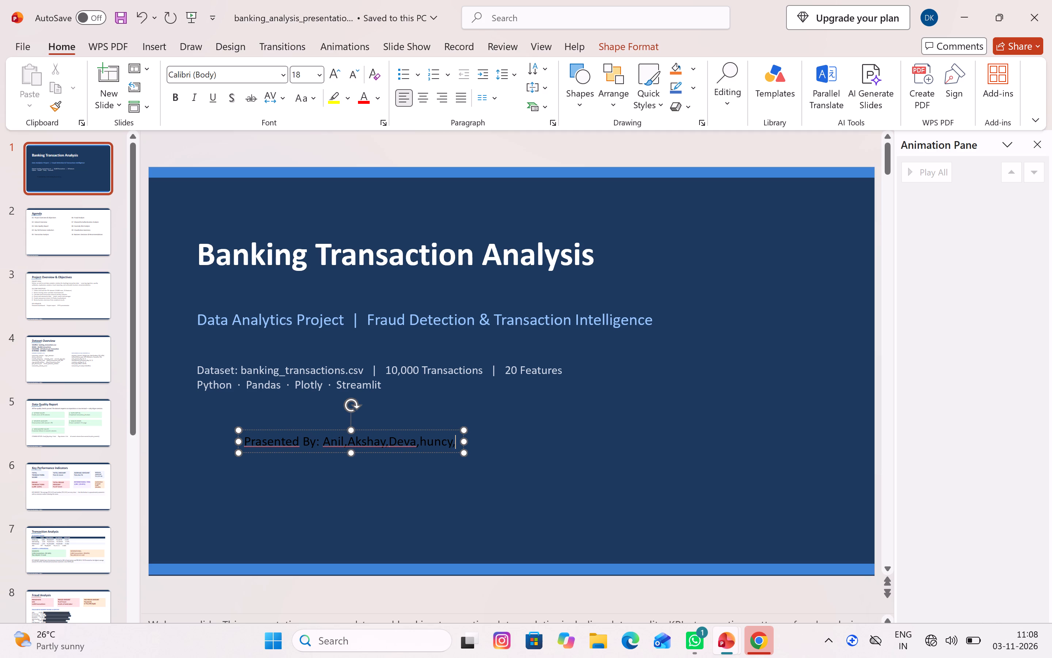
{"action": "key", "text": "shift+k"}
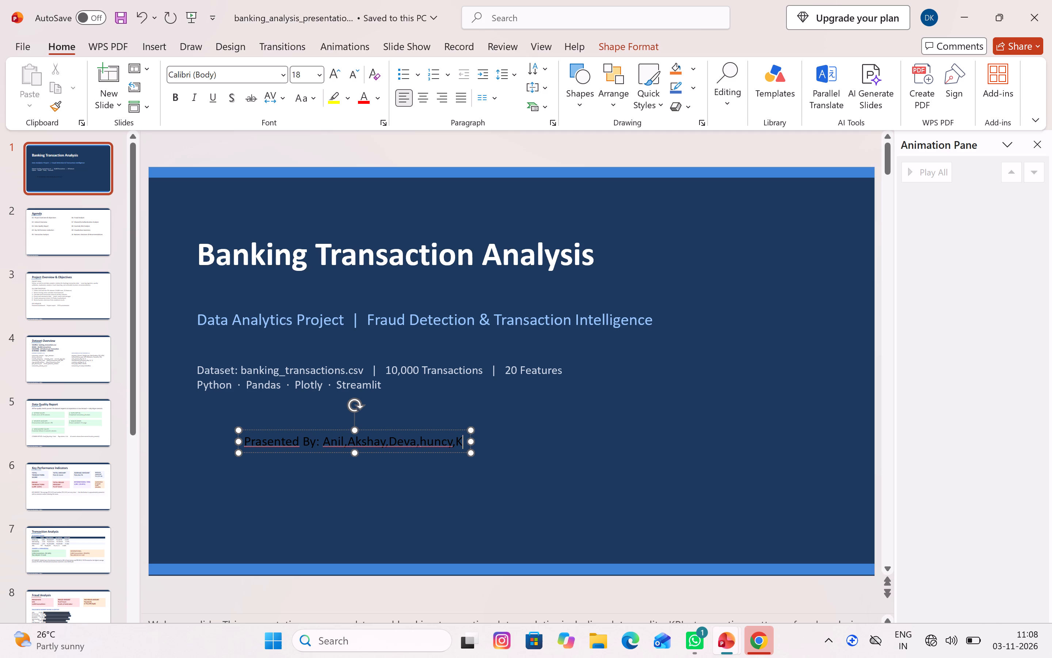
{"action": "left_click", "coordinate": [426, 441]}
{"action": "key", "text": "BackSpace"}
{"action": "key", "text": "shift+h"}
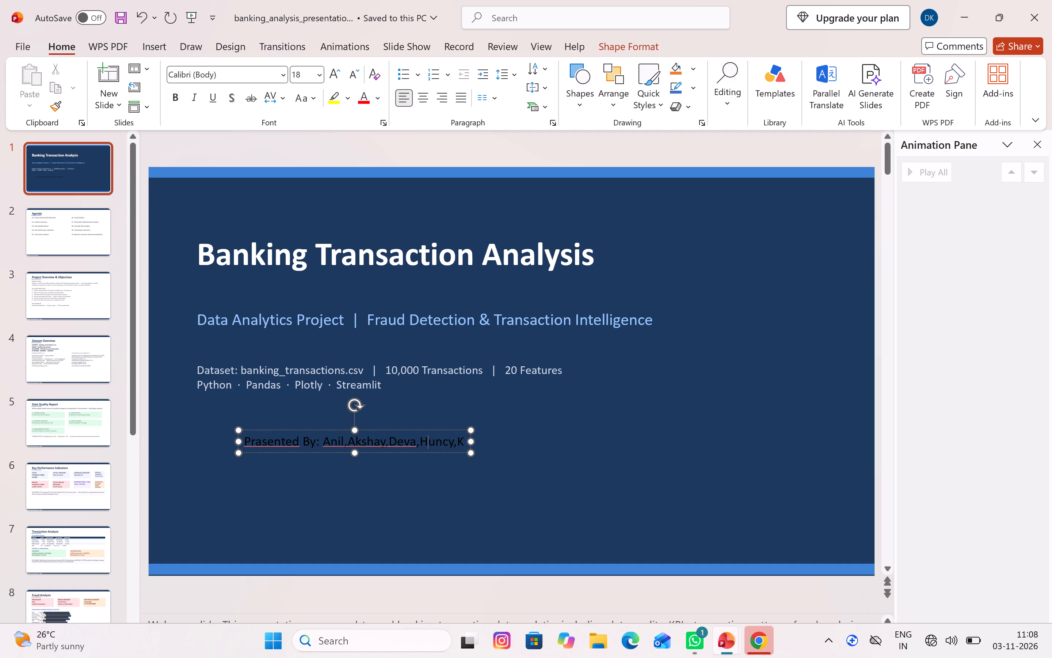
{"action": "left_click", "coordinate": [462, 440]}
{"action": "type", "text": "al"}
{"action": "type", "text": "yani"}
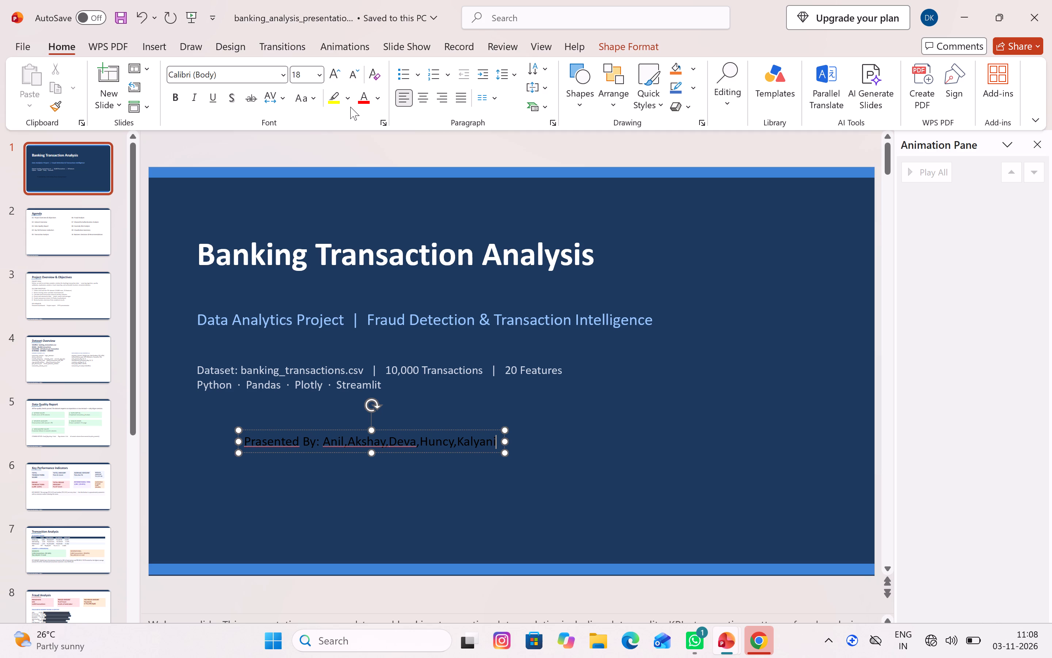
Change the font colour of the whole presenter line to the lightest off-white theme shade, directly beneath white.
{"action": "left_click", "coordinate": [377, 96]}
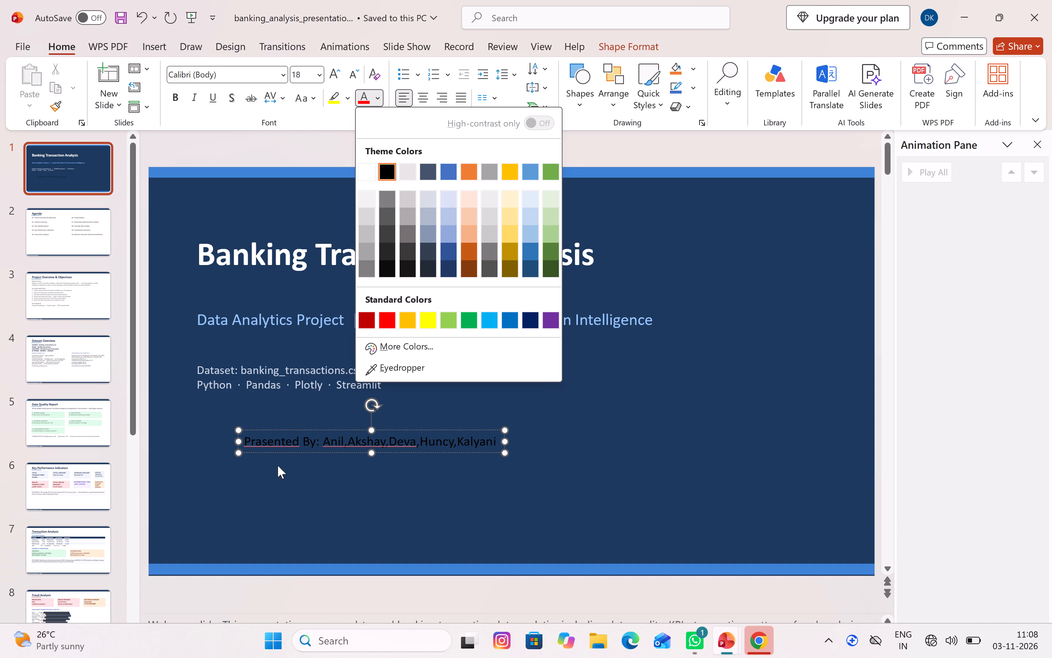
{"action": "left_click_drag", "start_coordinate": [243, 439], "coordinate": [466, 430]}
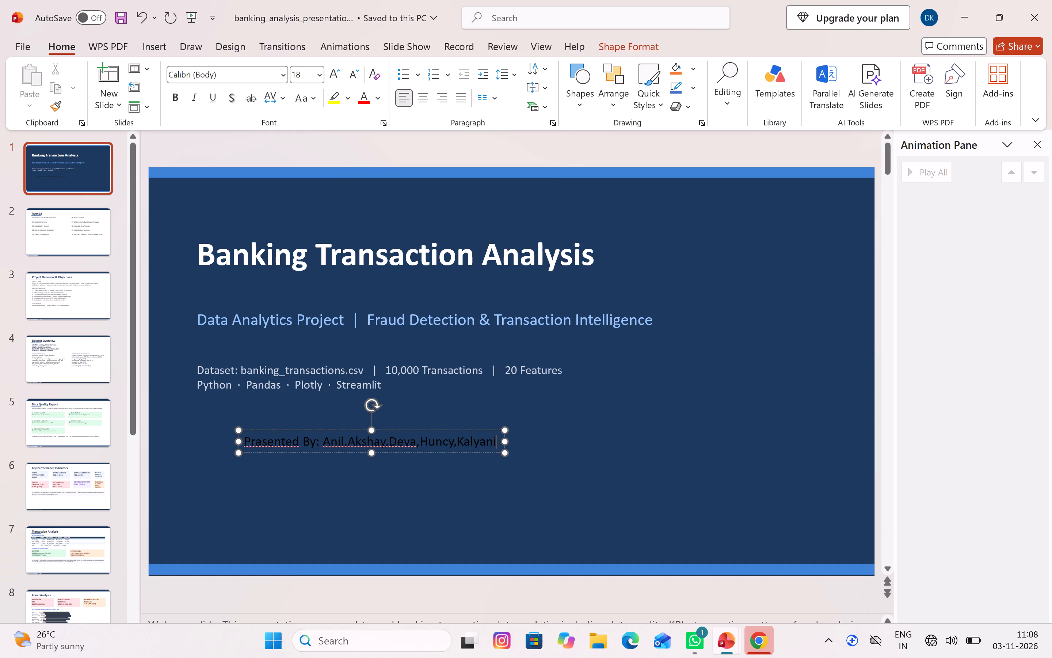
{"action": "left_click_drag", "start_coordinate": [466, 430], "coordinate": [463, 439]}
{"action": "left_click", "coordinate": [463, 439]}
{"action": "left_click_drag", "start_coordinate": [495, 443], "coordinate": [271, 443]}
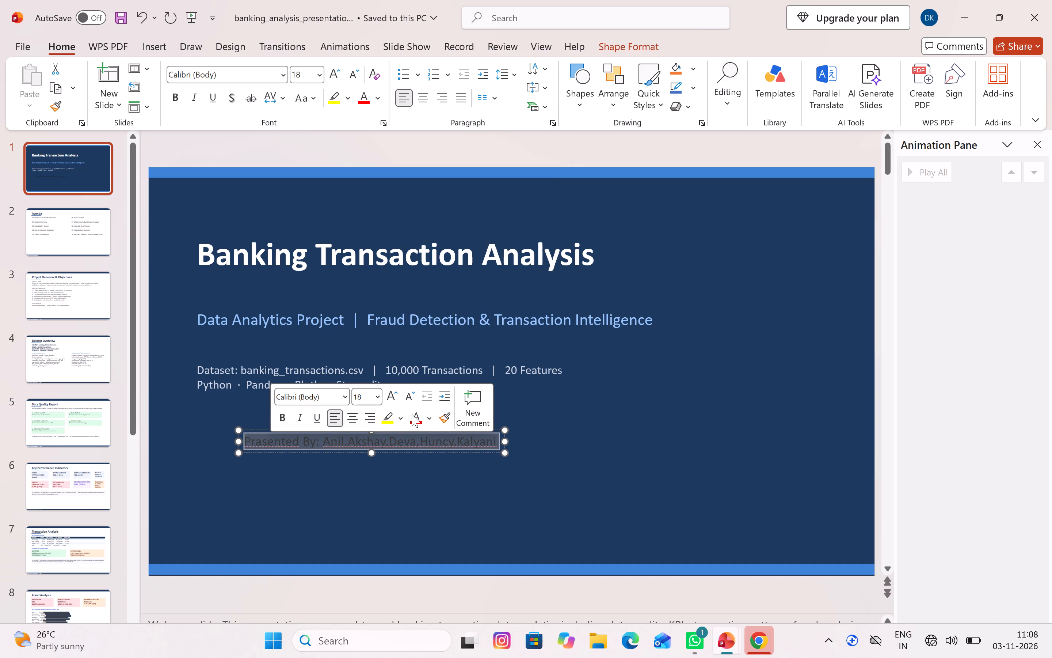
{"action": "left_click", "coordinate": [430, 419]}
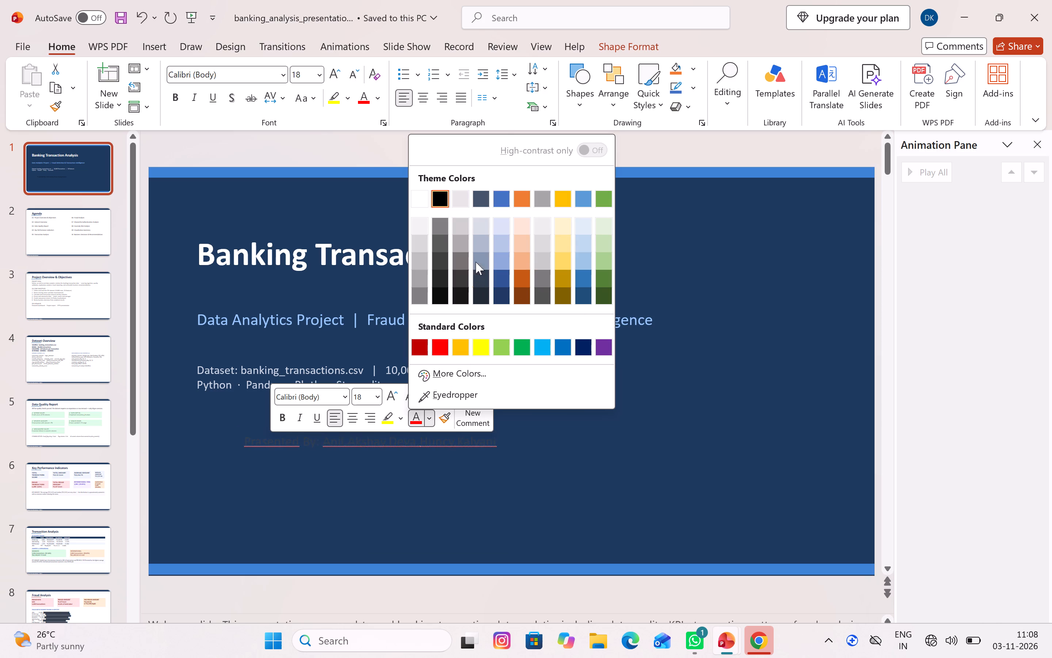
{"action": "left_click", "coordinate": [421, 227]}
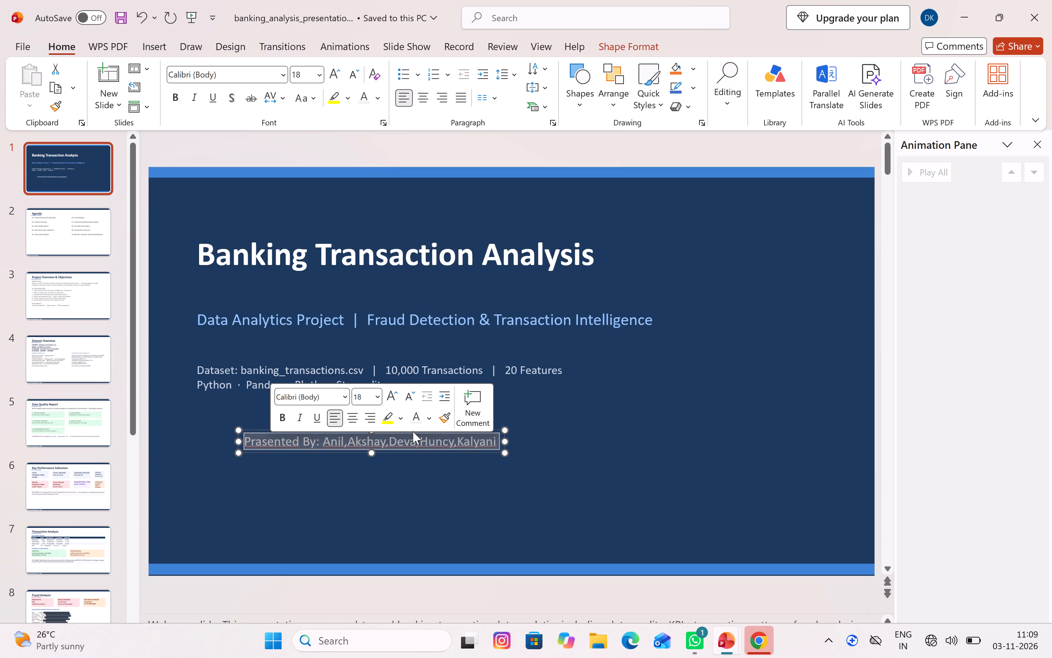
Set the font of the whole presenter line on the title slide to Magneto.
{"action": "left_click", "coordinate": [344, 397]}
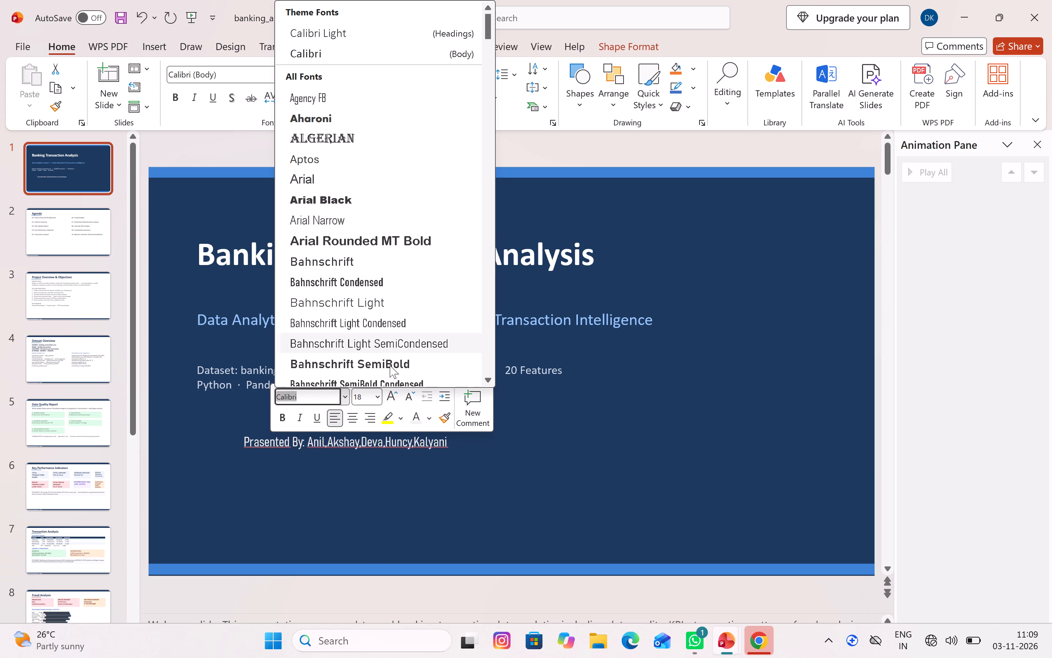
{"action": "double_click", "coordinate": [487, 381]}
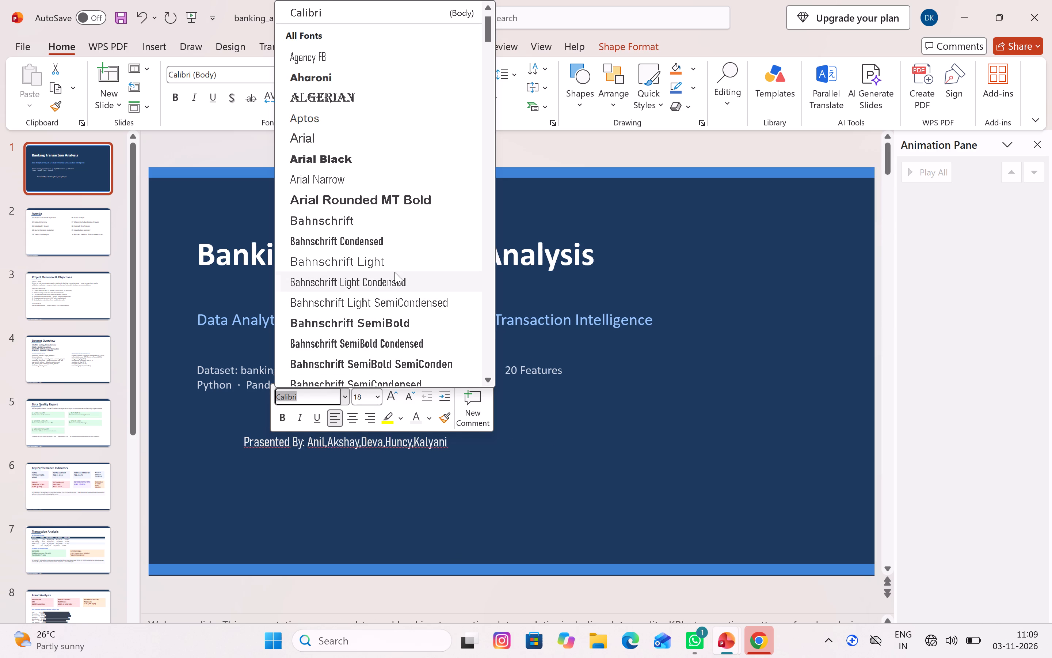
{"action": "scroll", "coordinate": [388, 303], "scroll_direction": "down", "scroll_amount": 1}
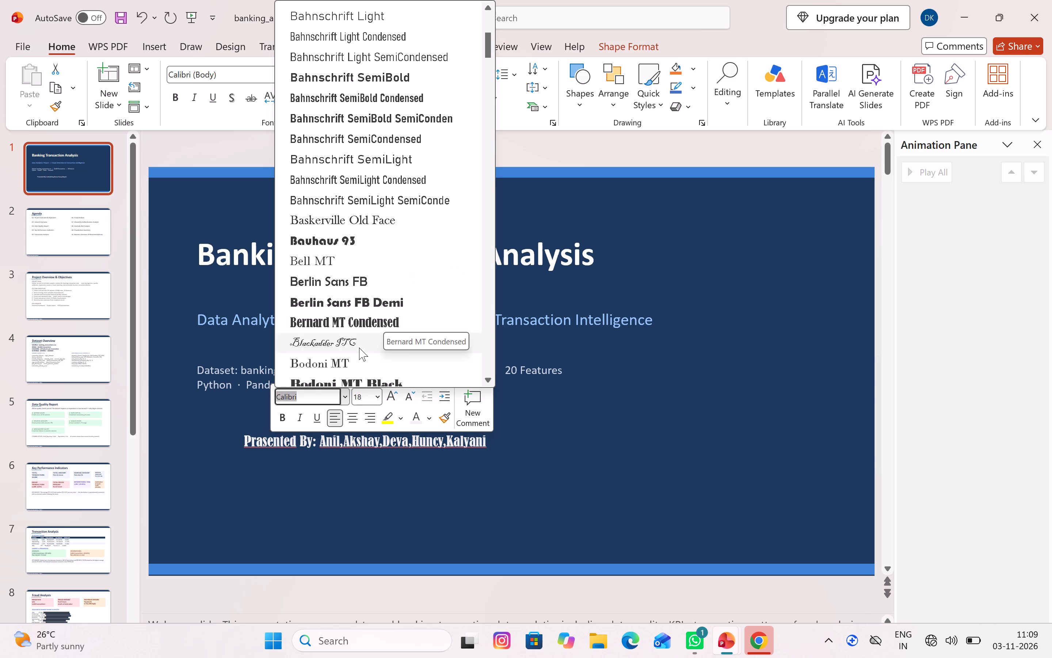
{"action": "scroll", "coordinate": [359, 348], "scroll_direction": "down", "scroll_amount": 1}
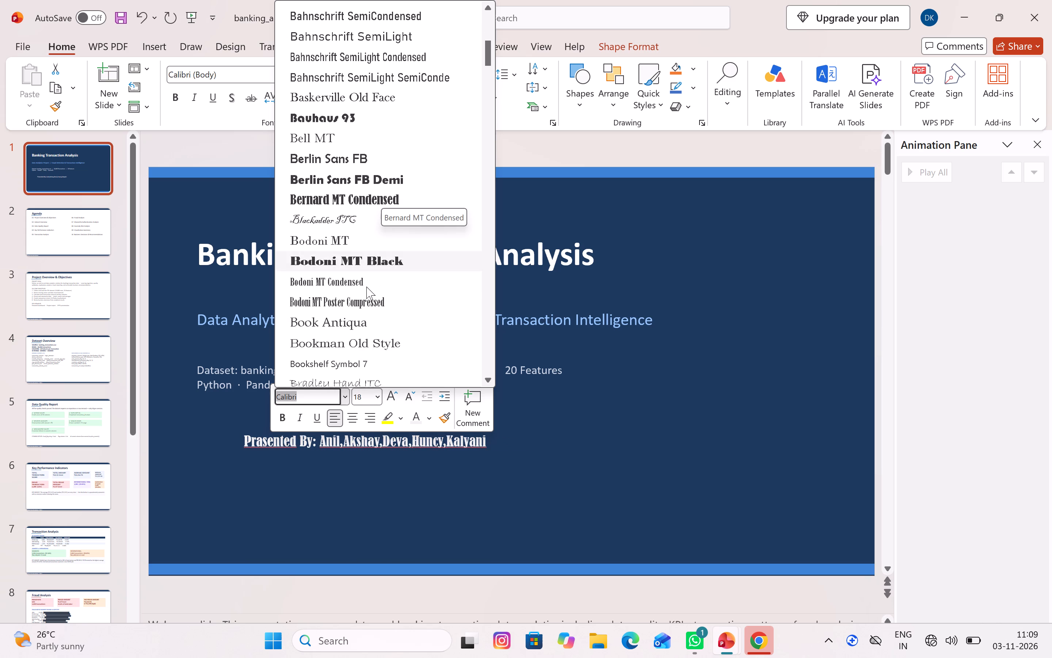
{"action": "scroll", "coordinate": [366, 287], "scroll_direction": "down", "scroll_amount": 2}
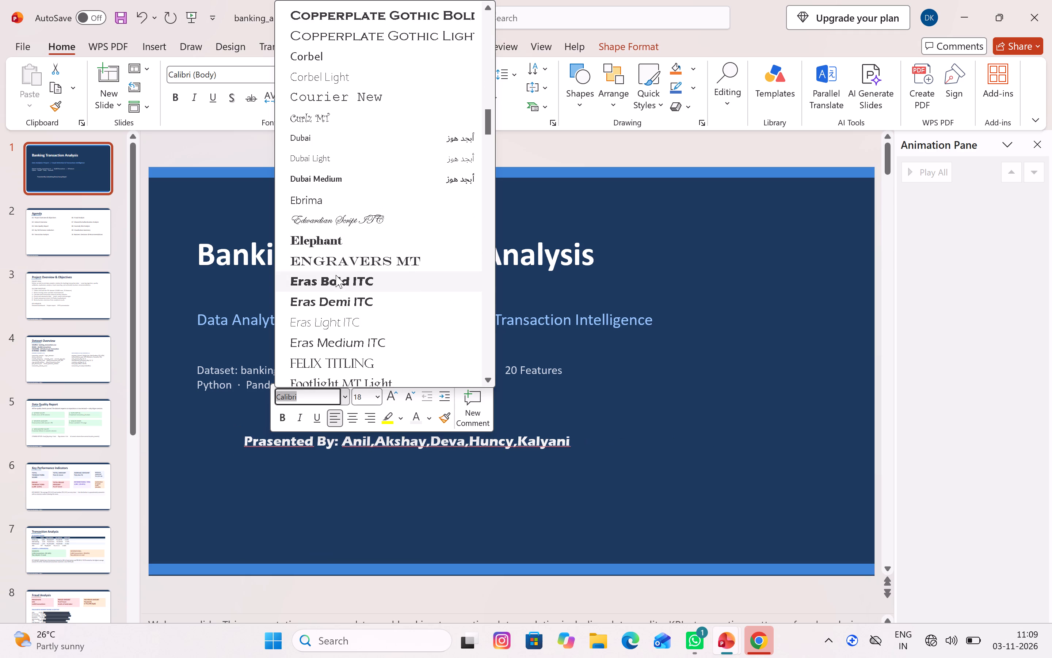
{"action": "scroll", "coordinate": [351, 321], "scroll_direction": "down", "scroll_amount": 1}
{"action": "scroll", "coordinate": [351, 321], "scroll_direction": "down", "scroll_amount": 1, "text": "ctrl"}
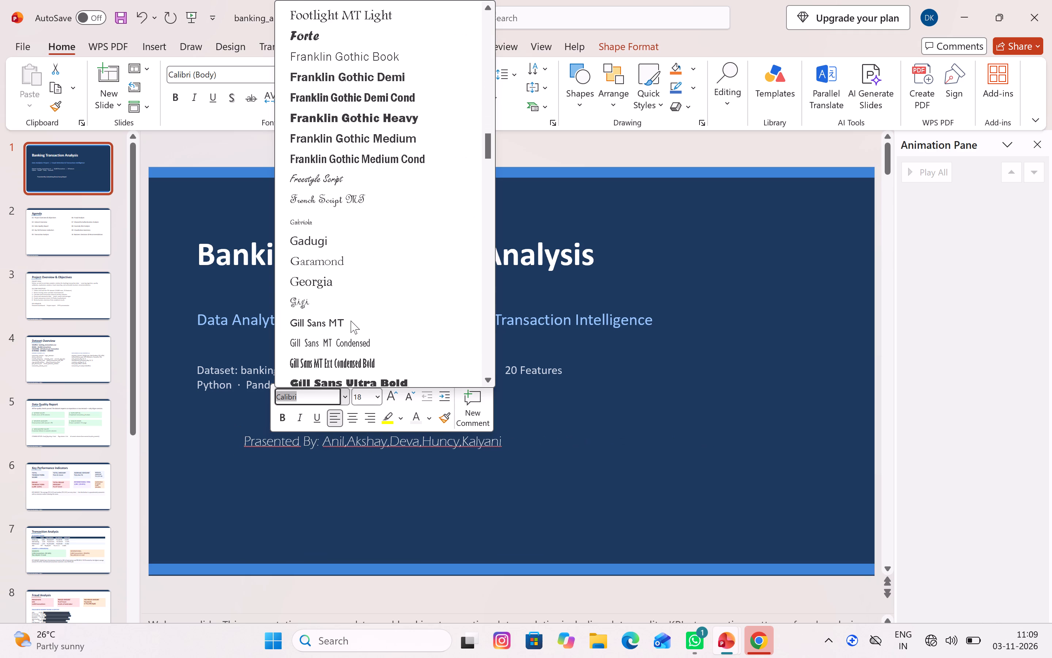
{"action": "scroll", "coordinate": [351, 321], "scroll_direction": "down", "scroll_amount": 1}
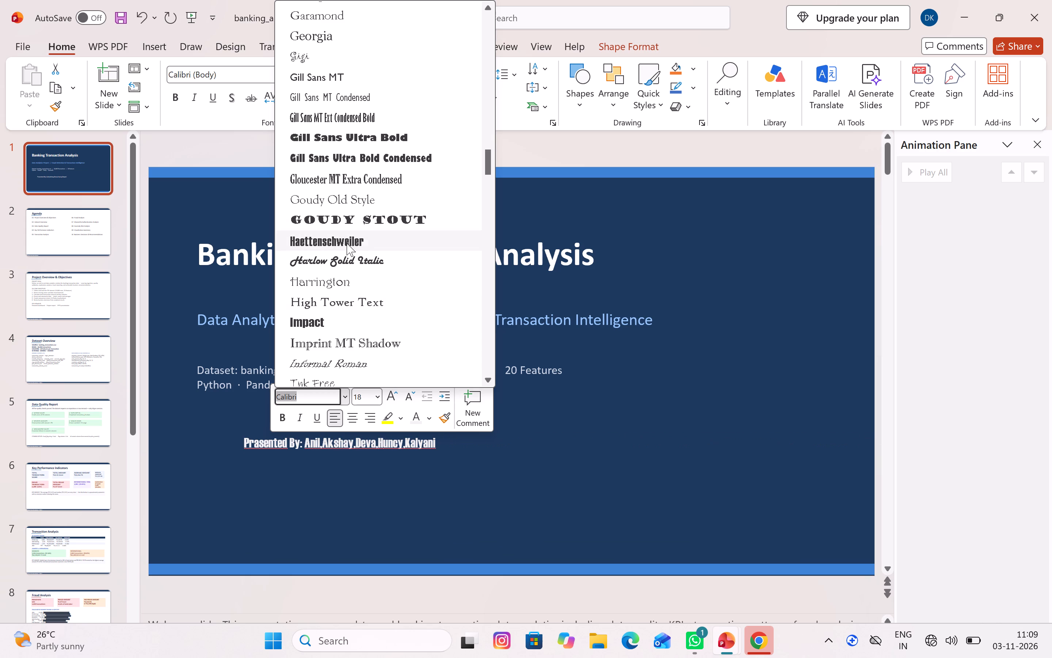
{"action": "scroll", "coordinate": [333, 316], "scroll_direction": "down", "scroll_amount": 2}
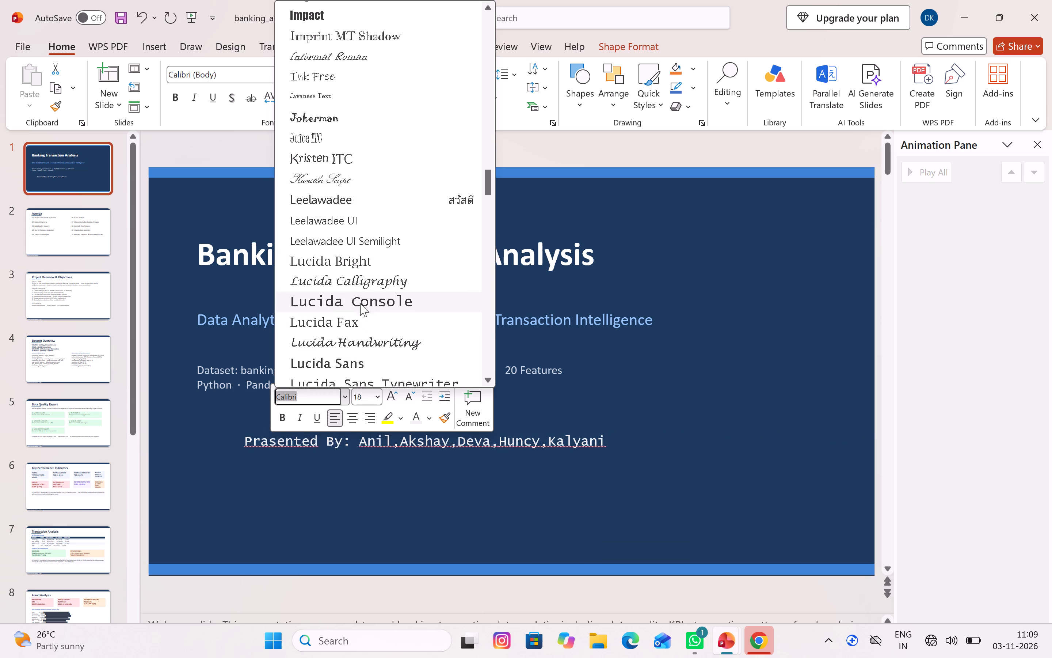
{"action": "scroll", "coordinate": [379, 369], "scroll_direction": "down", "scroll_amount": 3}
{"action": "scroll", "coordinate": [370, 245], "scroll_direction": "up", "scroll_amount": 1}
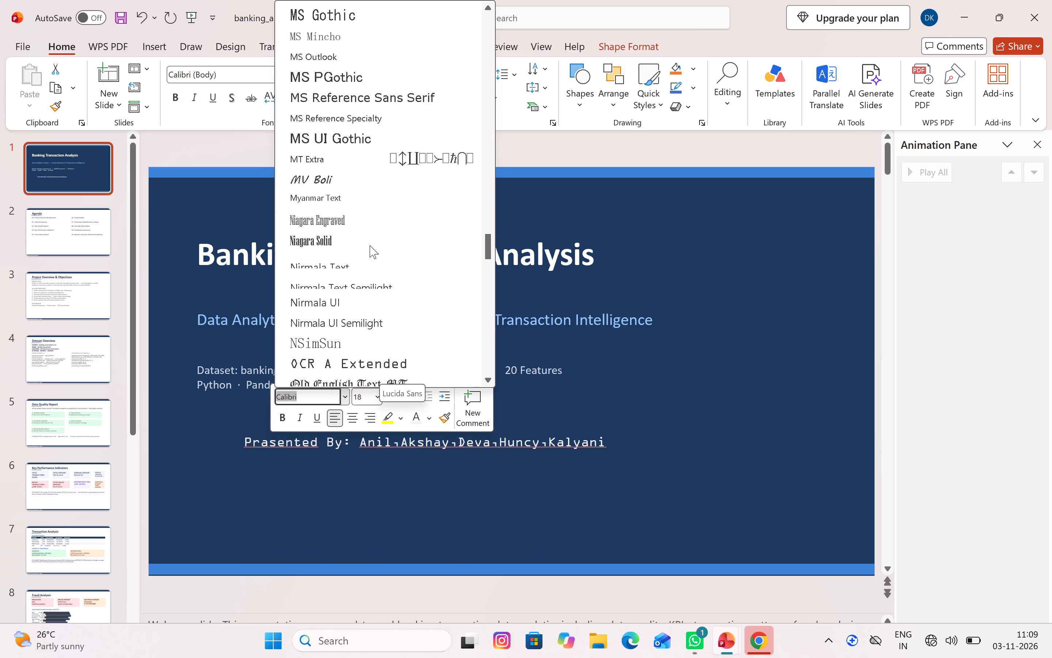
{"action": "scroll", "coordinate": [370, 245], "scroll_direction": "up", "scroll_amount": 2}
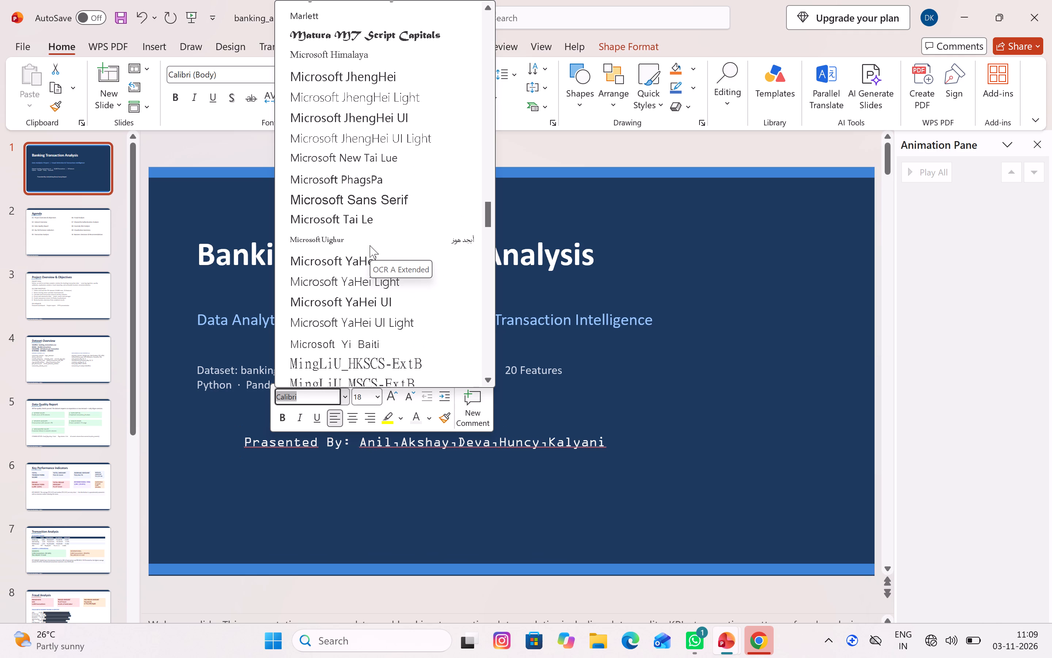
{"action": "scroll", "coordinate": [370, 245], "scroll_direction": "up", "scroll_amount": 1}
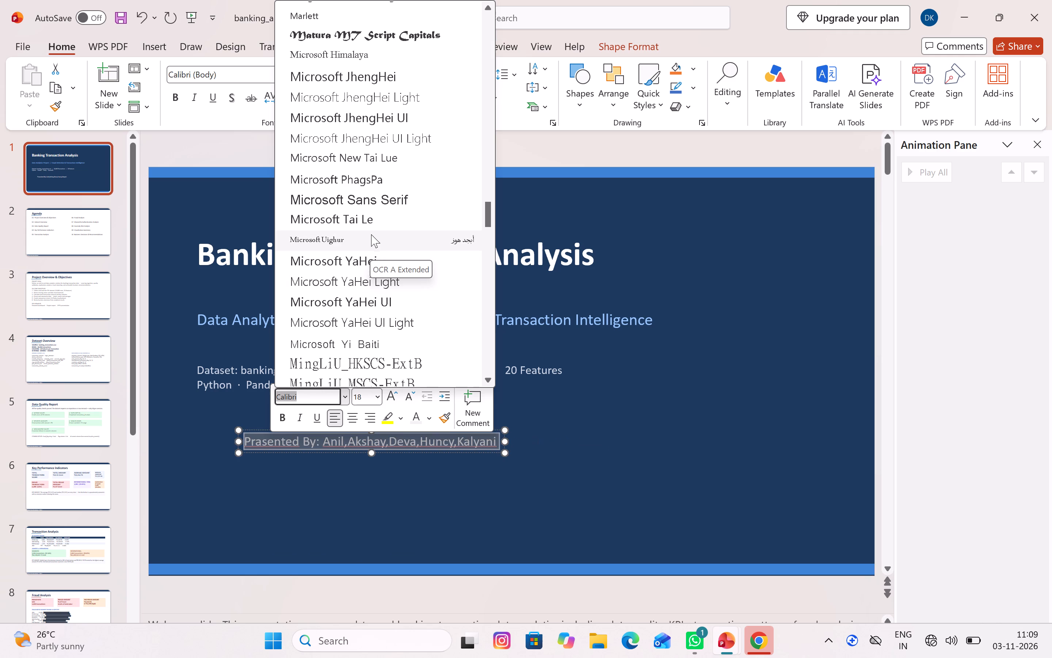
{"action": "scroll", "coordinate": [370, 230], "scroll_direction": "up", "scroll_amount": 1}
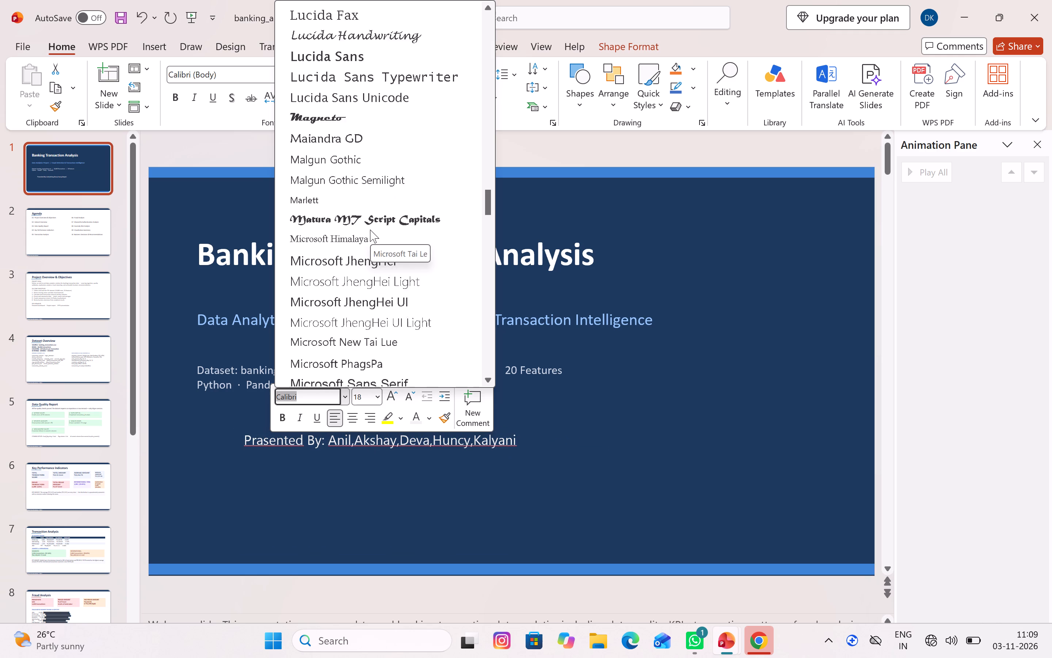
{"action": "scroll", "coordinate": [370, 230], "scroll_direction": "up", "scroll_amount": 1}
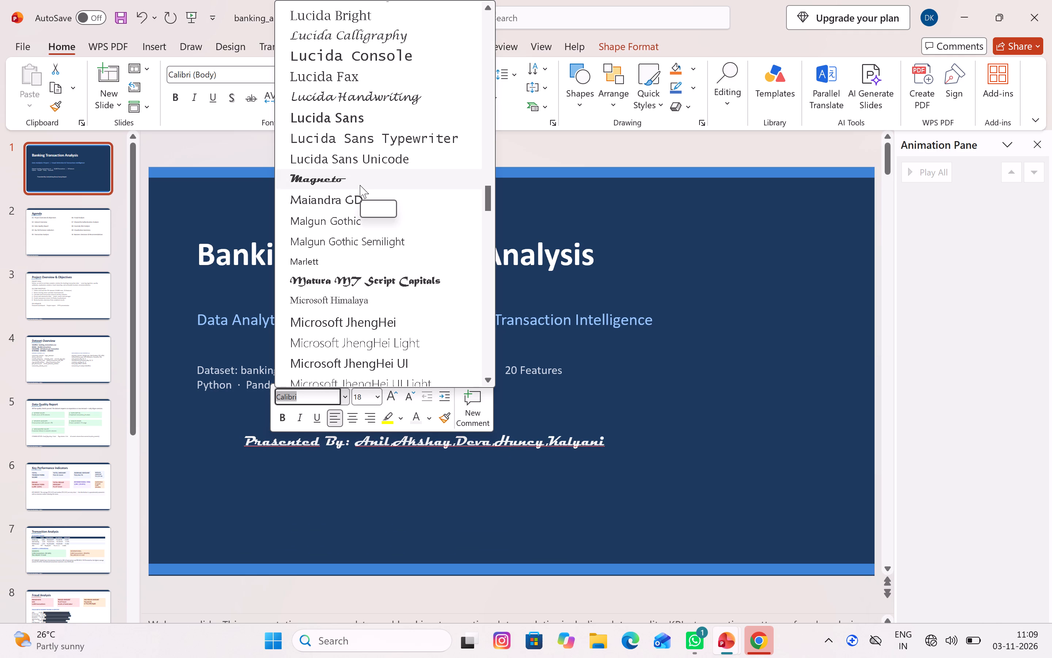
{"action": "left_click", "coordinate": [360, 185]}
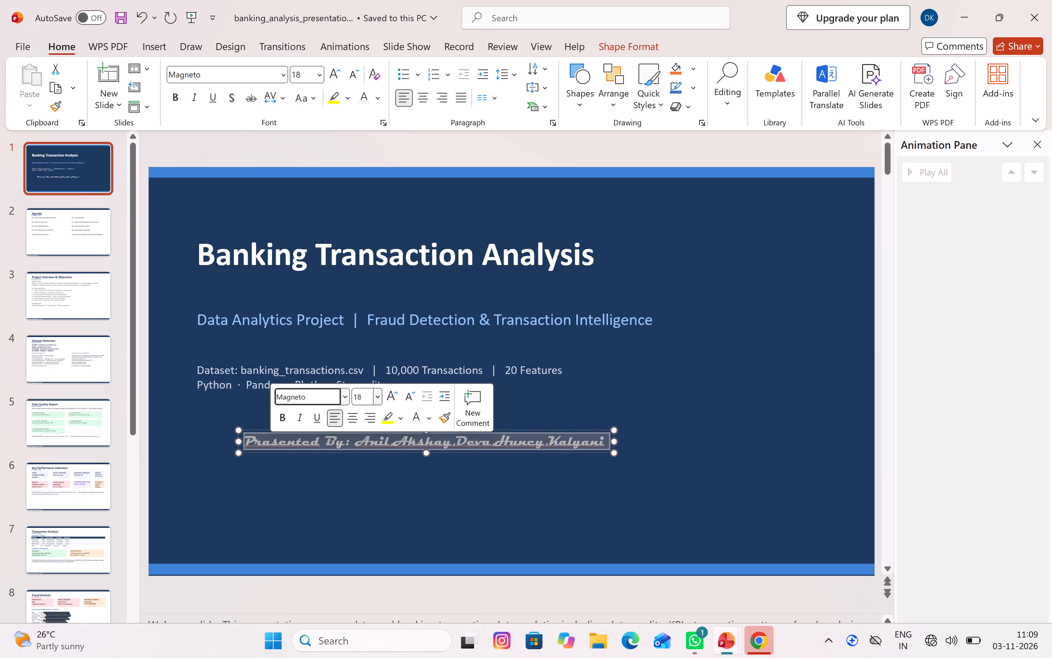
{"action": "left_click", "coordinate": [383, 484]}
Add a space after each comma between the presenter names on the title slide.
{"action": "left_click", "coordinate": [392, 442]}
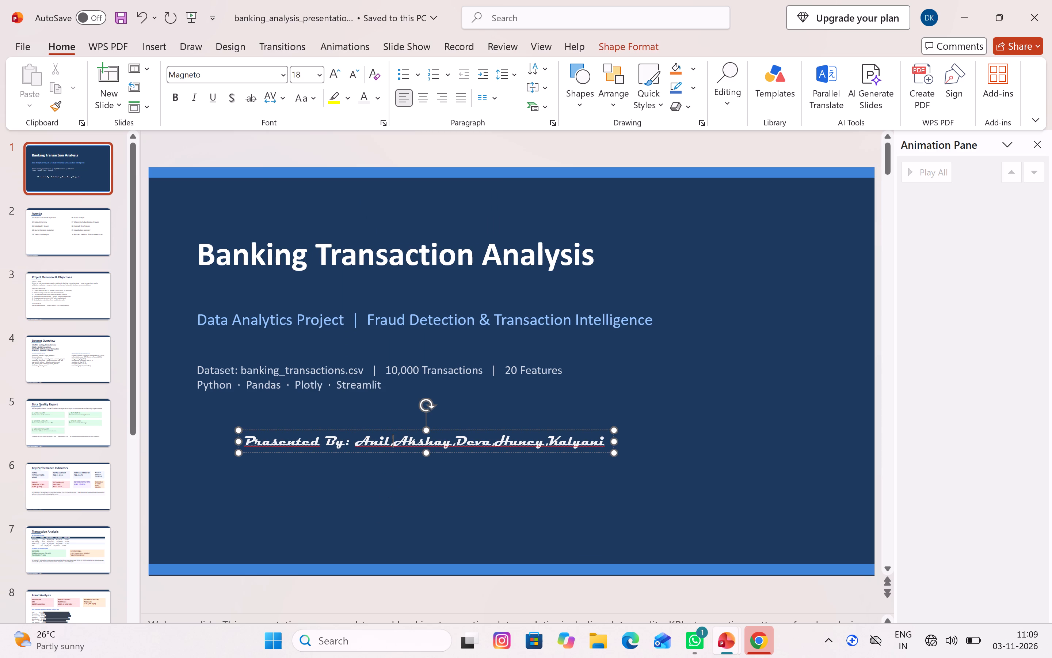
{"action": "key", "text": "space"}
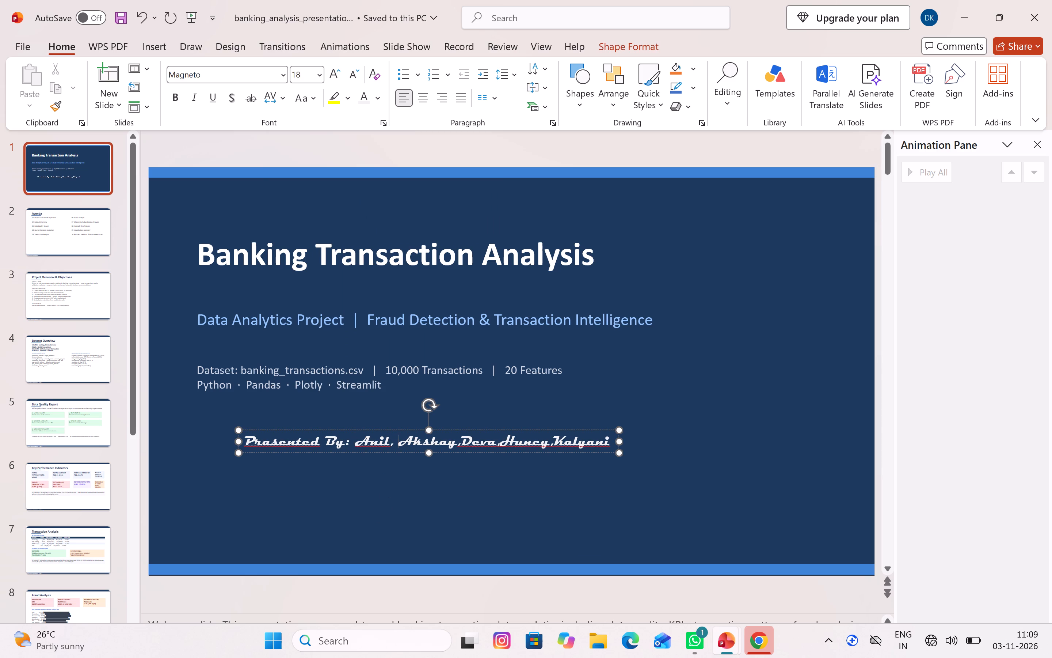
{"action": "left_click", "coordinate": [464, 442]}
{"action": "key", "text": "space"}
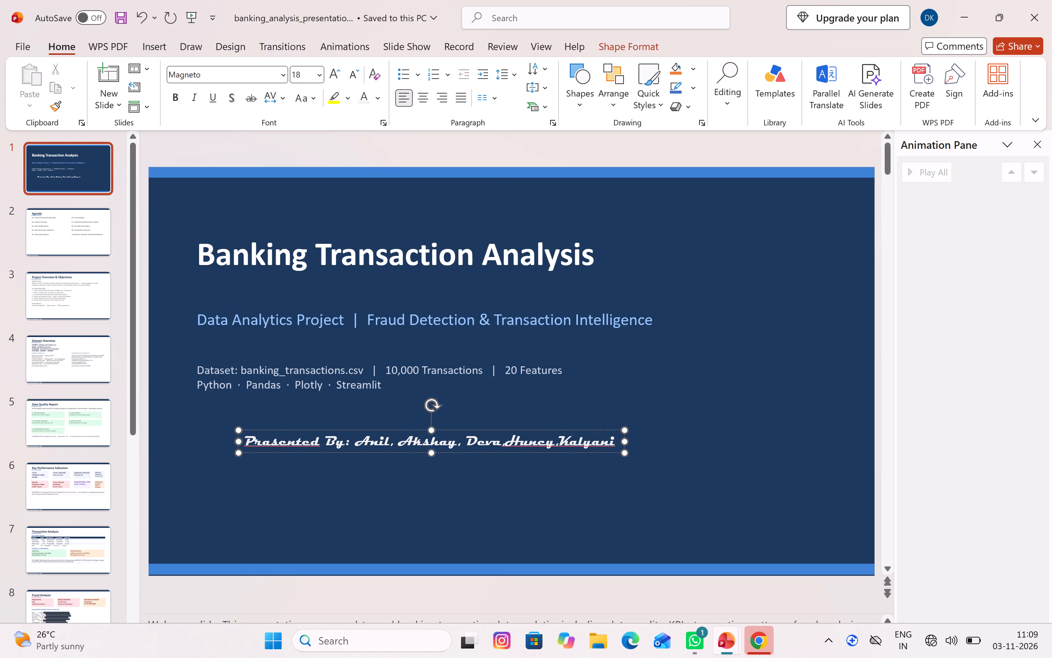
{"action": "left_click", "coordinate": [508, 442]}
{"action": "key", "text": "space"}
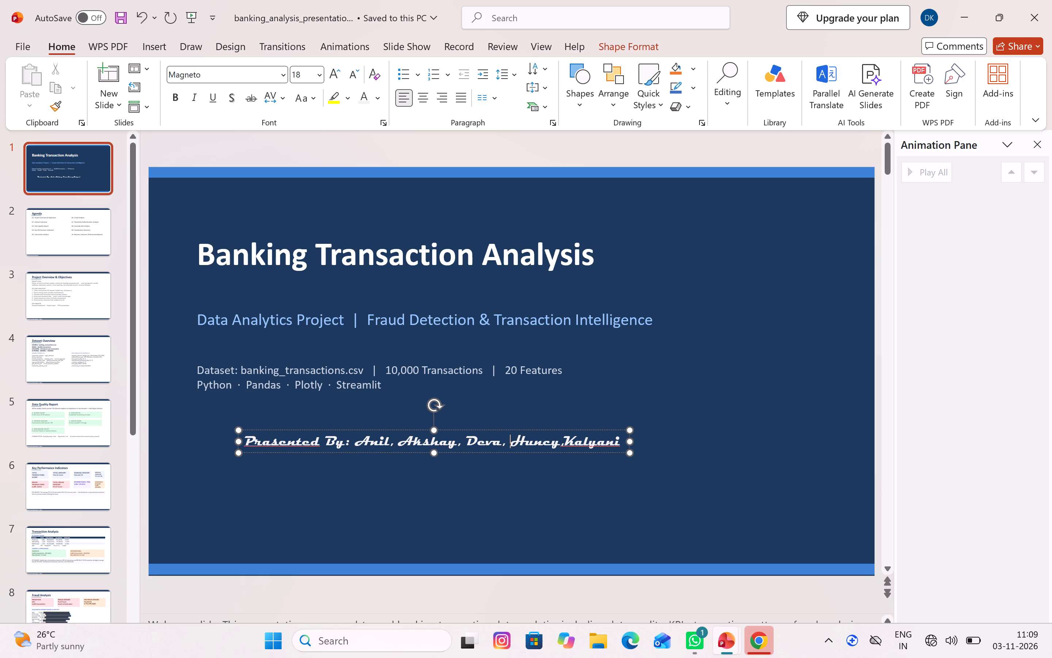
{"action": "left_click", "coordinate": [565, 442]}
{"action": "key", "text": "space"}
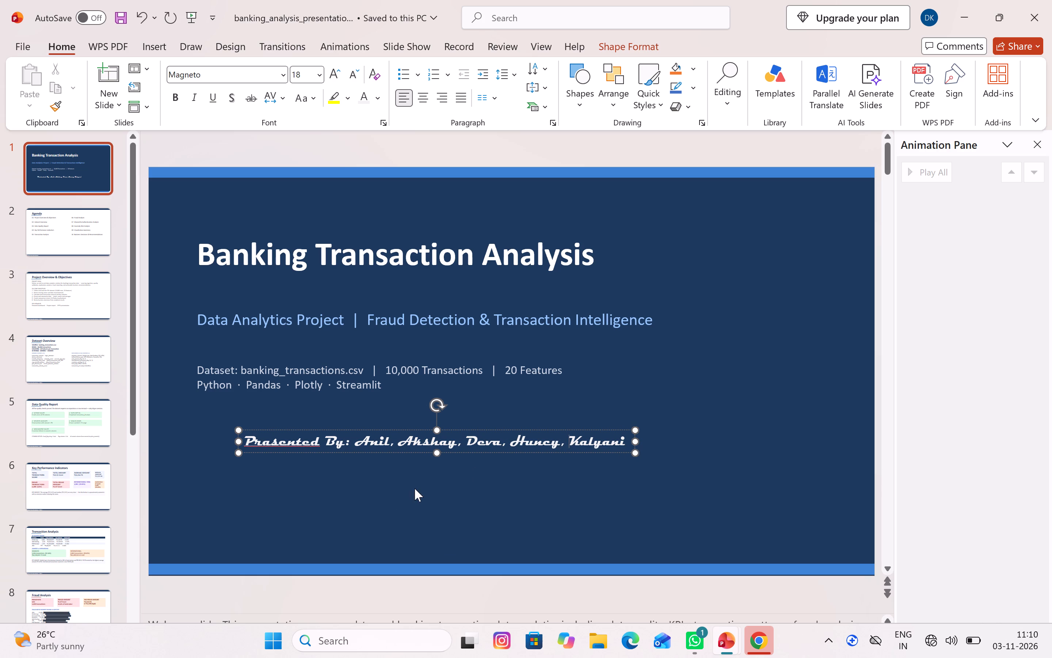
Change the font of only the words "Prasented By" in the presenter line to Impact.
{"action": "left_click_drag", "start_coordinate": [345, 441], "coordinate": [294, 442]}
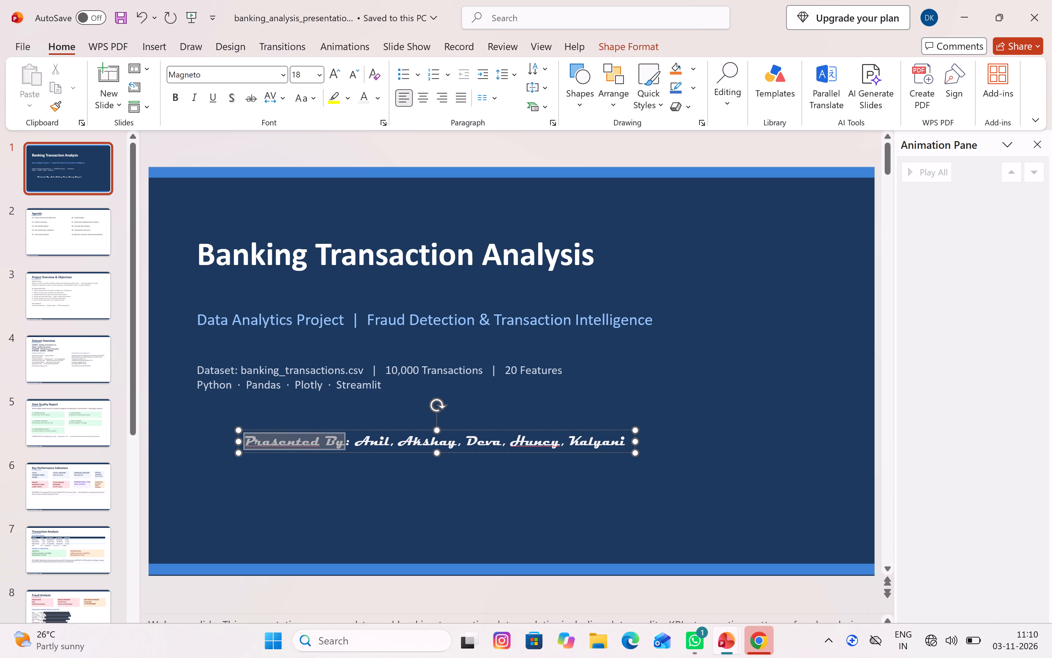
{"action": "left_click_drag", "start_coordinate": [294, 442], "coordinate": [267, 444]}
{"action": "left_click", "coordinate": [339, 393]}
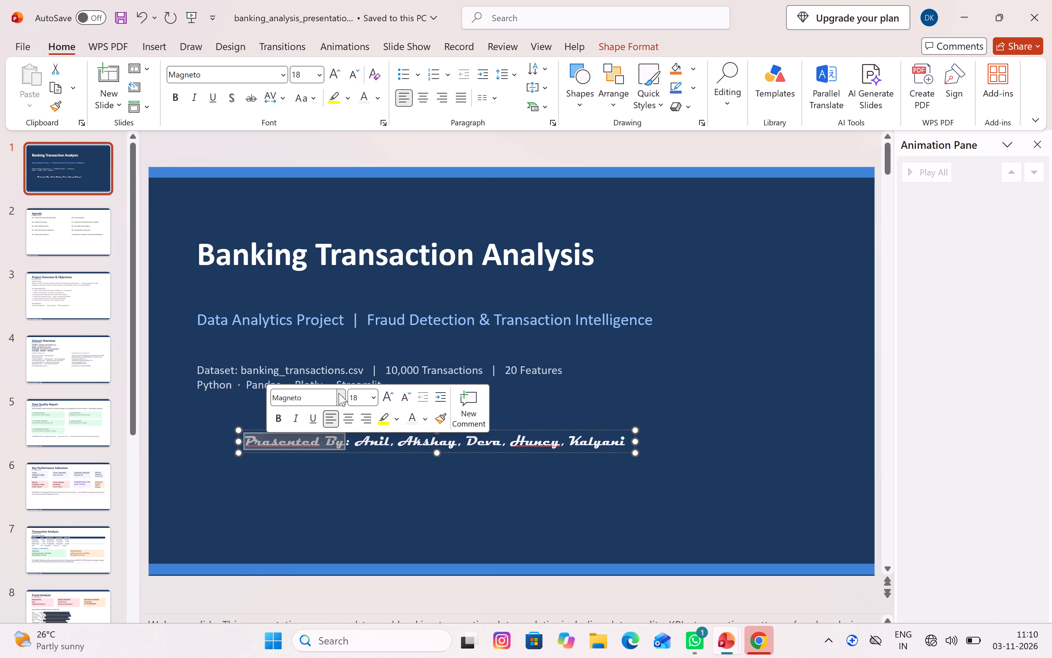
{"action": "scroll", "coordinate": [346, 303], "scroll_direction": "up", "scroll_amount": 5}
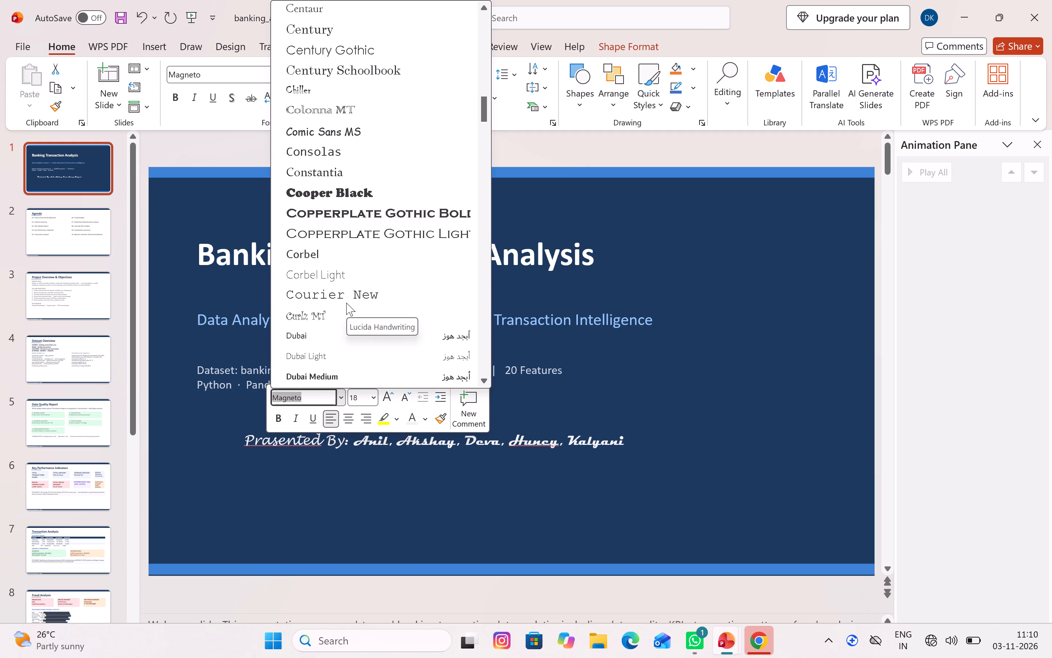
{"action": "scroll", "coordinate": [346, 303], "scroll_direction": "up", "scroll_amount": 1}
{"action": "scroll", "coordinate": [350, 257], "scroll_direction": "up", "scroll_amount": 3}
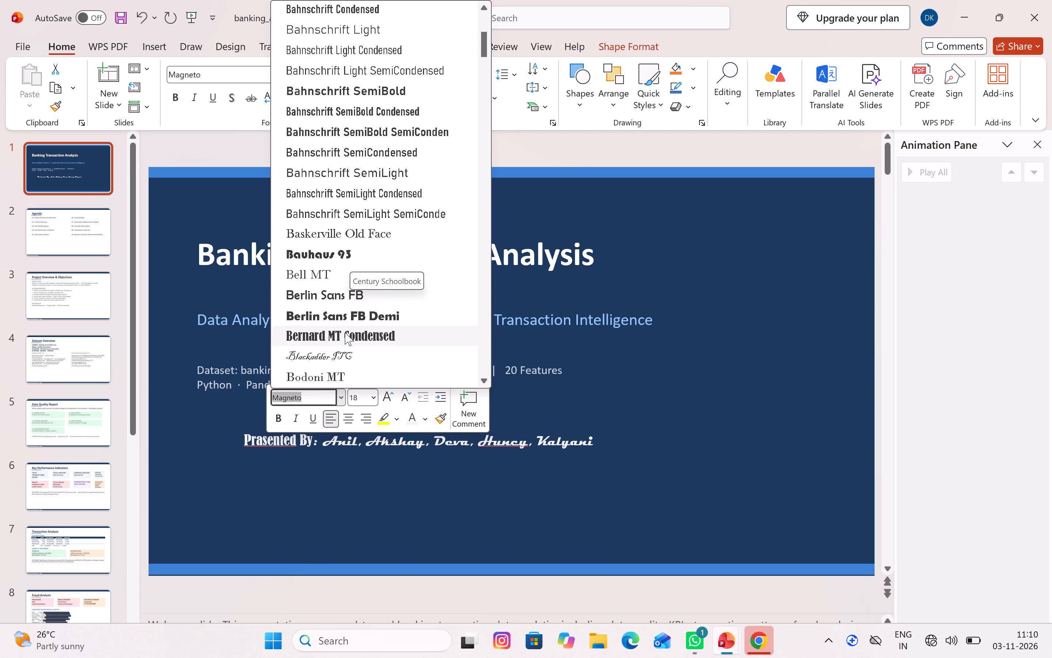
{"action": "scroll", "coordinate": [346, 250], "scroll_direction": "up", "scroll_amount": 7}
{"action": "scroll", "coordinate": [346, 250], "scroll_direction": "down", "scroll_amount": 1}
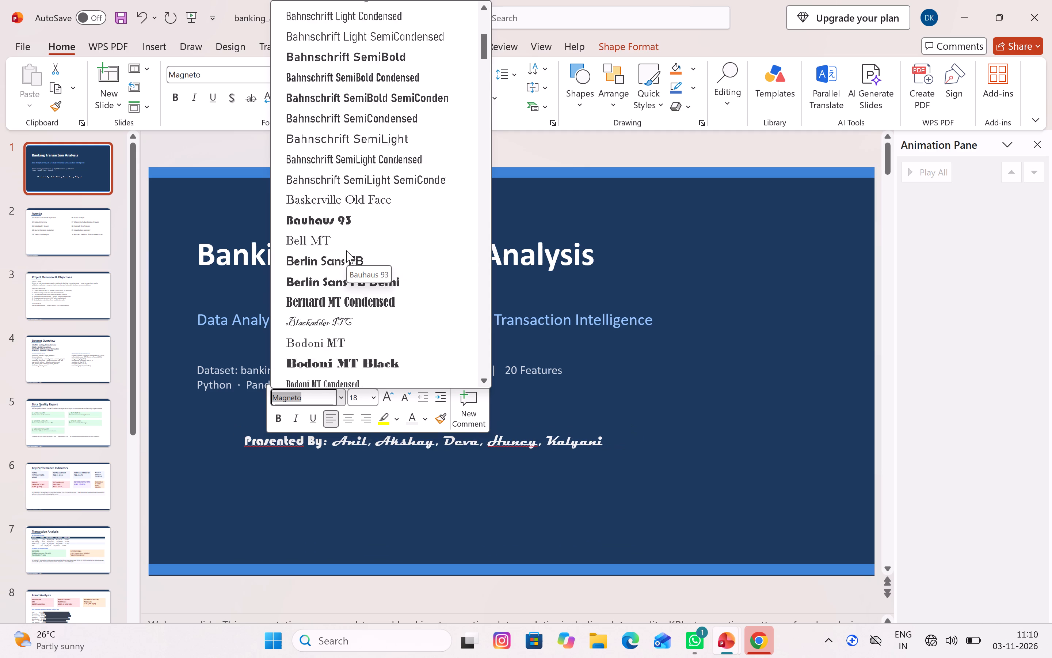
{"action": "scroll", "coordinate": [346, 250], "scroll_direction": "down", "scroll_amount": 2}
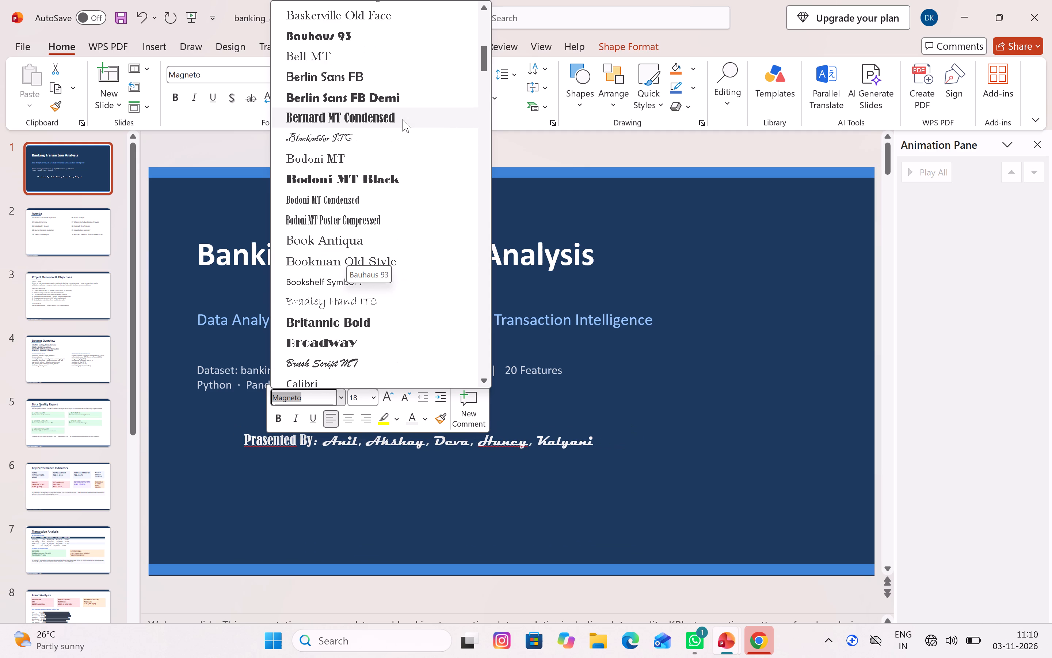
{"action": "scroll", "coordinate": [403, 119], "scroll_direction": "down", "scroll_amount": 2}
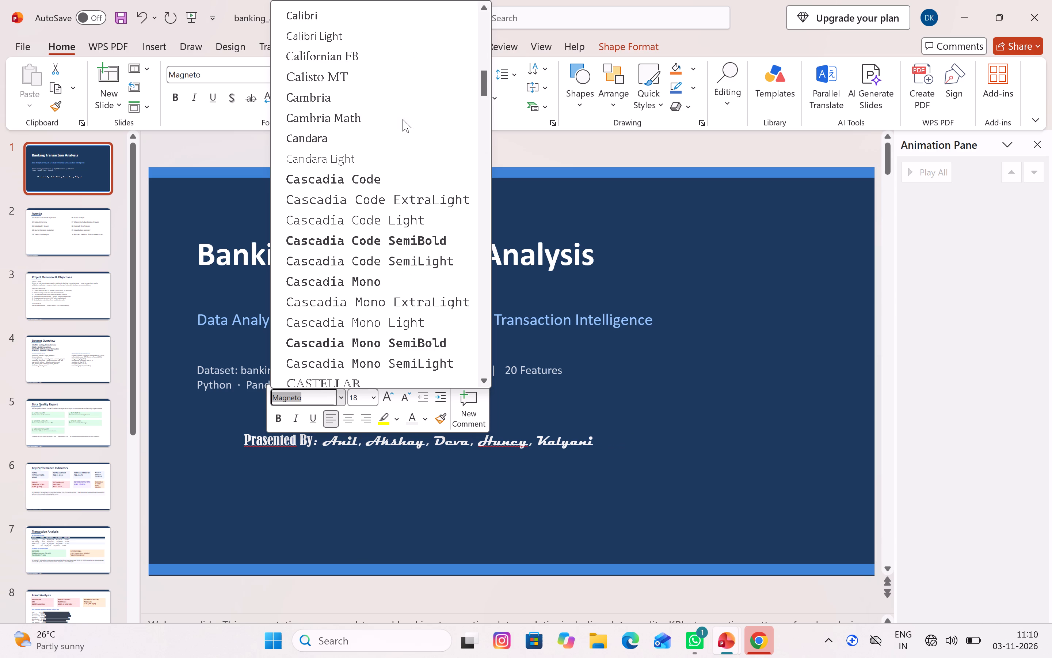
{"action": "scroll", "coordinate": [403, 119], "scroll_direction": "down", "scroll_amount": 2}
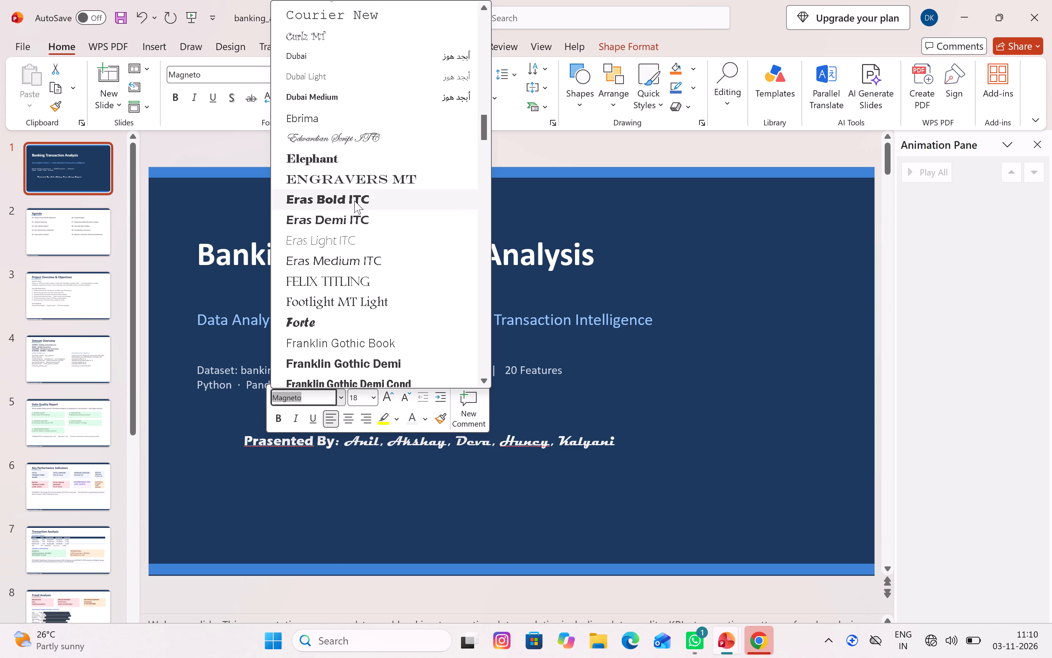
{"action": "scroll", "coordinate": [364, 322], "scroll_direction": "down", "scroll_amount": 3}
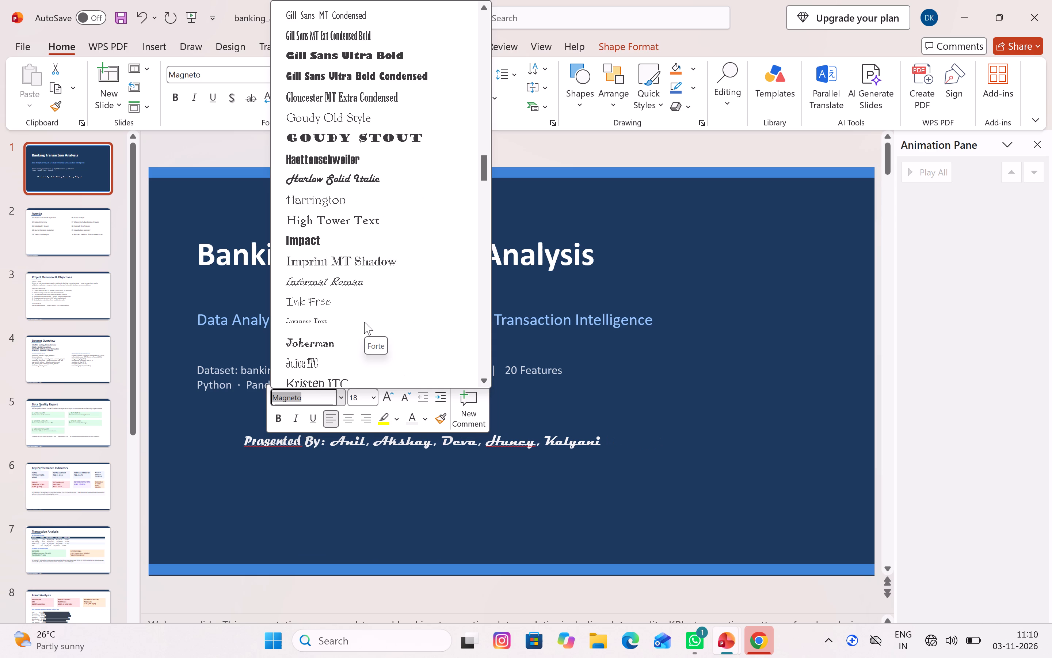
{"action": "left_click", "coordinate": [348, 247]}
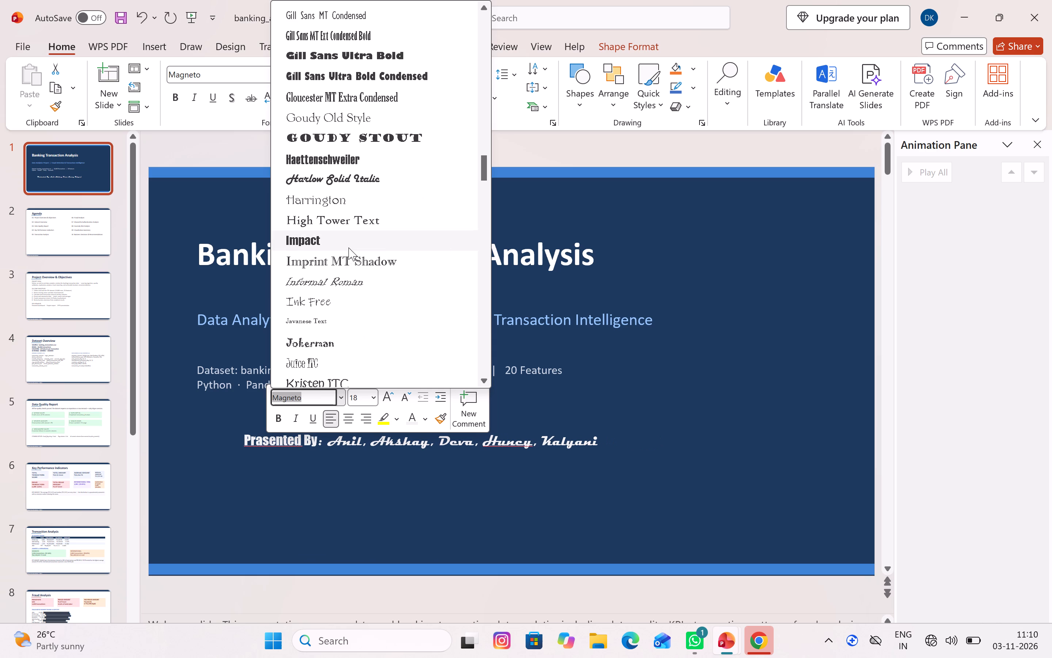
{"action": "left_click", "coordinate": [374, 486]}
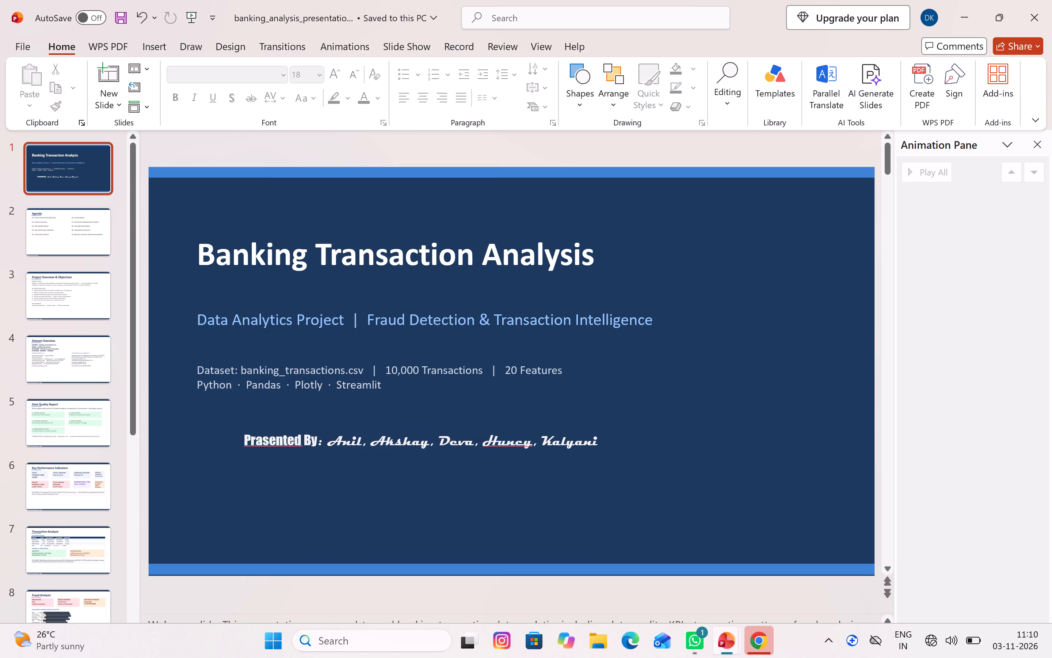
Recolour the presenter names after "Prasented By:" with the standard orange font colour.
{"action": "left_click_drag", "start_coordinate": [330, 444], "coordinate": [584, 442]}
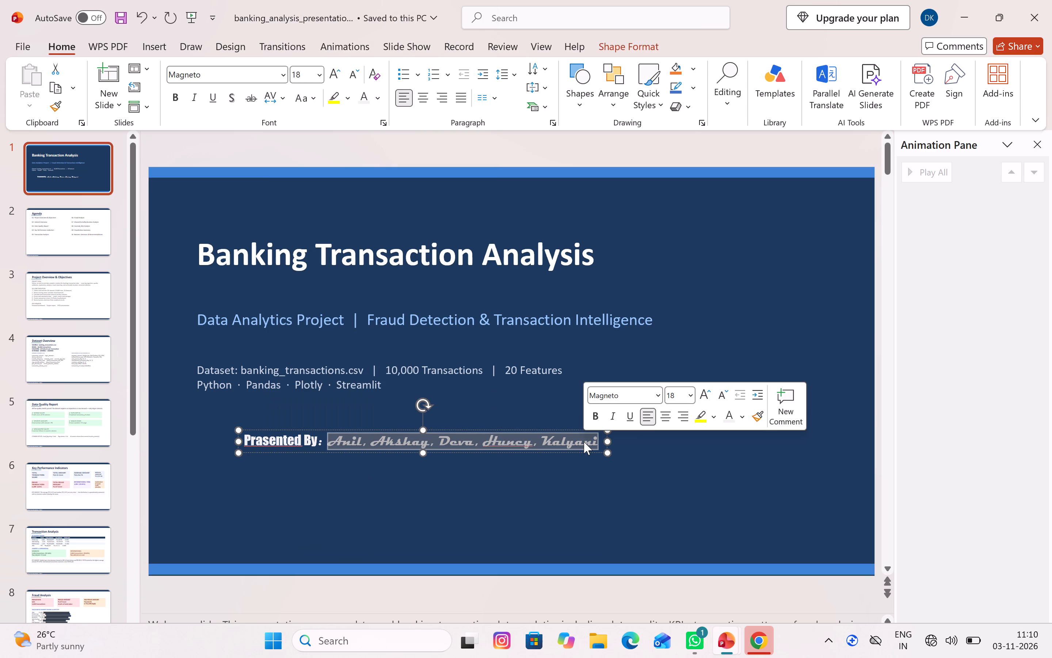
{"action": "left_click", "coordinate": [710, 413]}
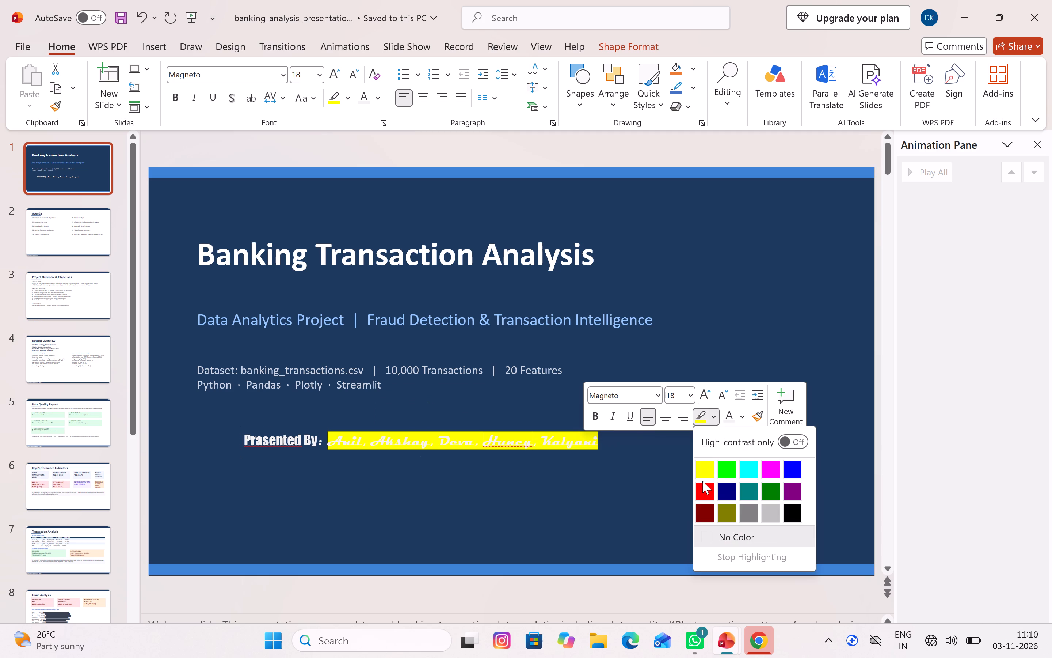
{"action": "left_click", "coordinate": [741, 414]}
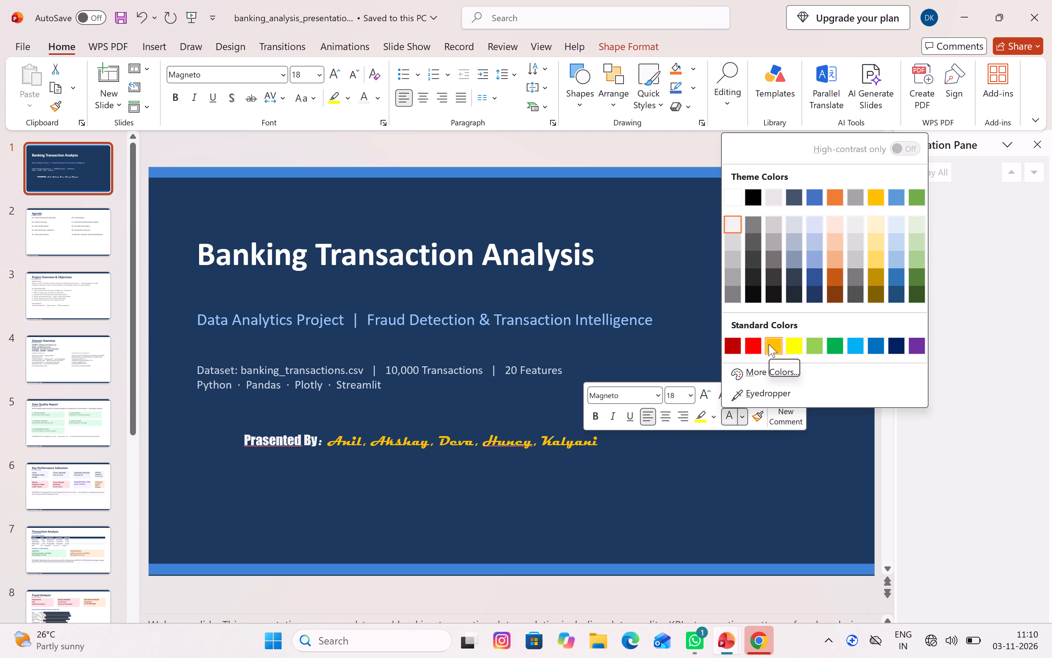
{"action": "left_click", "coordinate": [769, 344]}
{"action": "left_click", "coordinate": [678, 447]}
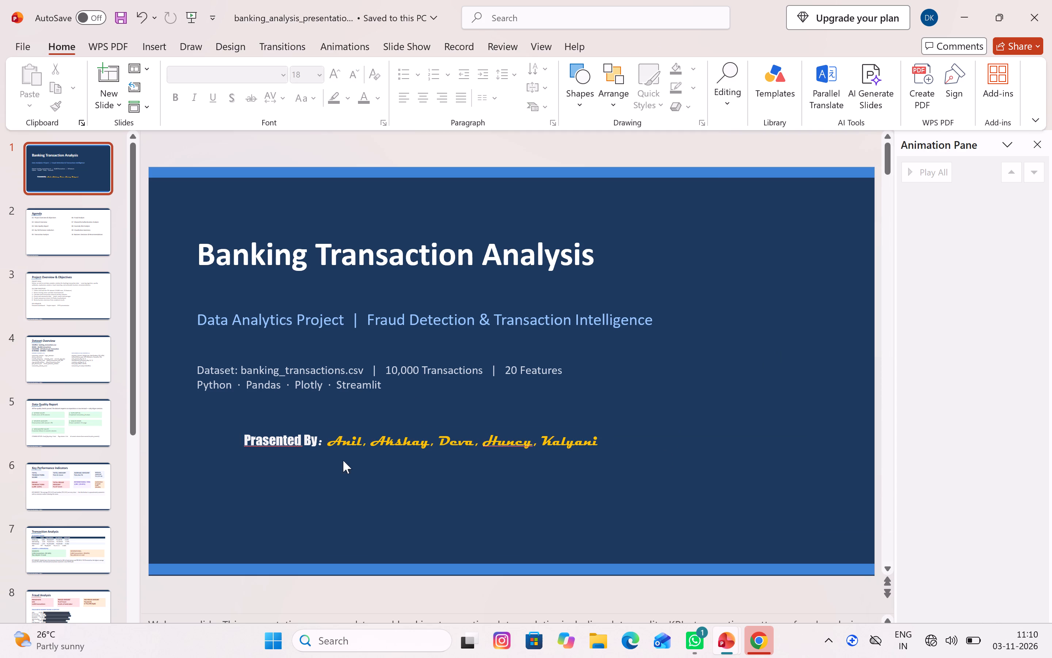
Animate the presenter line on the title slide, trying Fly In before settling on a Custom Path drawn winding from the title down to that line.
{"action": "left_click", "coordinate": [243, 439]}
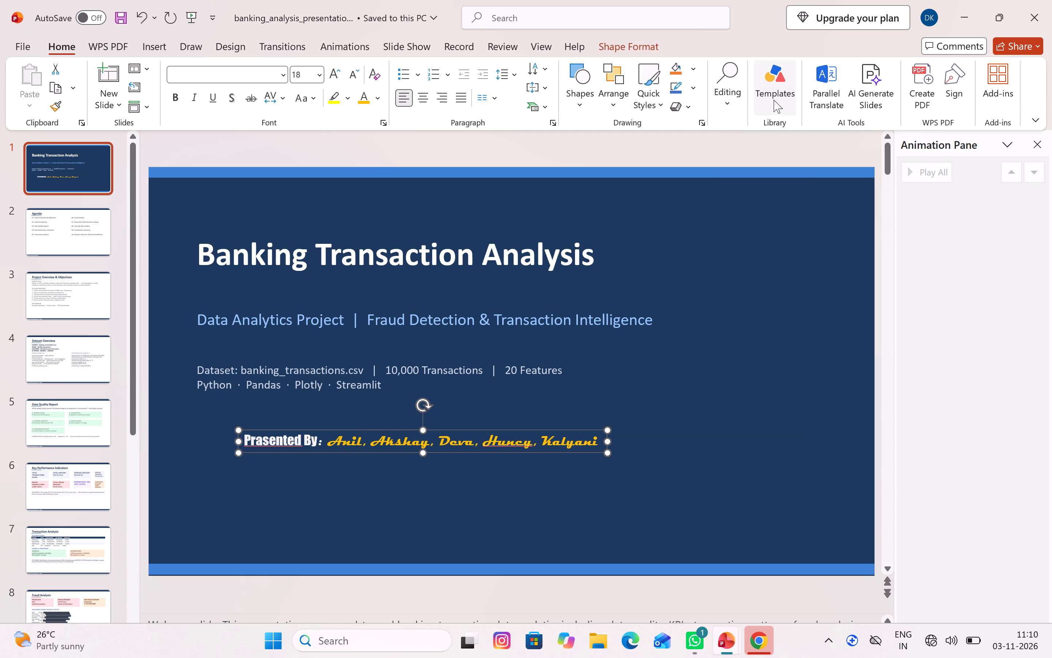
{"action": "left_click", "coordinate": [337, 48]}
{"action": "left_click", "coordinate": [277, 85]}
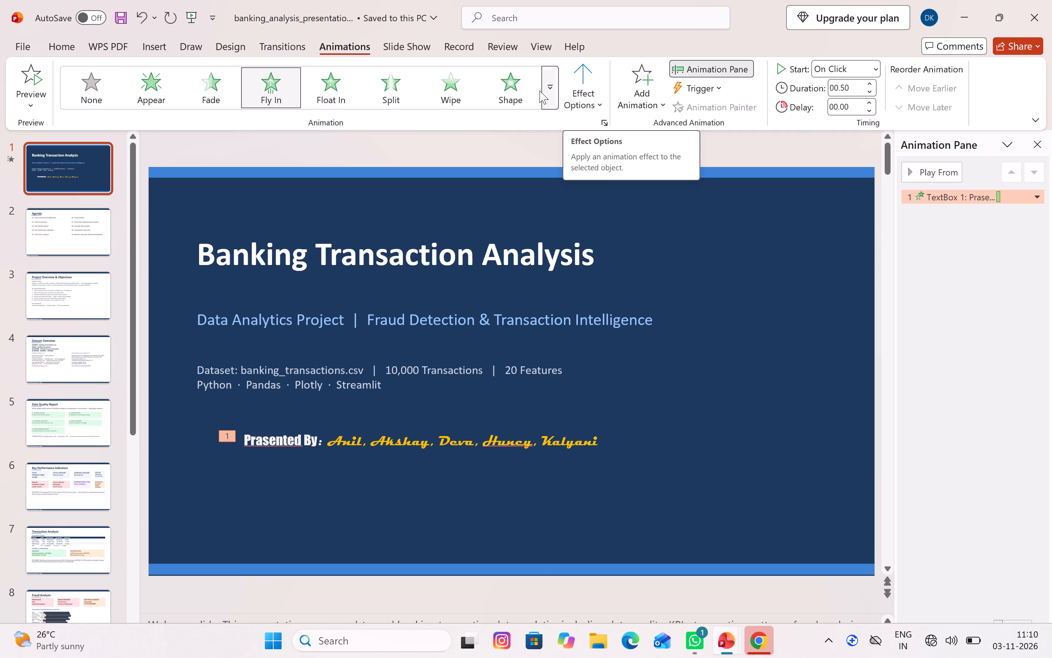
{"action": "left_click", "coordinate": [551, 95]}
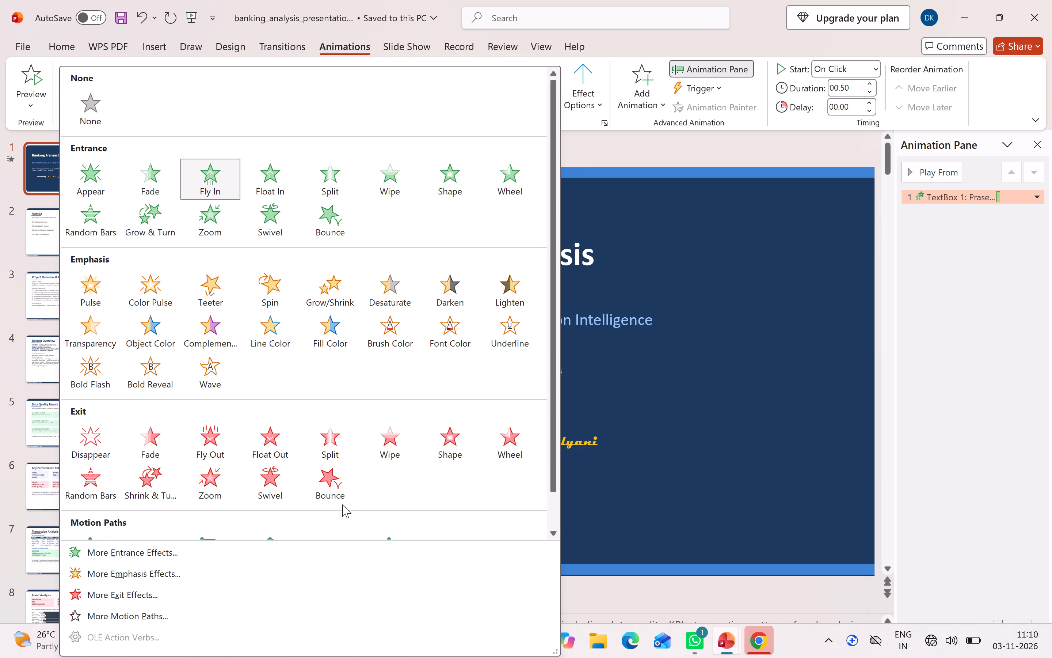
{"action": "scroll", "coordinate": [363, 473], "scroll_direction": "down", "scroll_amount": 1}
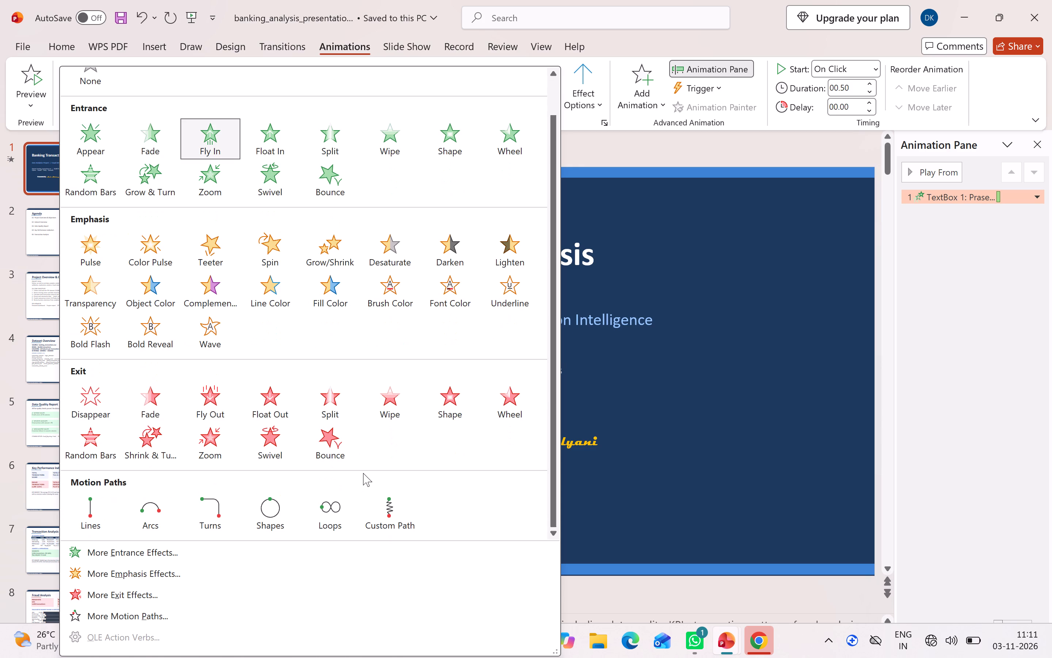
{"action": "left_click", "coordinate": [381, 508]}
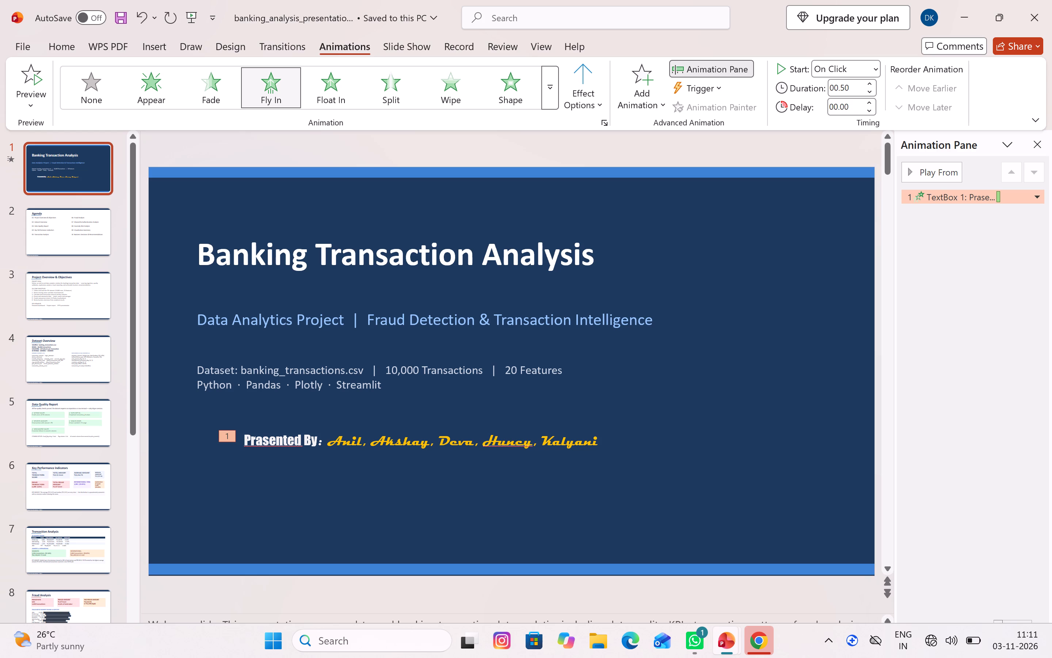
{"action": "left_click_drag", "start_coordinate": [427, 245], "coordinate": [498, 319]}
{"action": "left_click_drag", "start_coordinate": [498, 319], "coordinate": [503, 431]}
{"action": "left_click_drag", "start_coordinate": [503, 431], "coordinate": [472, 438]}
{"action": "key", "text": "Return"}
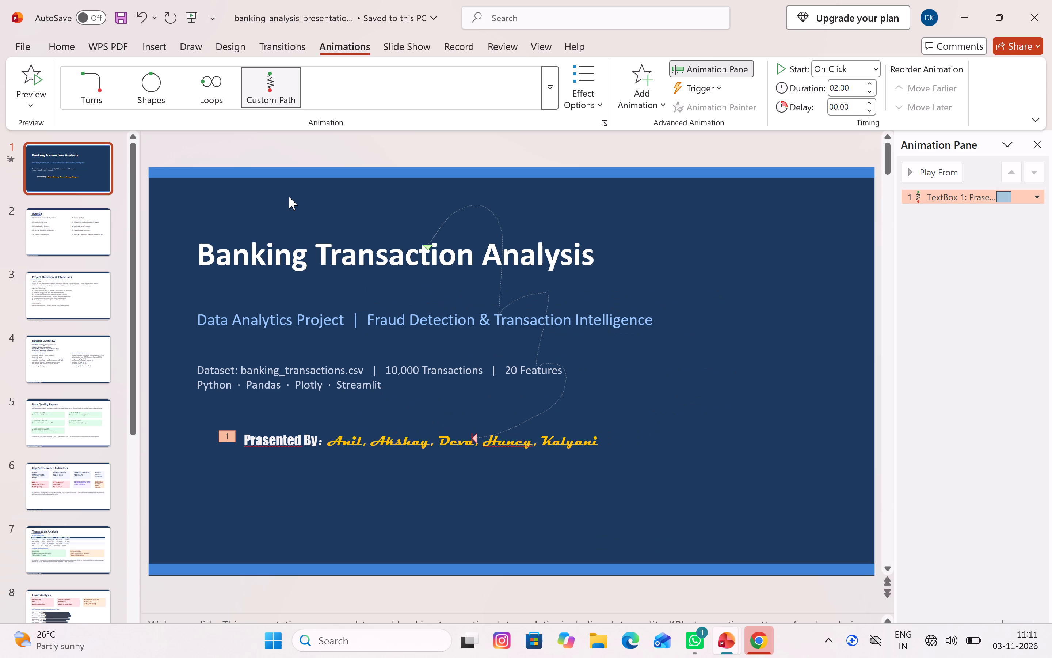
{"action": "left_click", "coordinate": [199, 16]}
{"action": "key", "text": "Left"}
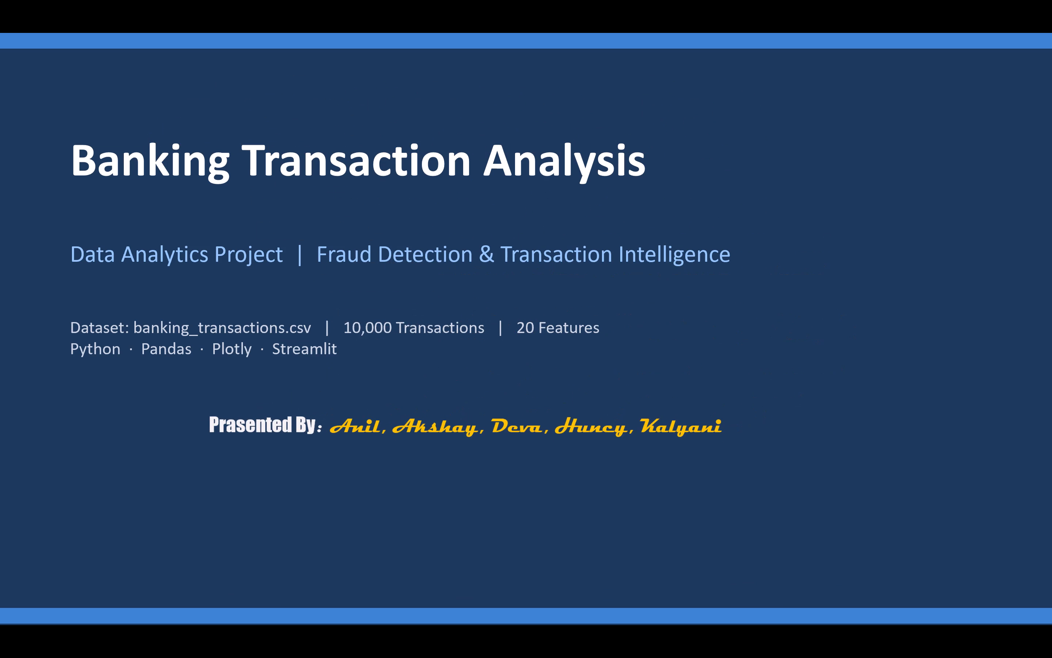
{"action": "key", "text": "Escape"}
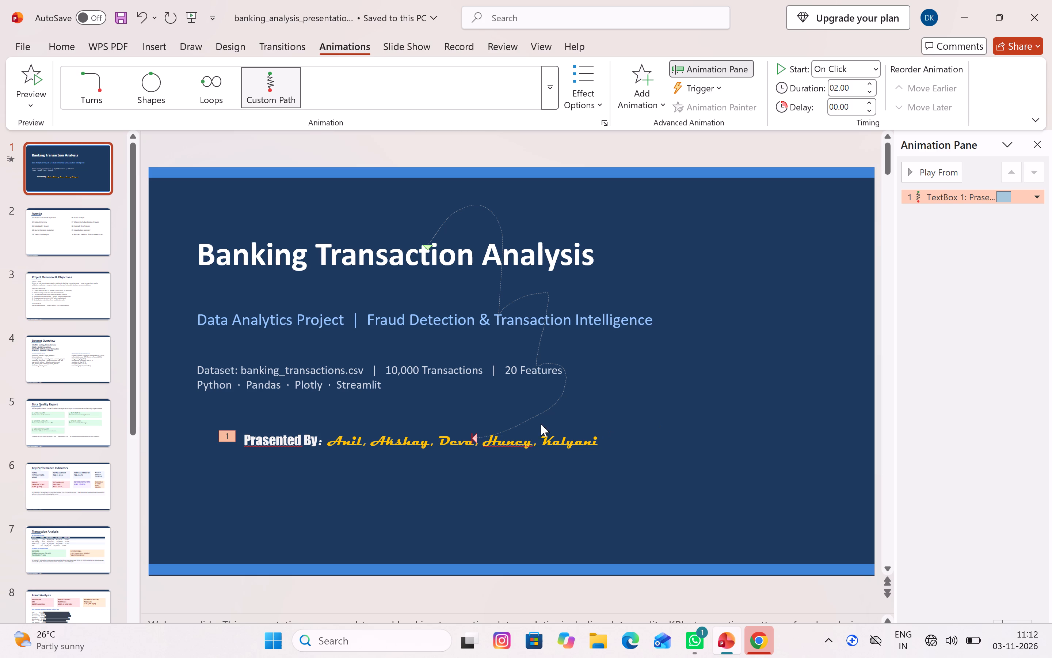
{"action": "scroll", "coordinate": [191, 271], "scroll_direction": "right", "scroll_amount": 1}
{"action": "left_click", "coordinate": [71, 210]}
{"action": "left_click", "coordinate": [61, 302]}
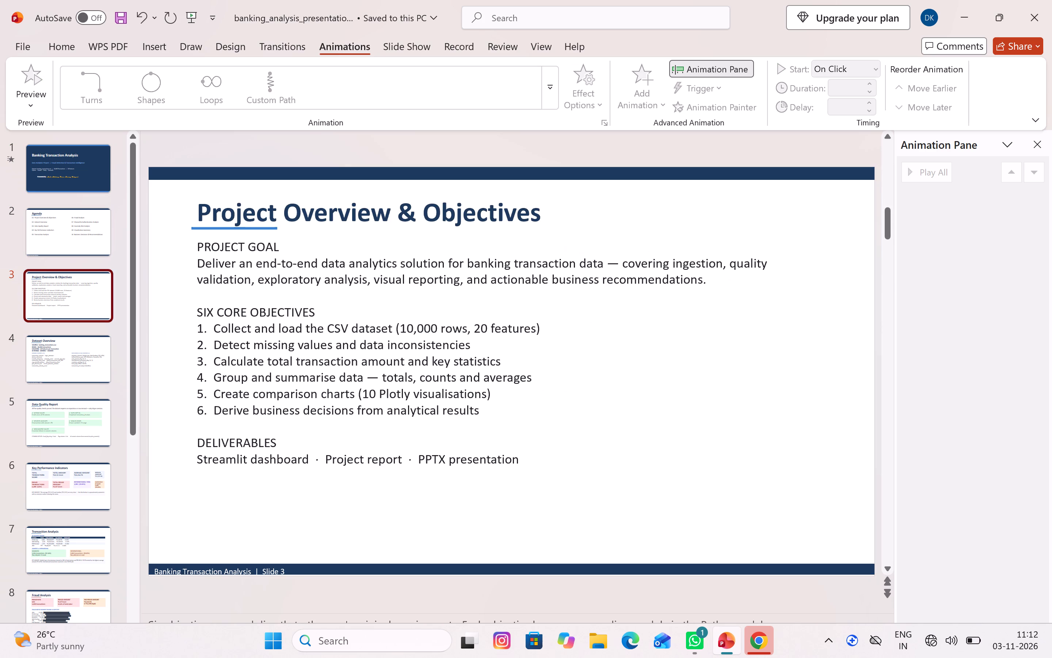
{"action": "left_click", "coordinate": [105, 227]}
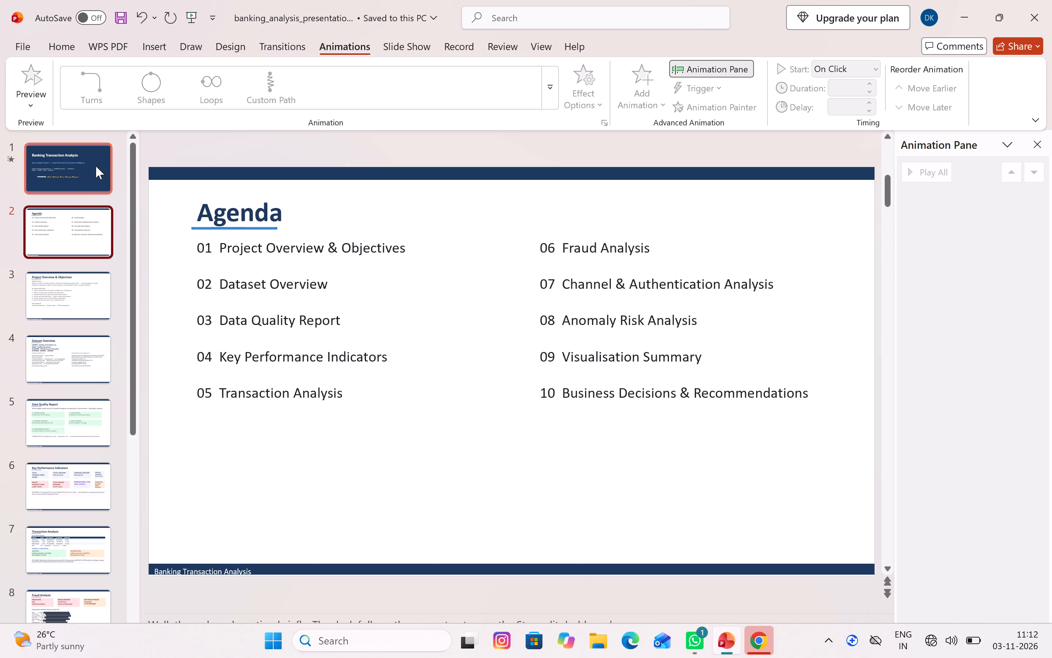
Try the Random Bars and Shape transitions on the title slide and settle on the Vortex transition.
{"action": "left_click", "coordinate": [96, 166]}
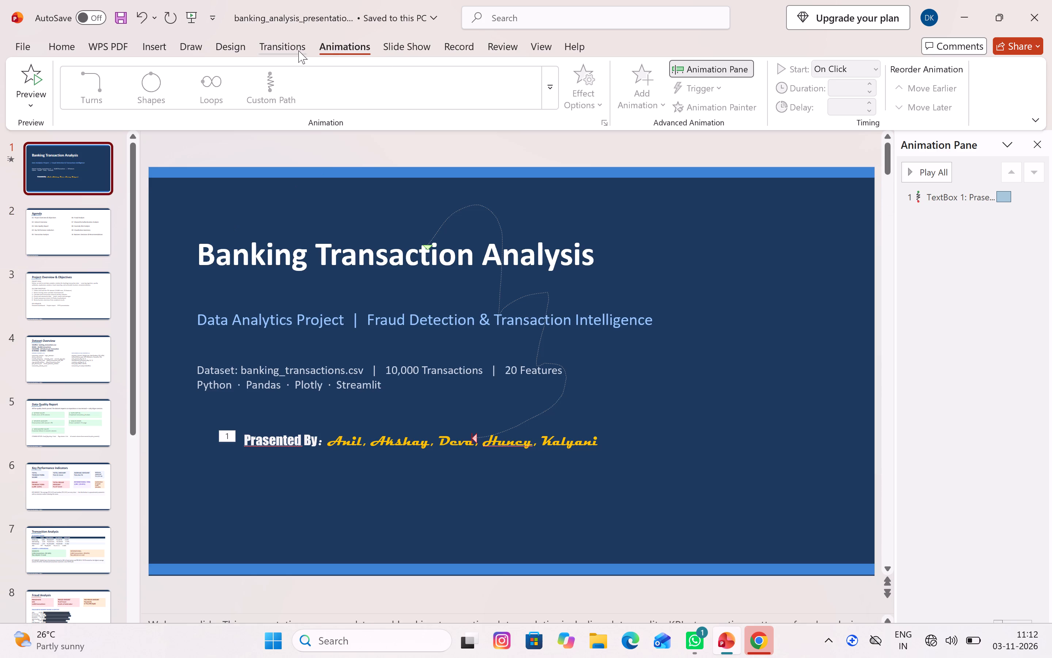
{"action": "left_click", "coordinate": [297, 49]}
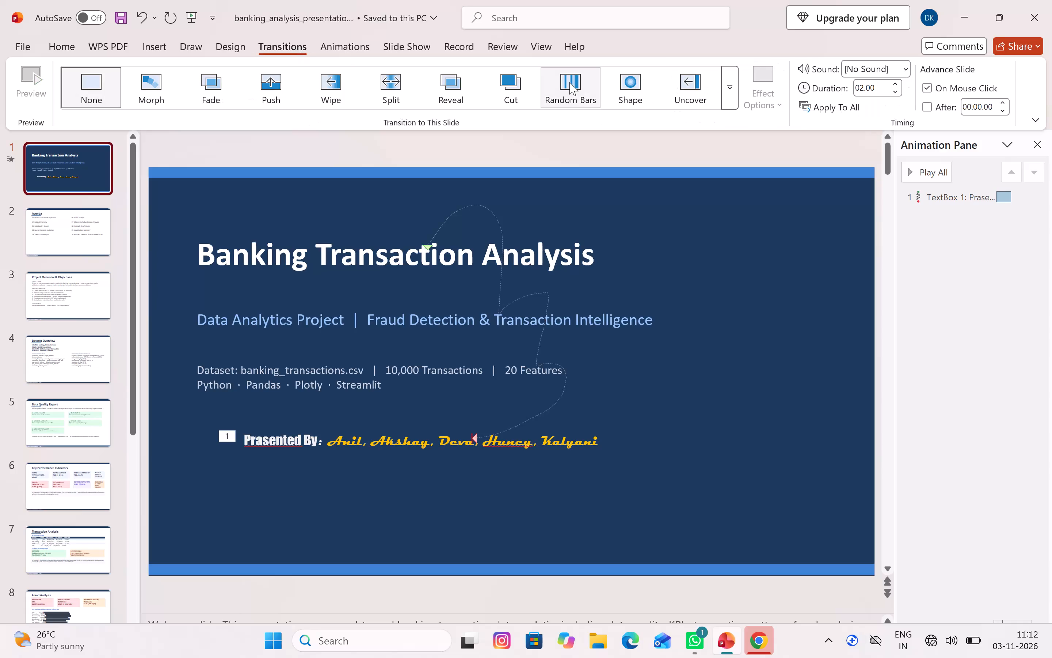
{"action": "left_click", "coordinate": [569, 82]}
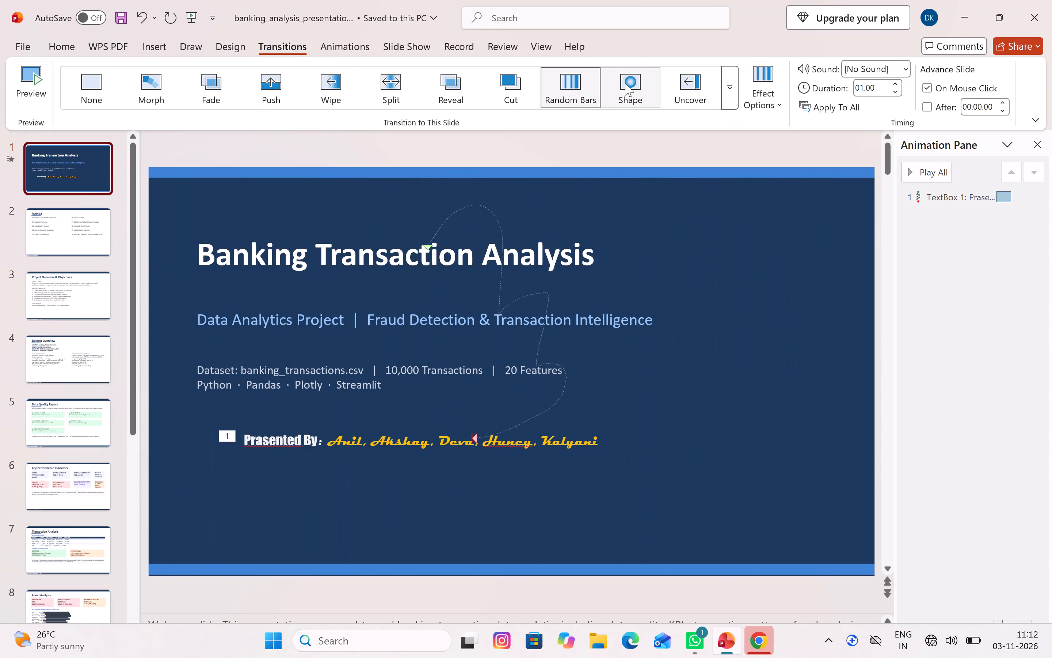
{"action": "left_click", "coordinate": [625, 83]}
{"action": "left_click", "coordinate": [732, 90]}
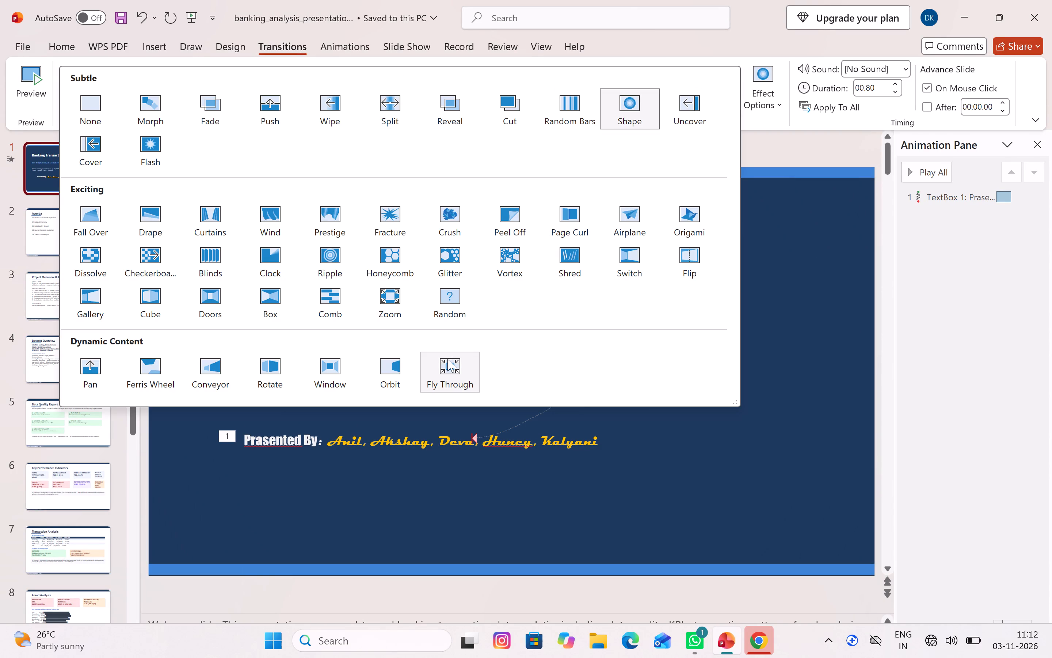
{"action": "left_click", "coordinate": [510, 256]}
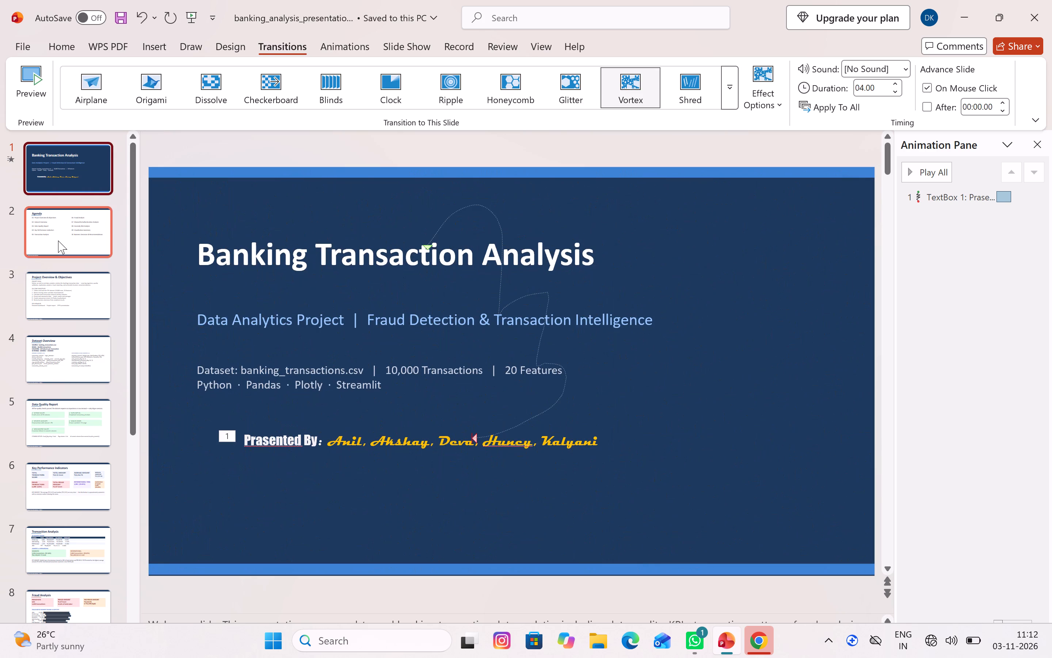
Apply the Origami transition to slide 2, the Agenda slide.
{"action": "left_click", "coordinate": [65, 235]}
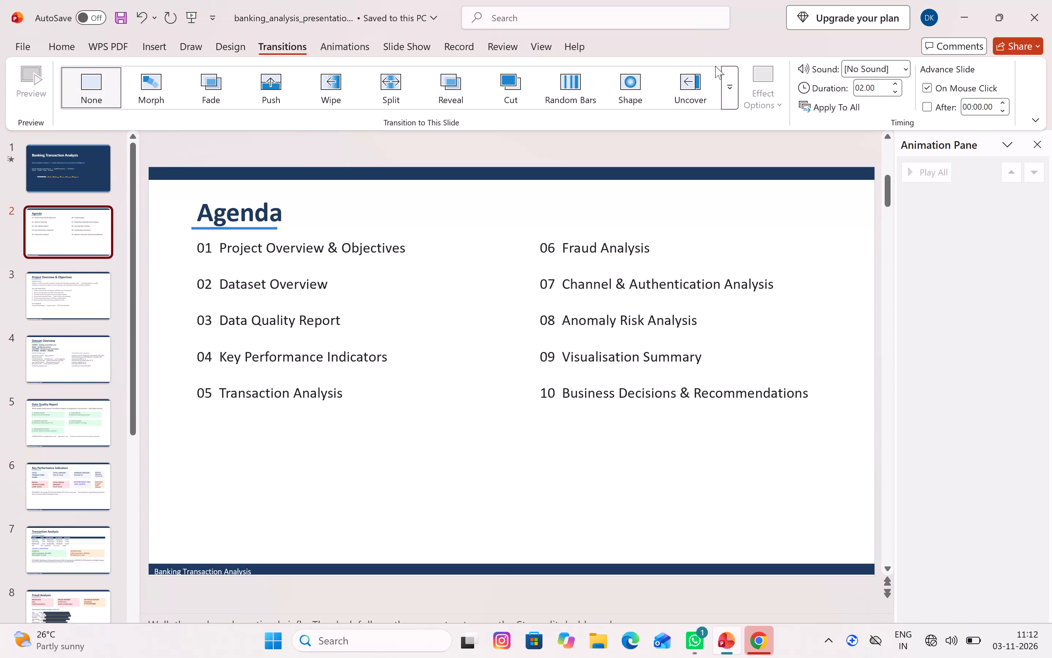
{"action": "left_click", "coordinate": [730, 80]}
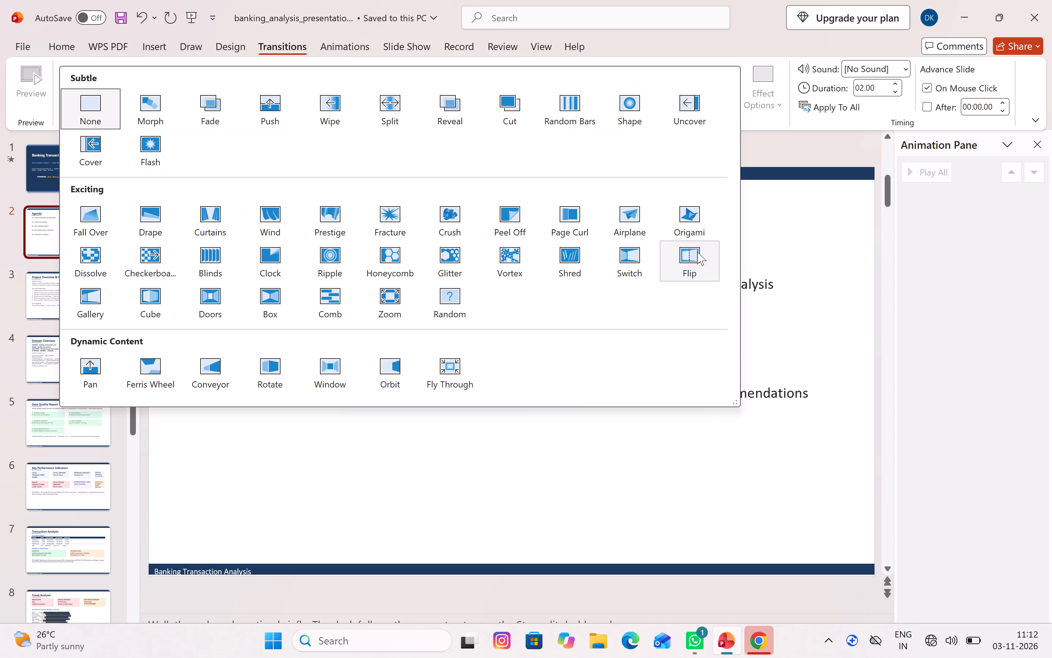
{"action": "left_click", "coordinate": [681, 211]}
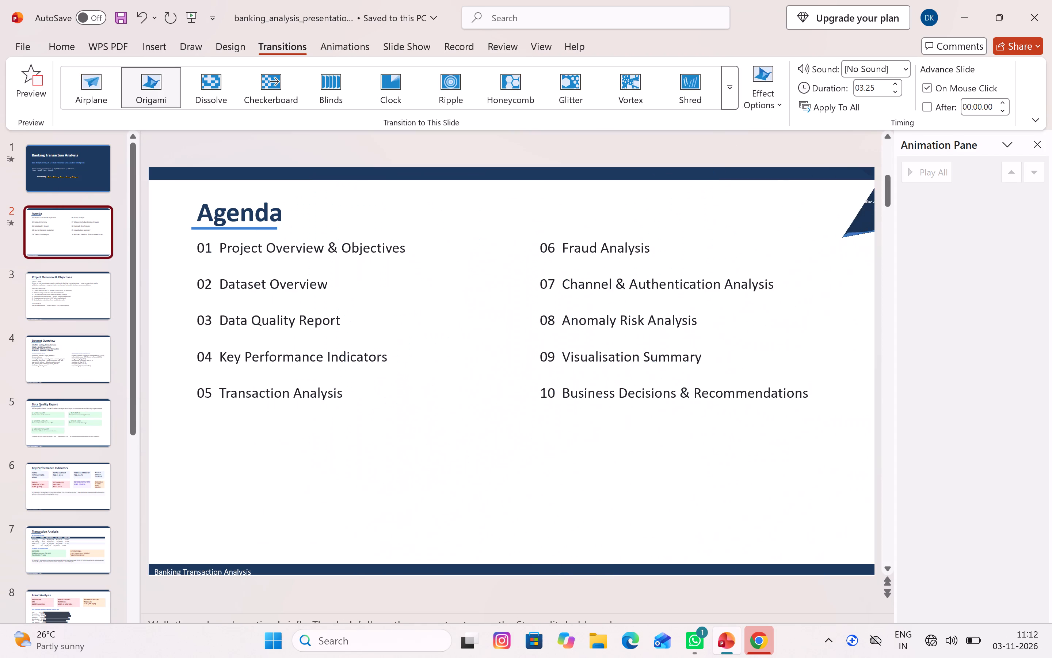
Apply the Drape transition to slide 3, Project Overview & Objectives.
{"action": "left_click", "coordinate": [96, 294]}
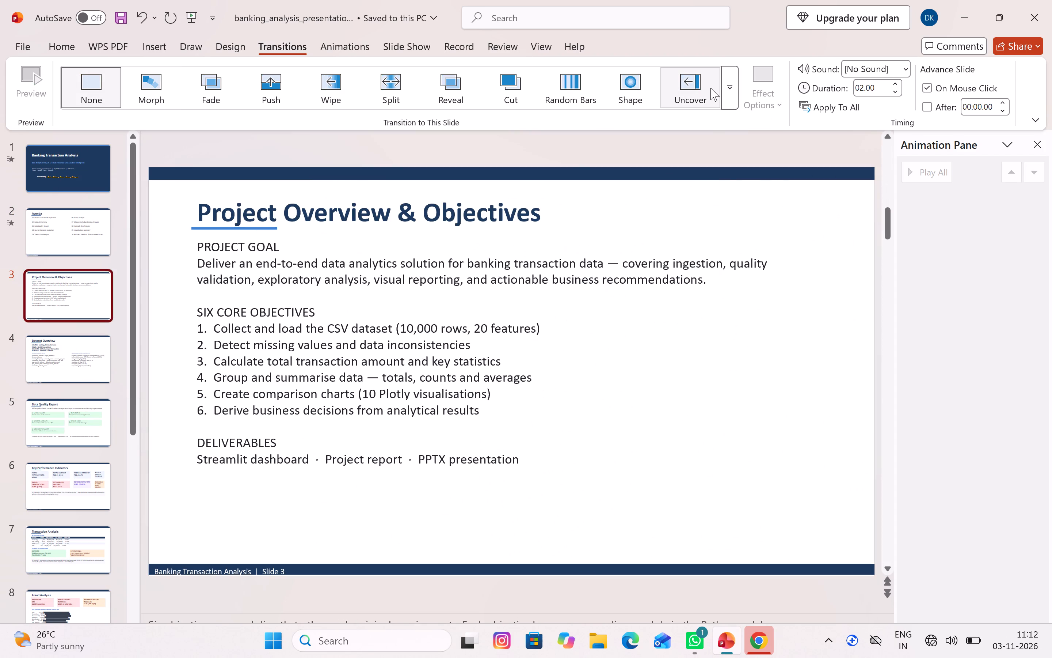
{"action": "left_click", "coordinate": [730, 92]}
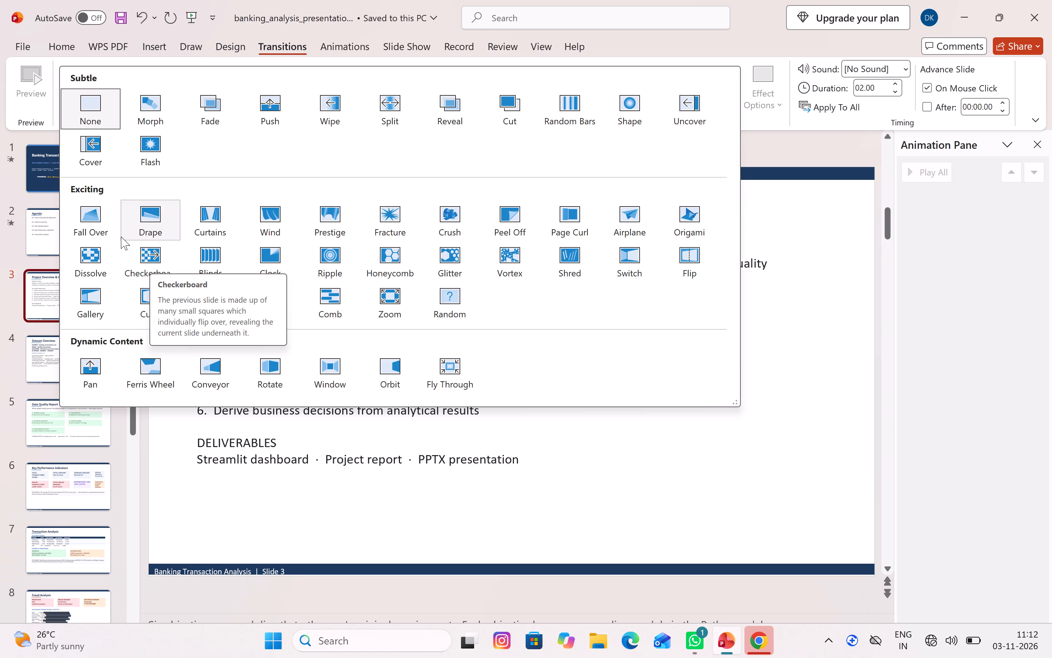
{"action": "left_click", "coordinate": [141, 216]}
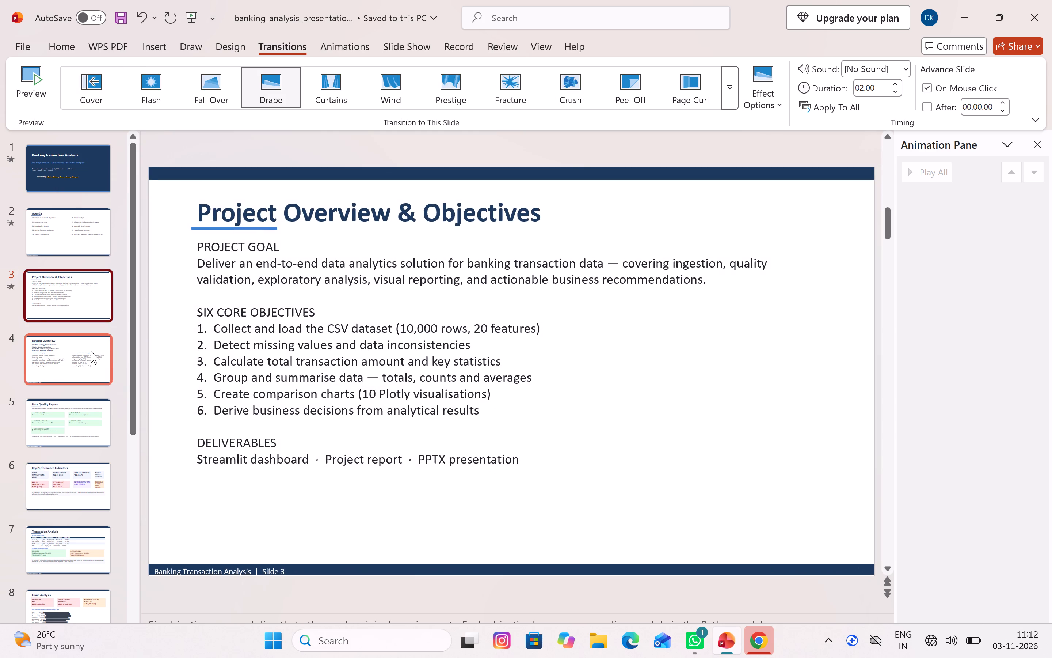
Apply the Ferris Wheel transition to slide 4, the Dataset Overview slide.
{"action": "left_click", "coordinate": [91, 351]}
{"action": "left_click", "coordinate": [731, 85]}
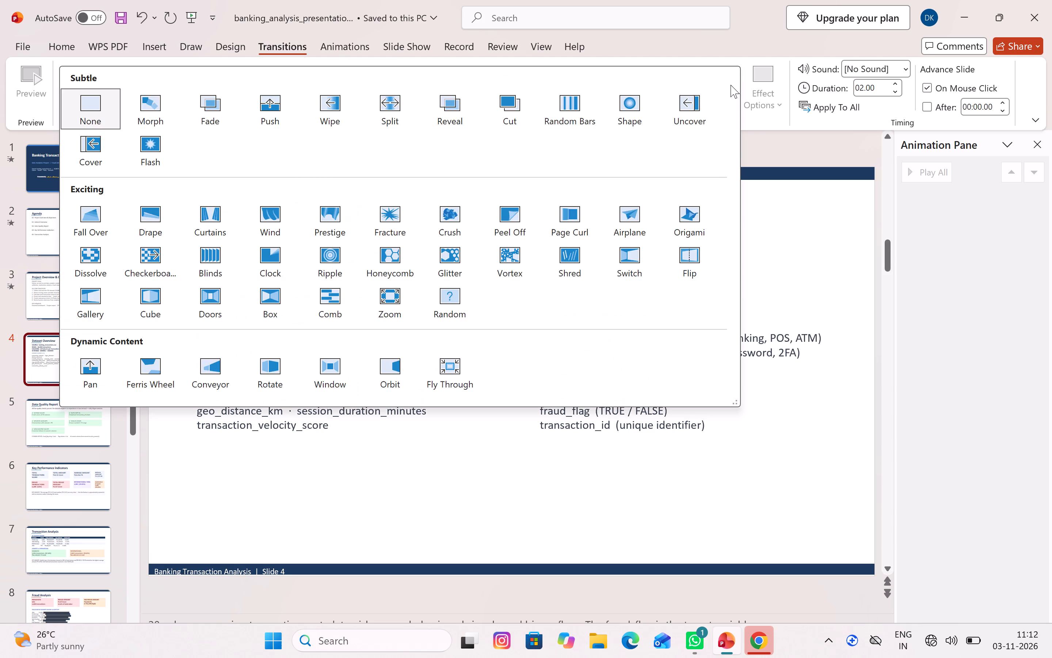
{"action": "left_click", "coordinate": [164, 373]}
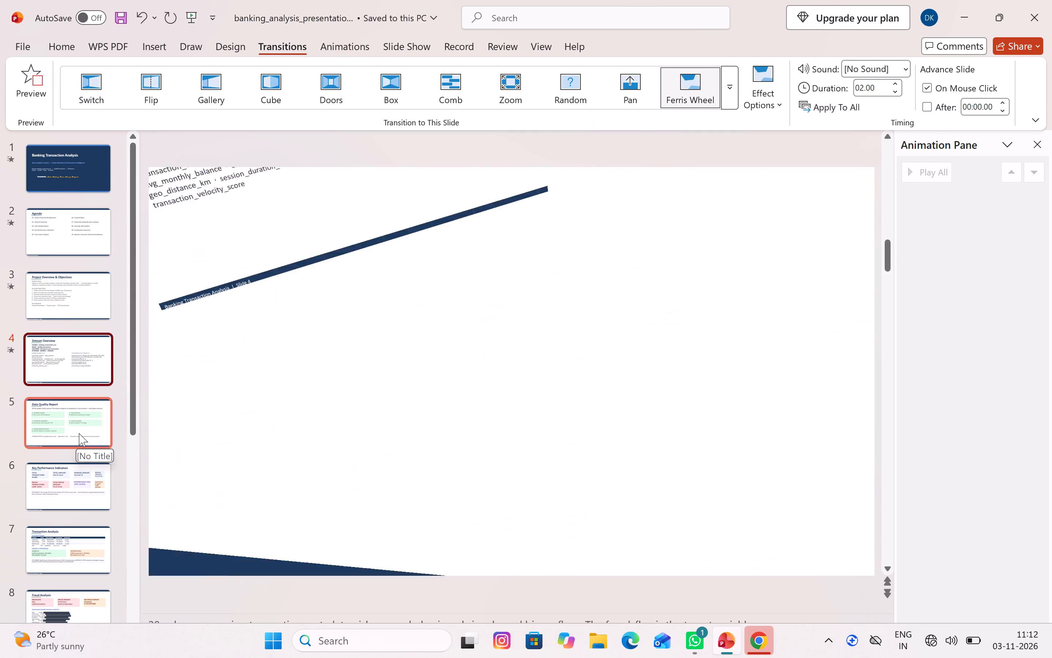
Apply the Airplane transition to slide 5, the Data Quality Report slide.
{"action": "left_click", "coordinate": [79, 433]}
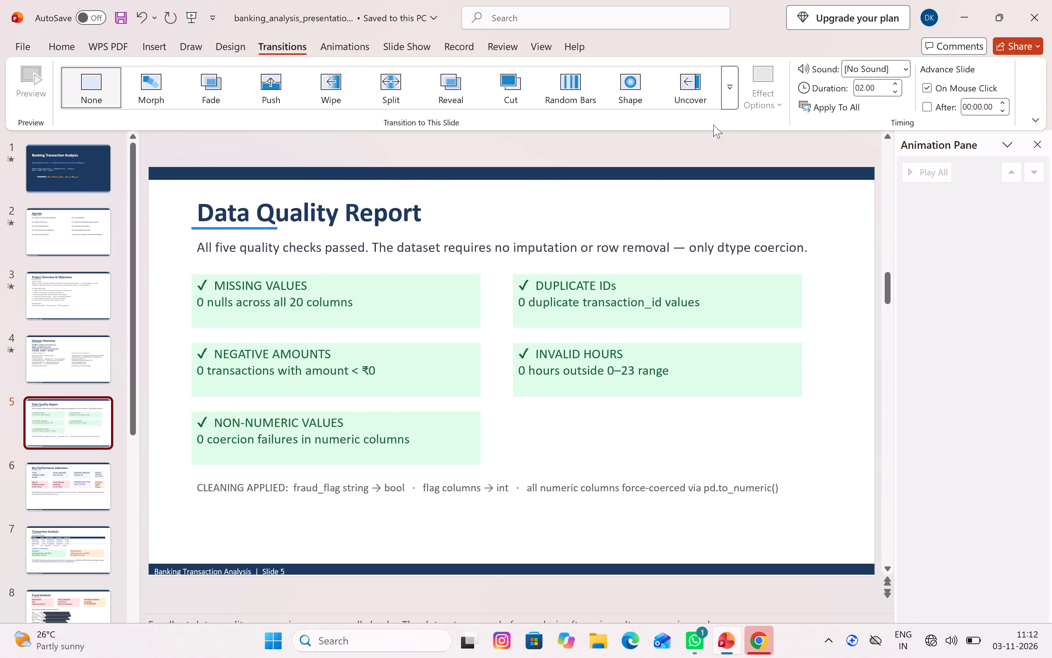
{"action": "left_click", "coordinate": [732, 84]}
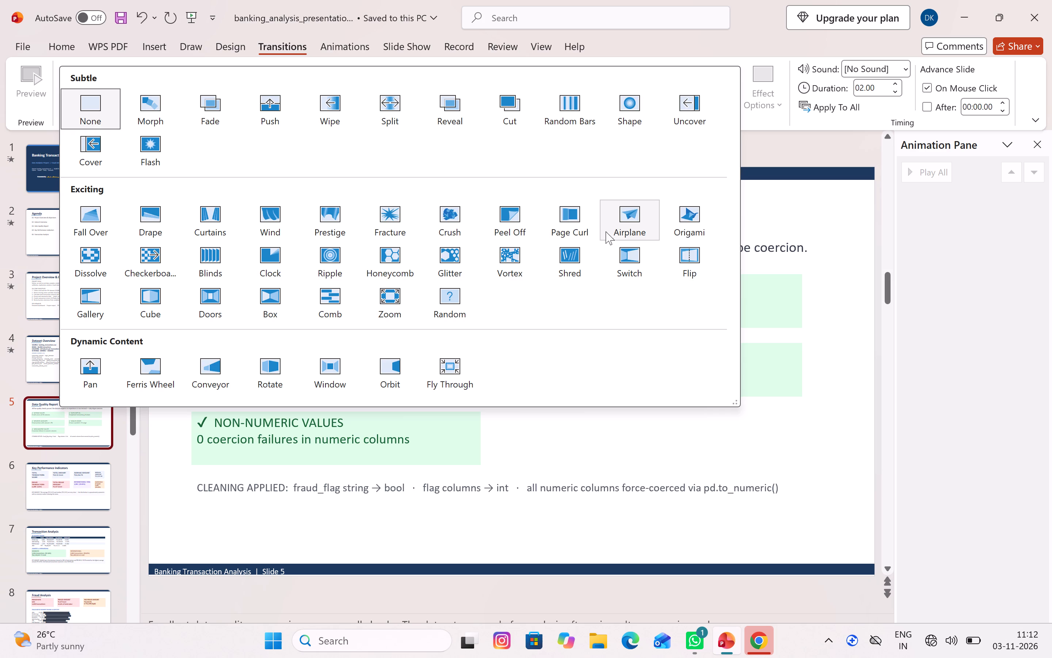
{"action": "left_click", "coordinate": [623, 209]}
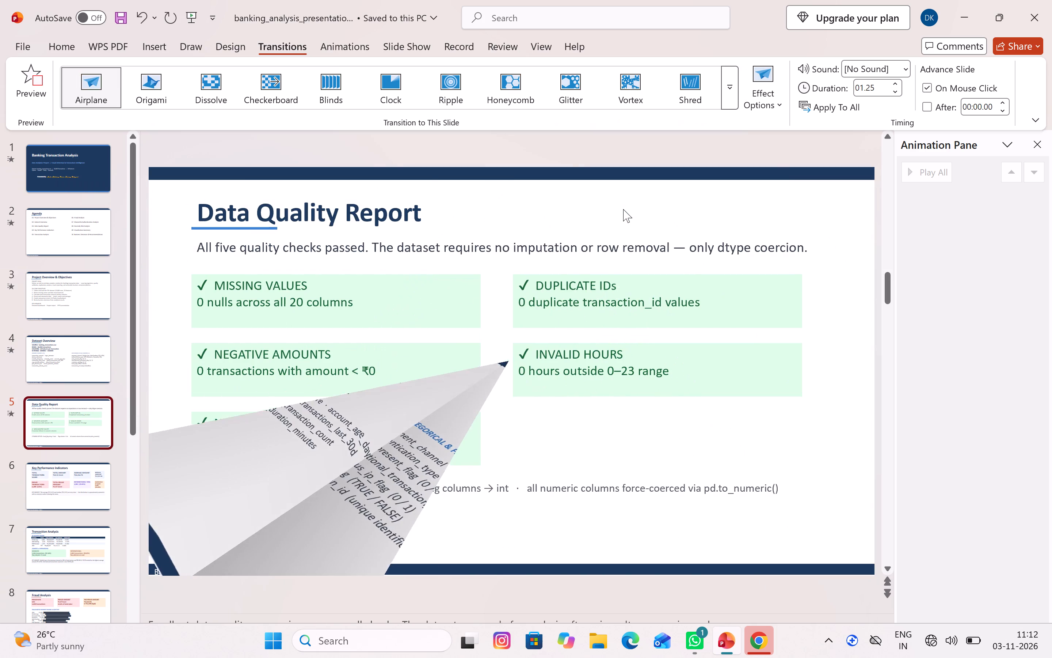
Select slide 6, the Key Performance Indicators slide.
{"action": "left_click", "coordinate": [81, 479]}
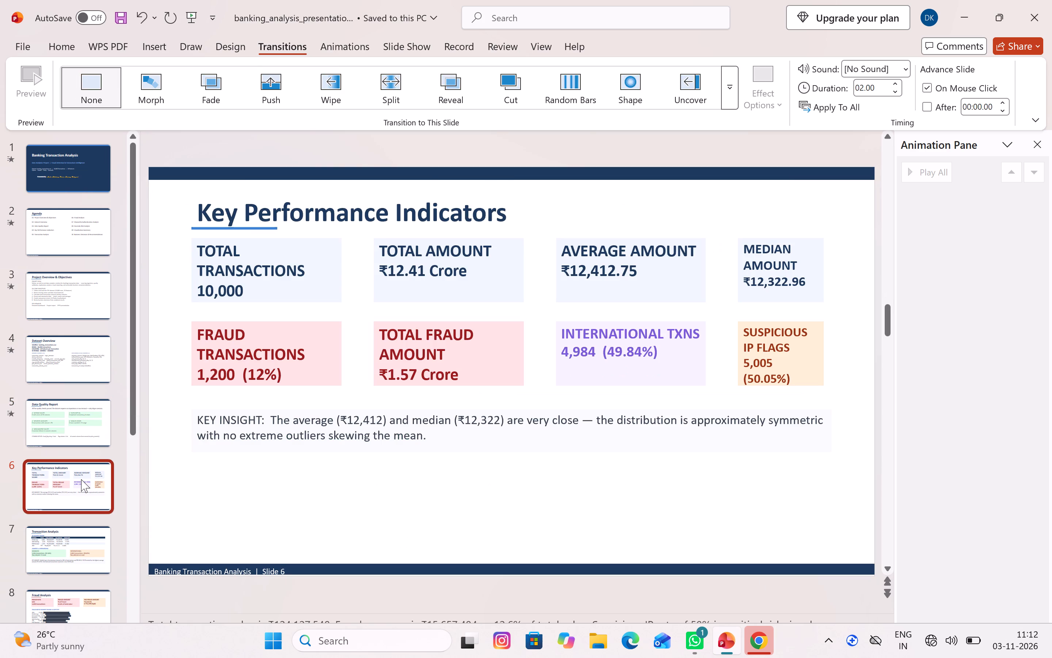
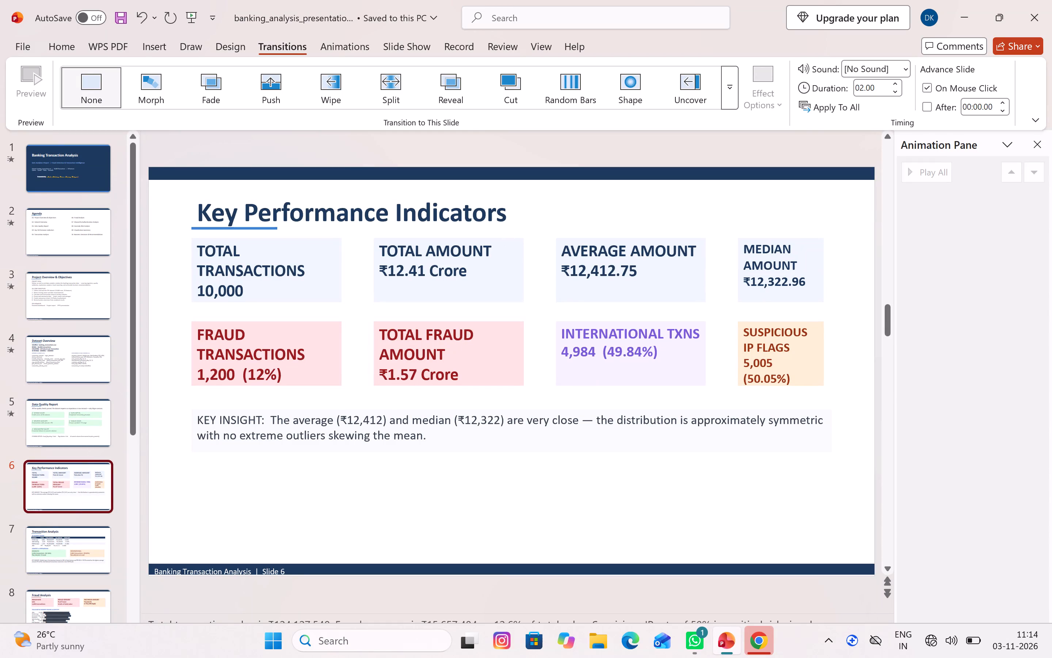
Apply the Fracture transition to slide 6, Key Performance Indicators.
{"action": "left_click", "coordinate": [733, 80]}
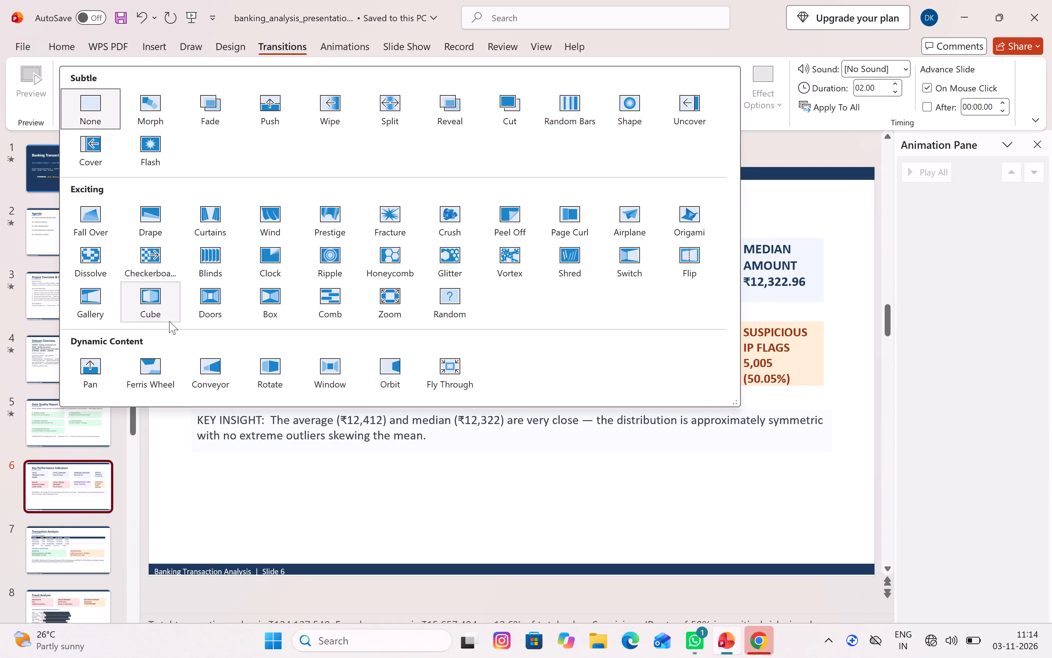
{"action": "scroll", "coordinate": [169, 321], "scroll_direction": "down", "scroll_amount": 1}
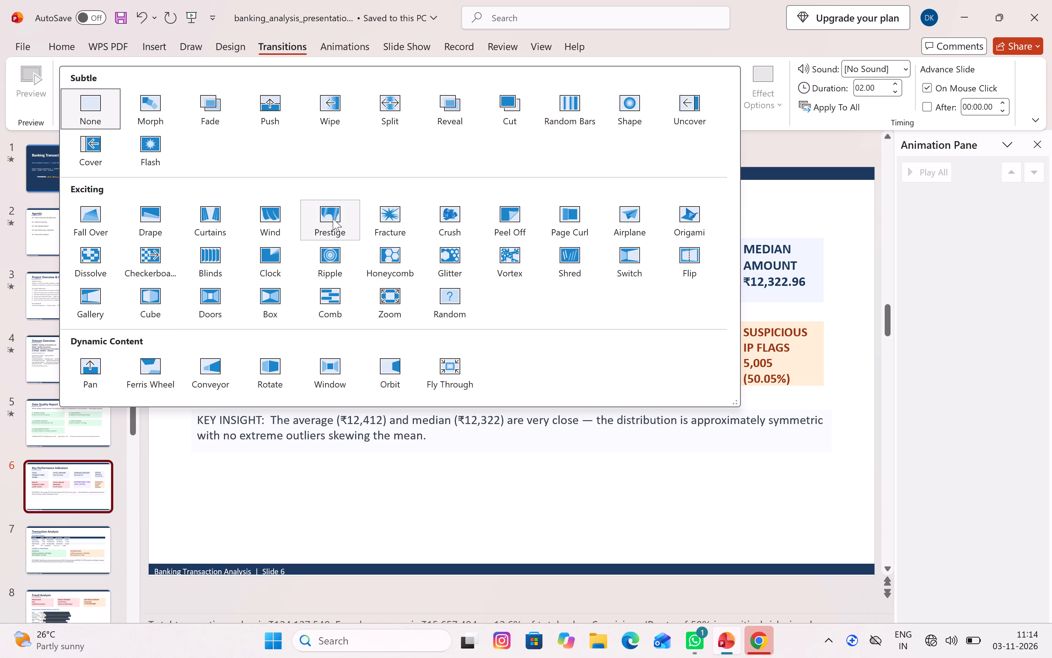
{"action": "left_click", "coordinate": [387, 216]}
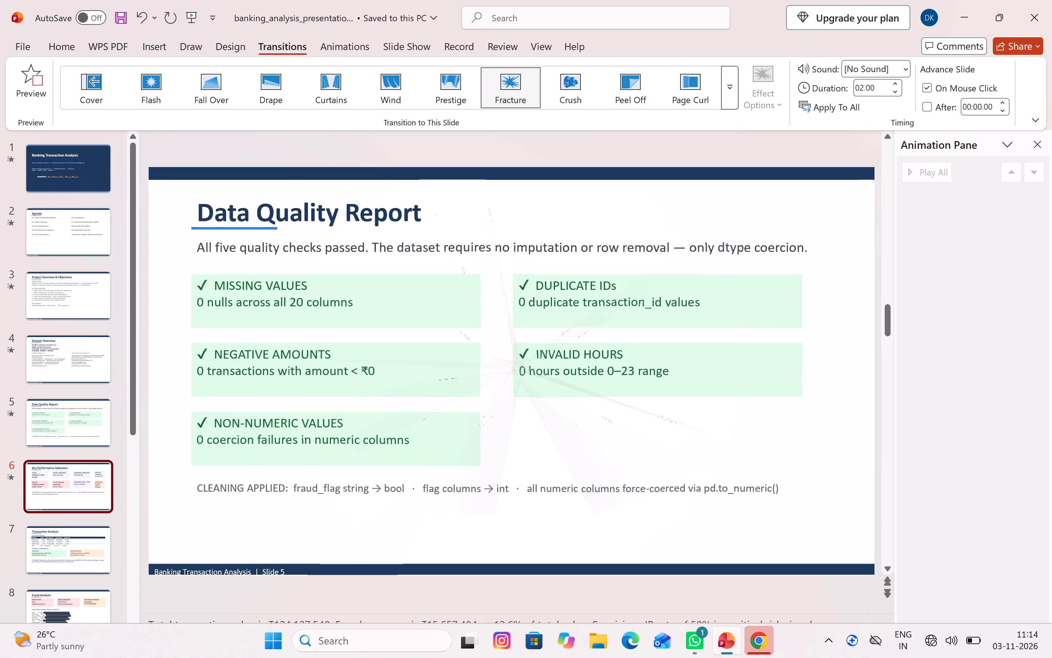
Apply the Shred transition to slide 7, Transaction Analysis.
{"action": "scroll", "coordinate": [63, 475], "scroll_direction": "down", "scroll_amount": 1}
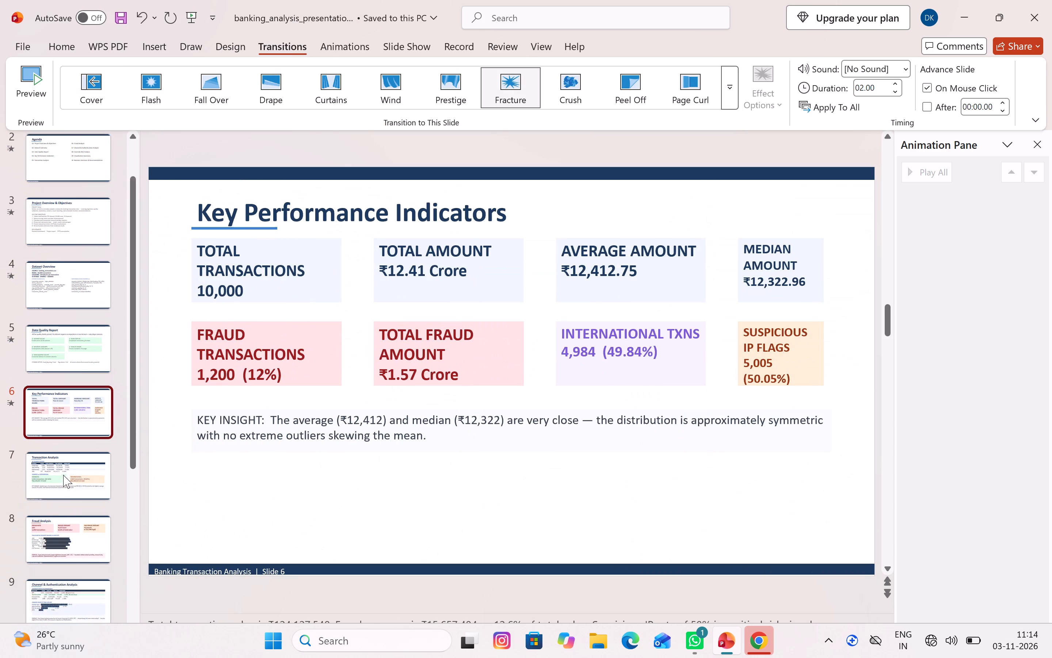
{"action": "left_click", "coordinate": [66, 453]}
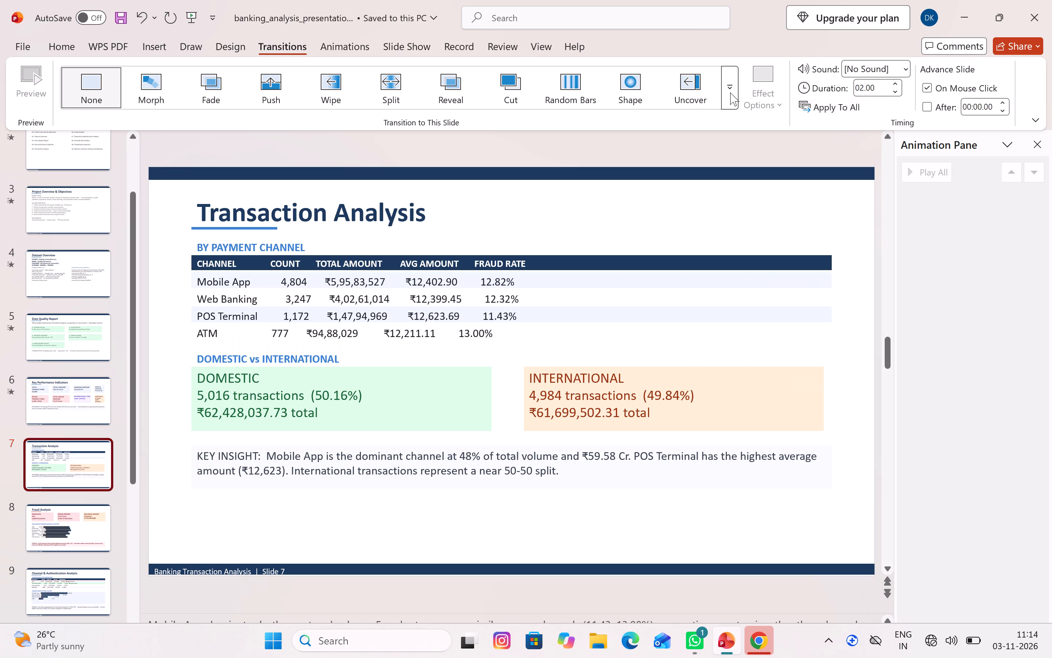
{"action": "left_click", "coordinate": [729, 92]}
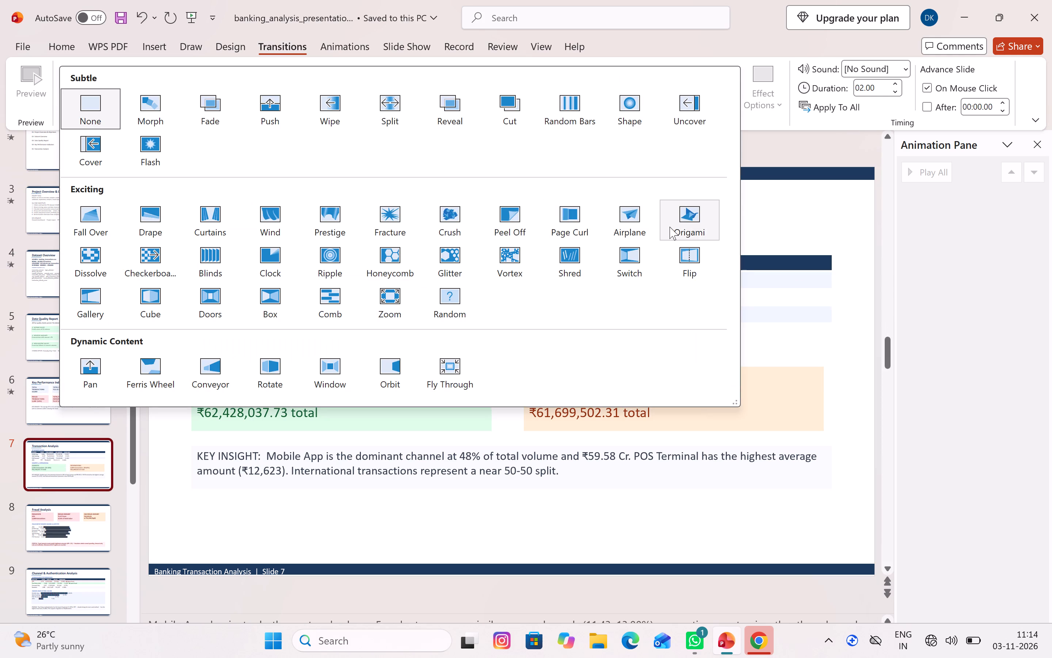
{"action": "left_click", "coordinate": [575, 257]}
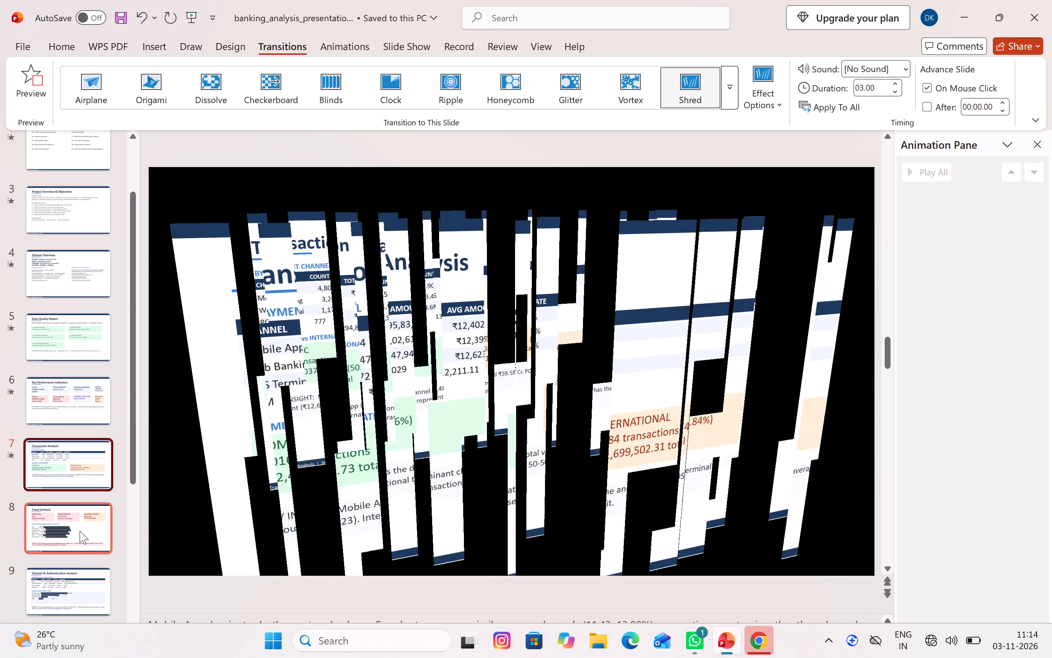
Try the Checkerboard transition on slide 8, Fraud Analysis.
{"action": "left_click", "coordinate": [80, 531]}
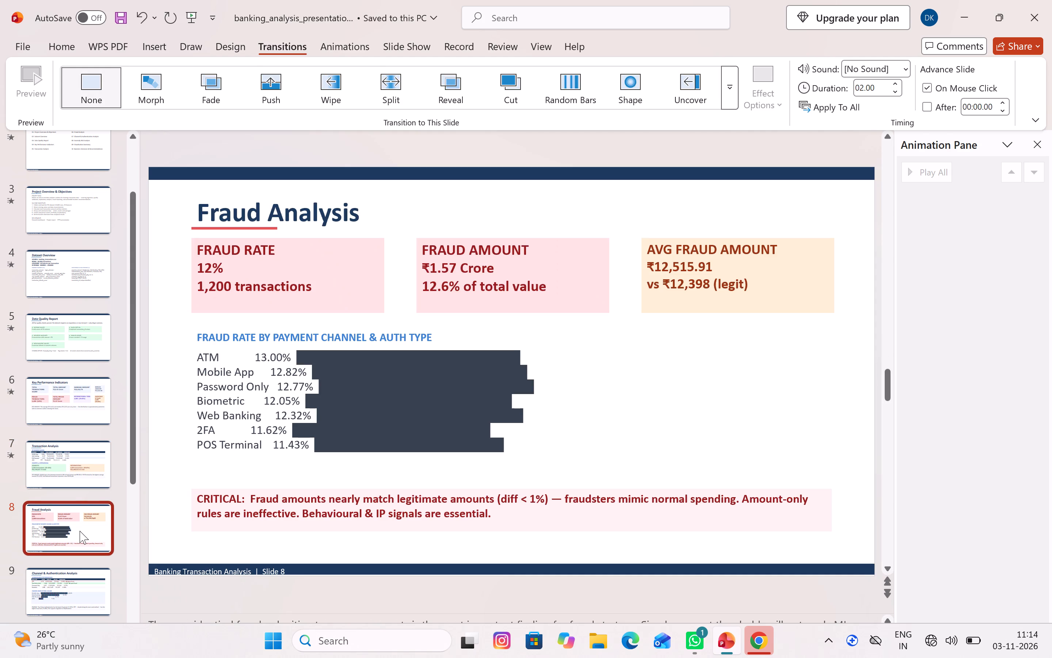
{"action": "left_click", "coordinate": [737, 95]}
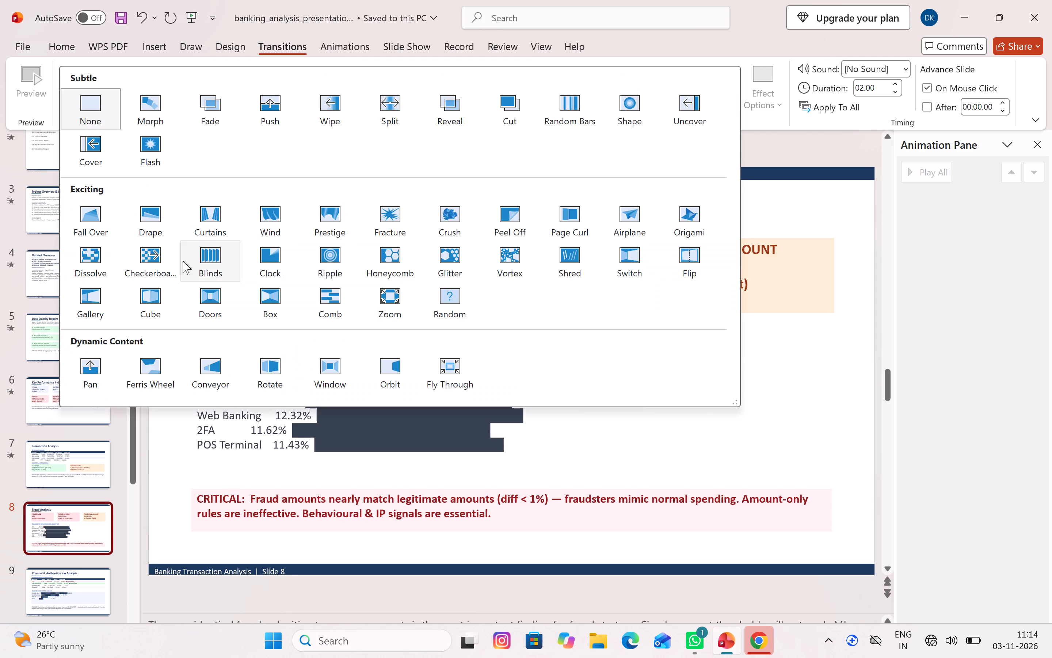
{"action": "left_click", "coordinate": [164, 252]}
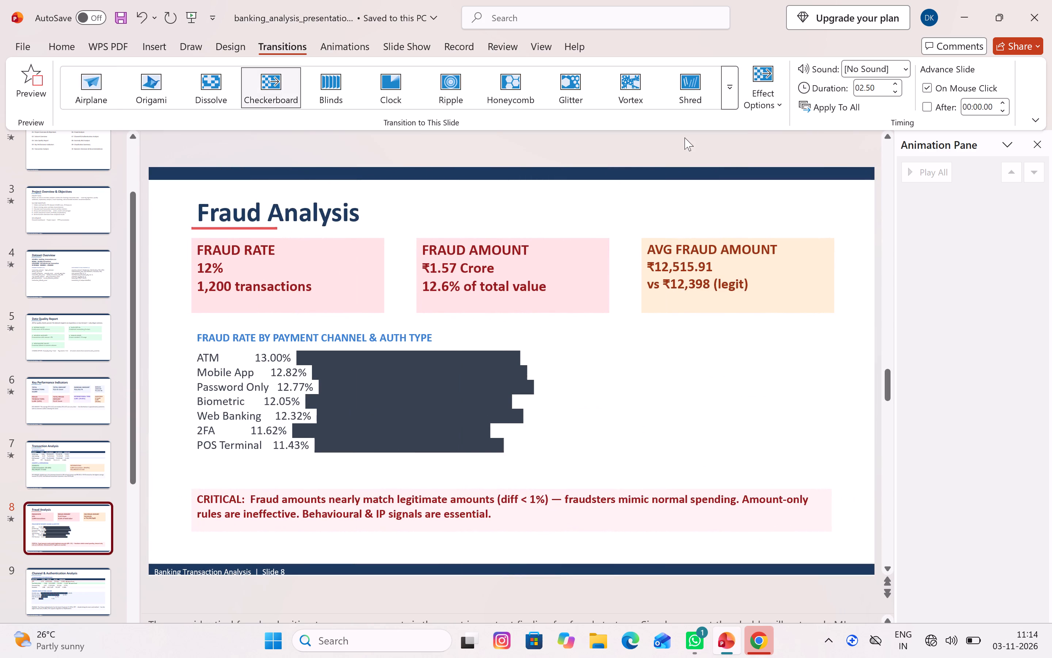
Change the transition of slide 8, Fraud Analysis, to Prestige.
{"action": "left_click", "coordinate": [725, 91]}
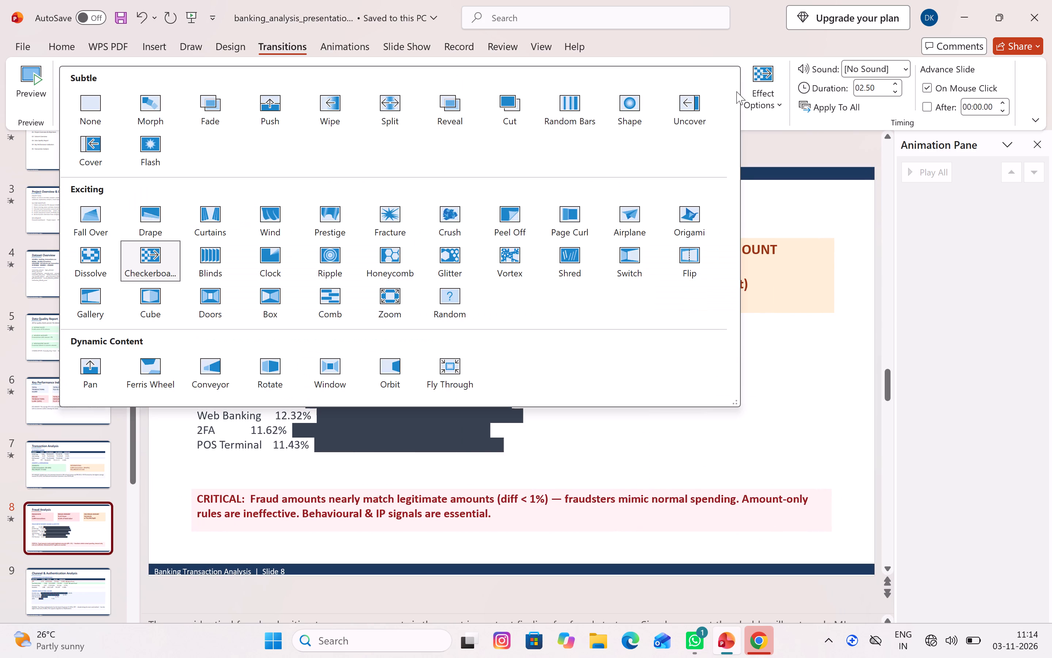
{"action": "left_click", "coordinate": [775, 93]}
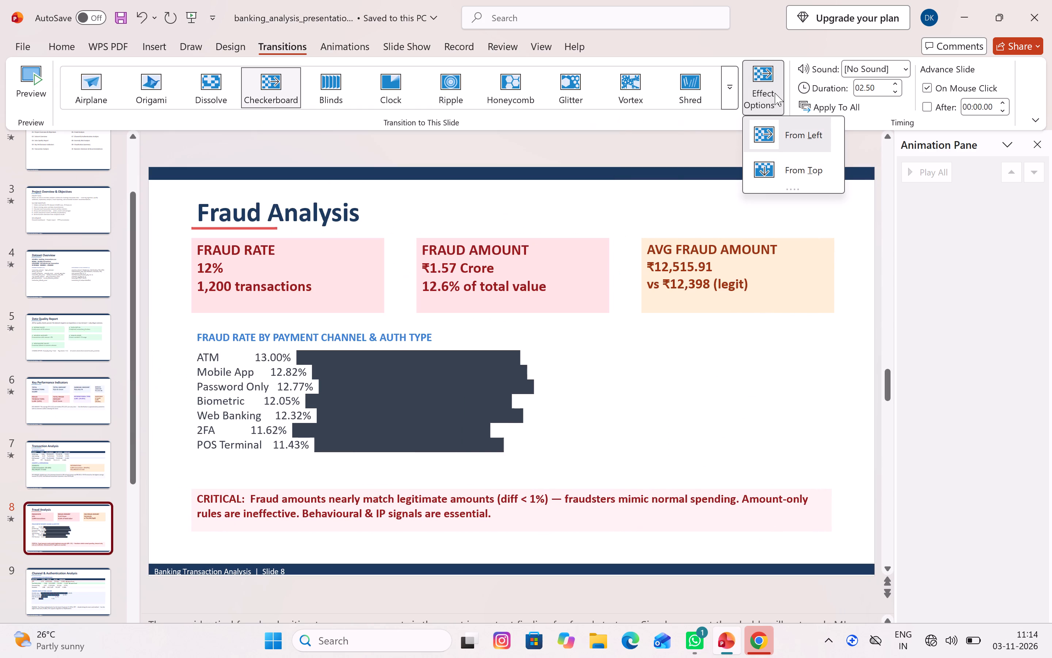
{"action": "left_click", "coordinate": [730, 84]}
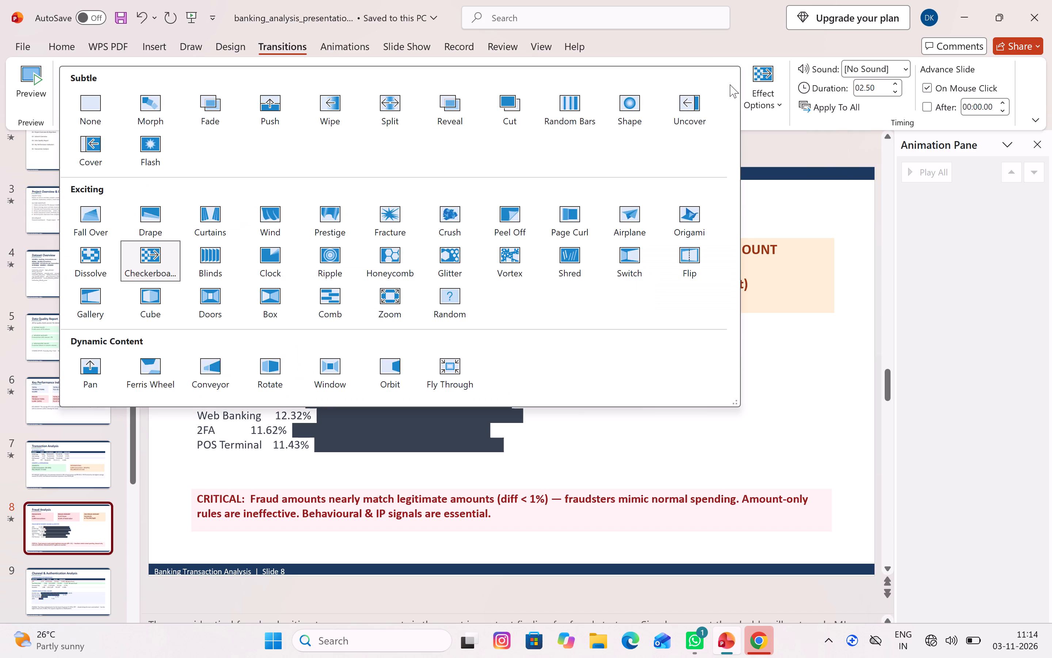
{"action": "left_click", "coordinate": [318, 215]}
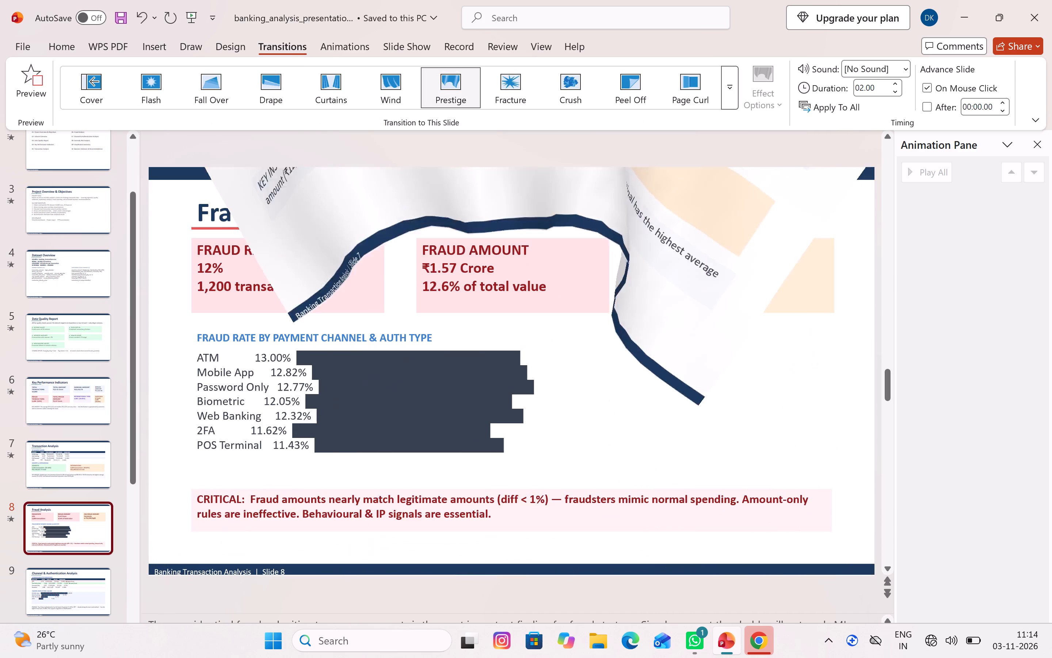
Apply the Crush transition to slide 9, Channel & Authentication Analysis.
{"action": "scroll", "coordinate": [59, 531], "scroll_direction": "down", "scroll_amount": 1}
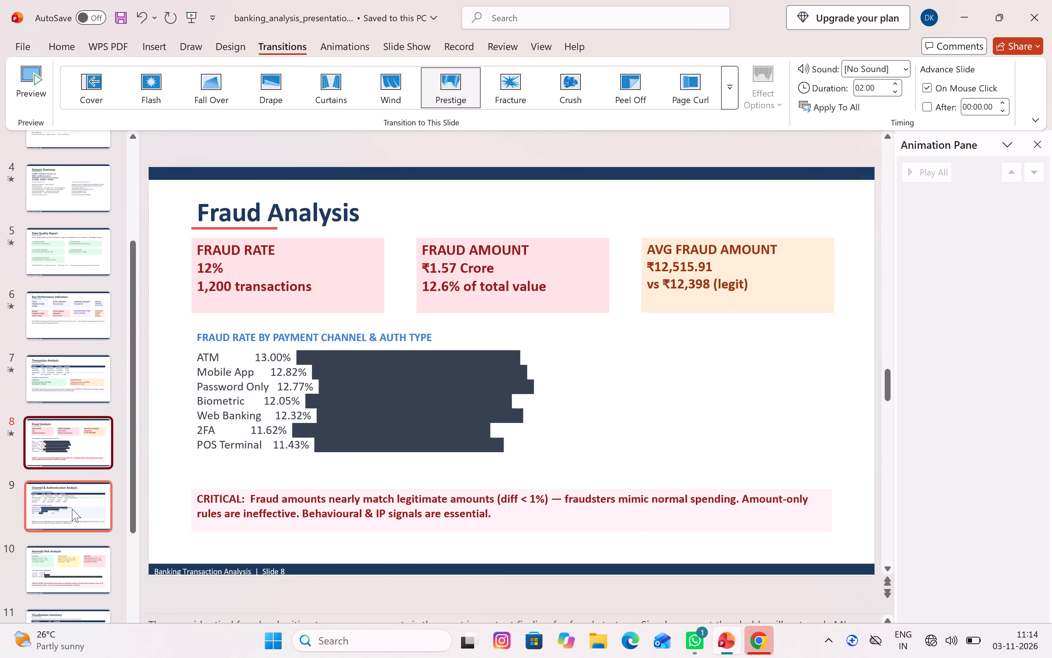
{"action": "left_click", "coordinate": [72, 509]}
{"action": "left_click", "coordinate": [736, 91]}
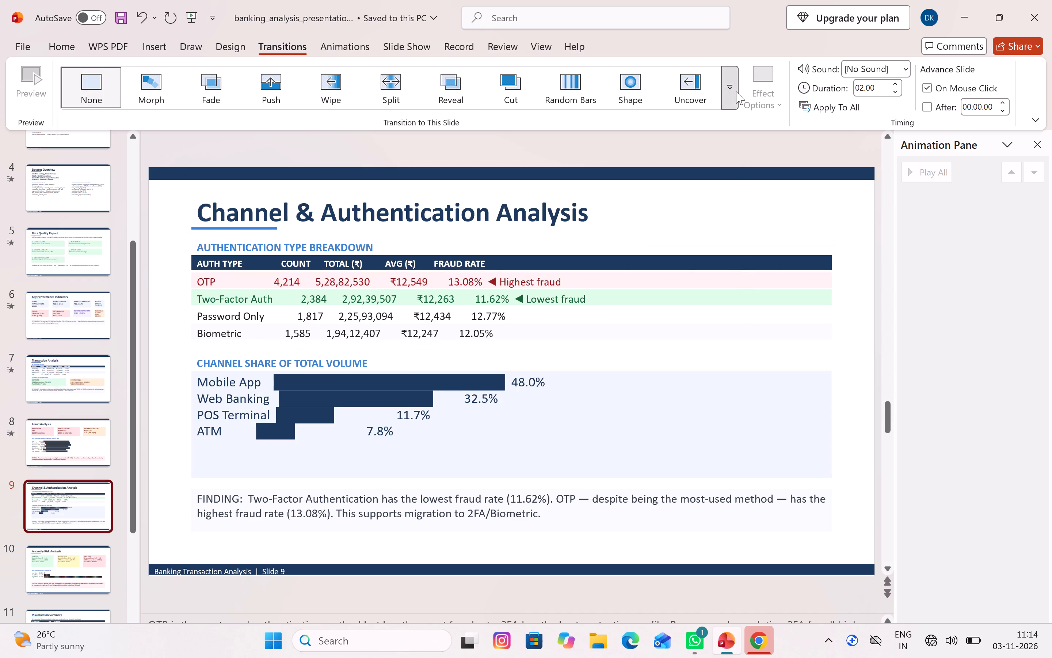
{"action": "left_click", "coordinate": [465, 216]}
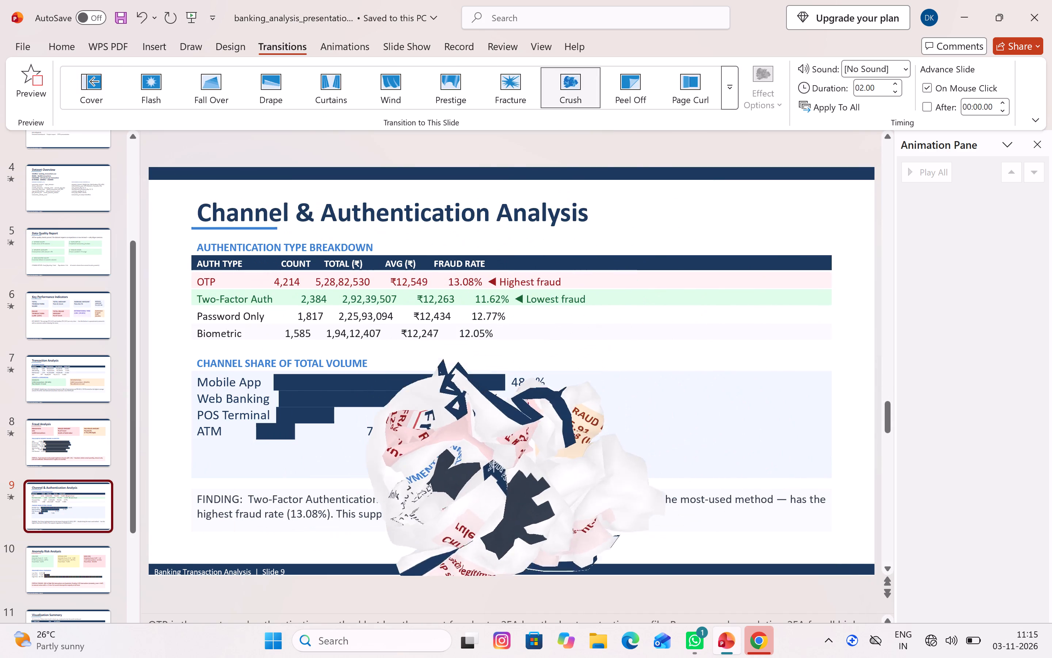
{"action": "key", "text": "shift+Right"}
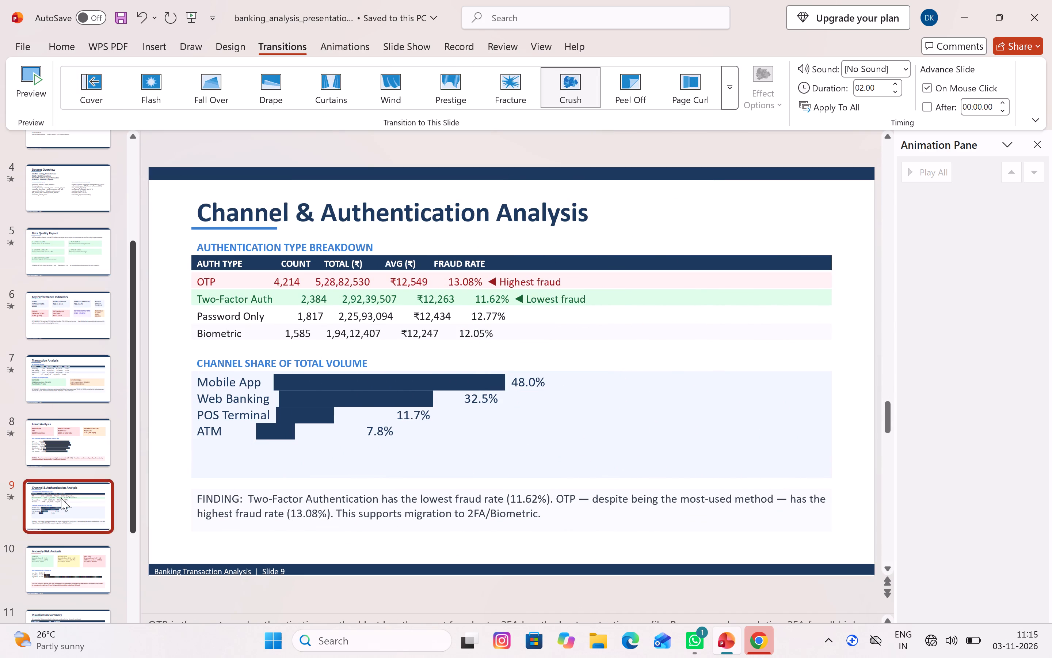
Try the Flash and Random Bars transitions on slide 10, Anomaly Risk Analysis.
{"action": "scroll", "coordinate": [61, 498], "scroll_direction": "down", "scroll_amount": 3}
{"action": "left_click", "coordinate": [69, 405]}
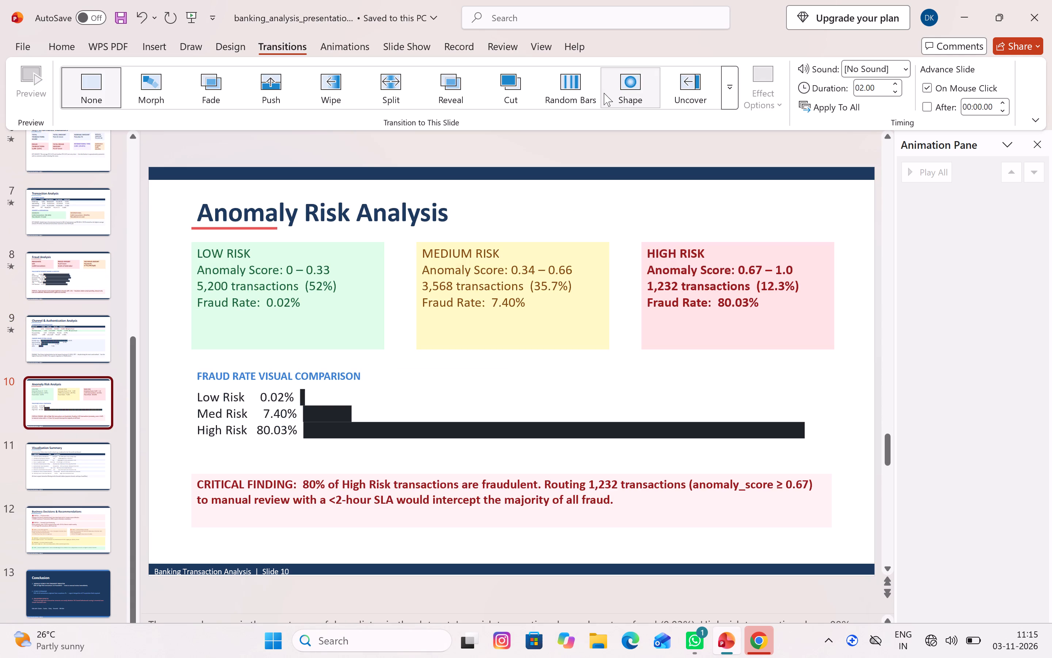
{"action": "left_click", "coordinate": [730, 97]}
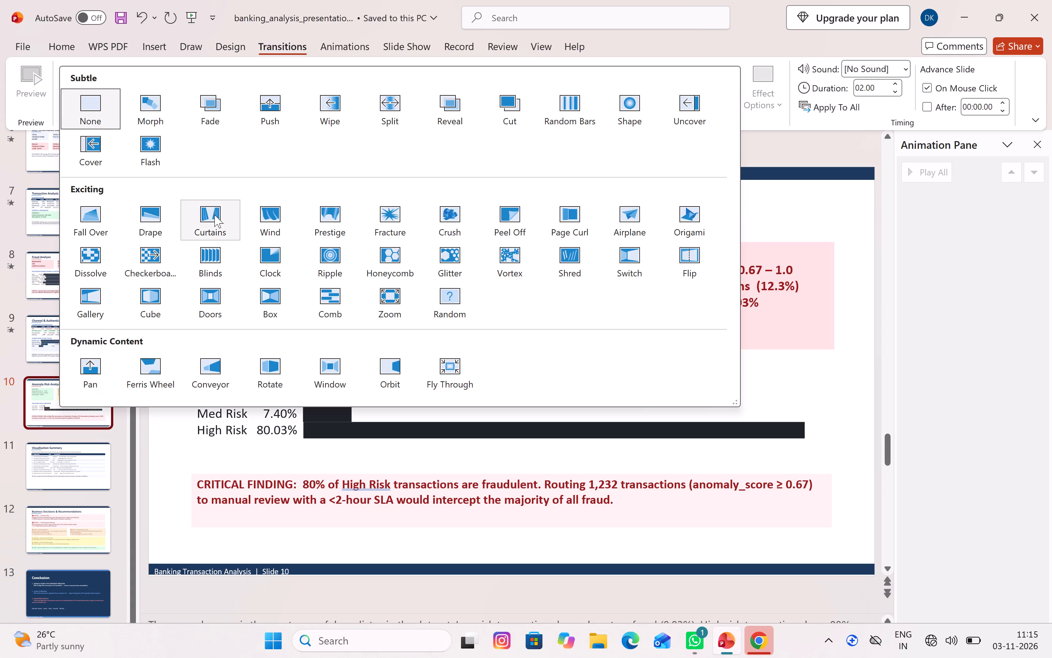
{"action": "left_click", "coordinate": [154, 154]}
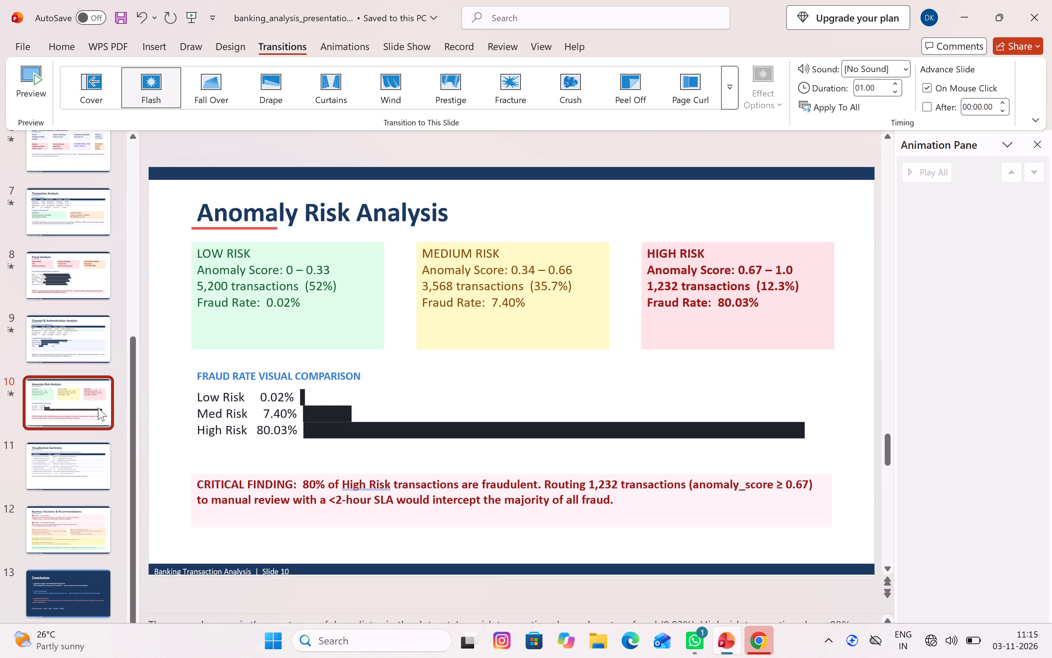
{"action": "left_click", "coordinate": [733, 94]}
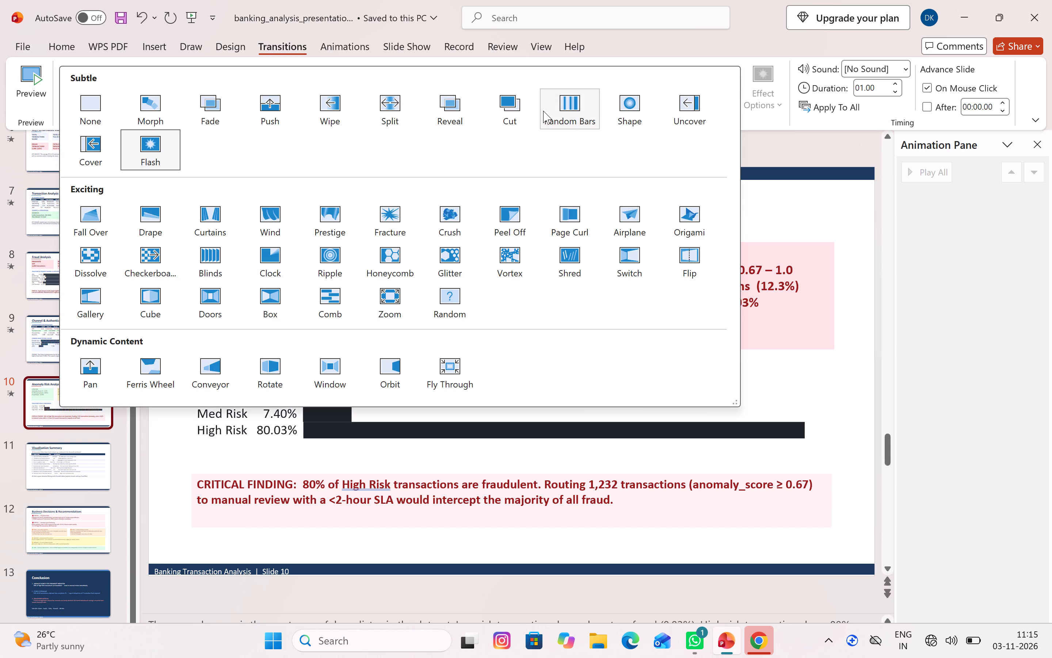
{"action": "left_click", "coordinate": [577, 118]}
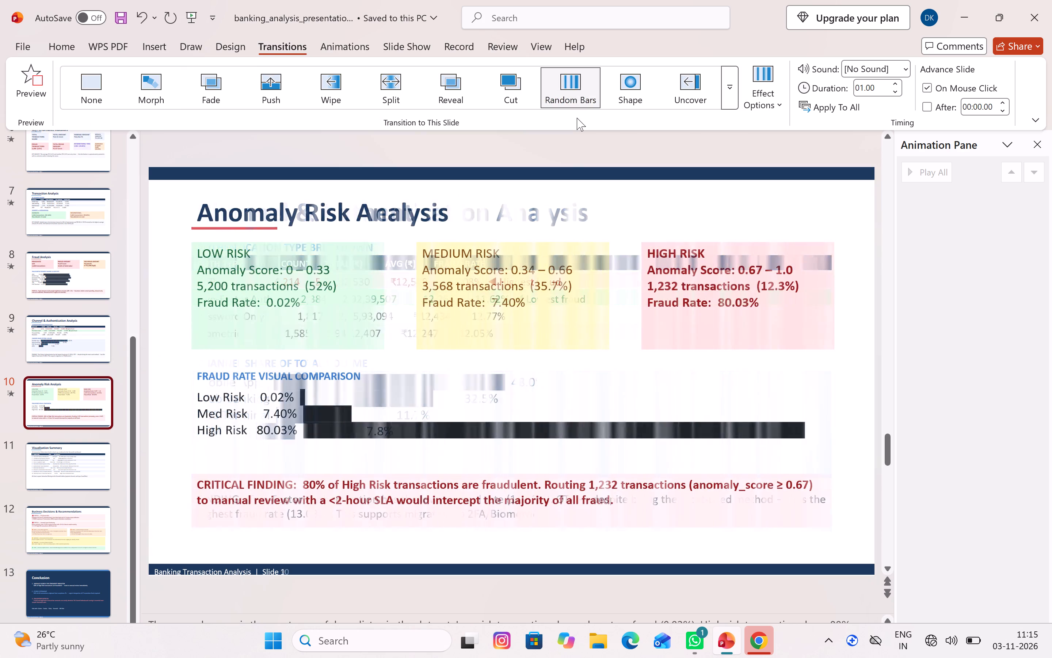
Set the transition of slide 10, Anomaly Risk Analysis, to Vortex.
{"action": "left_click", "coordinate": [733, 99]}
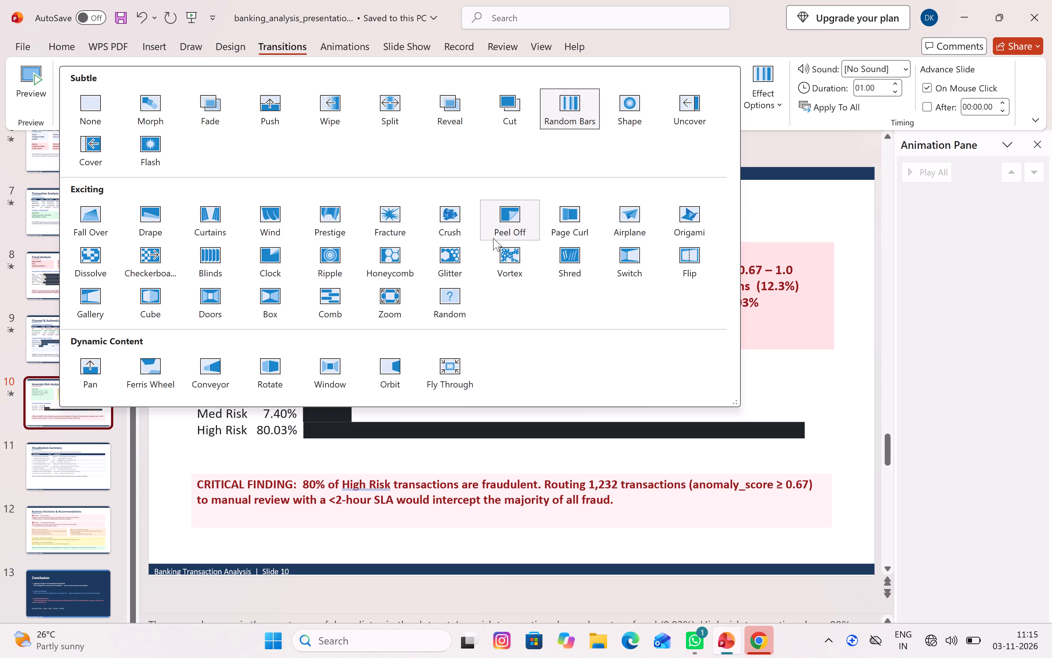
{"action": "left_click", "coordinate": [514, 251]}
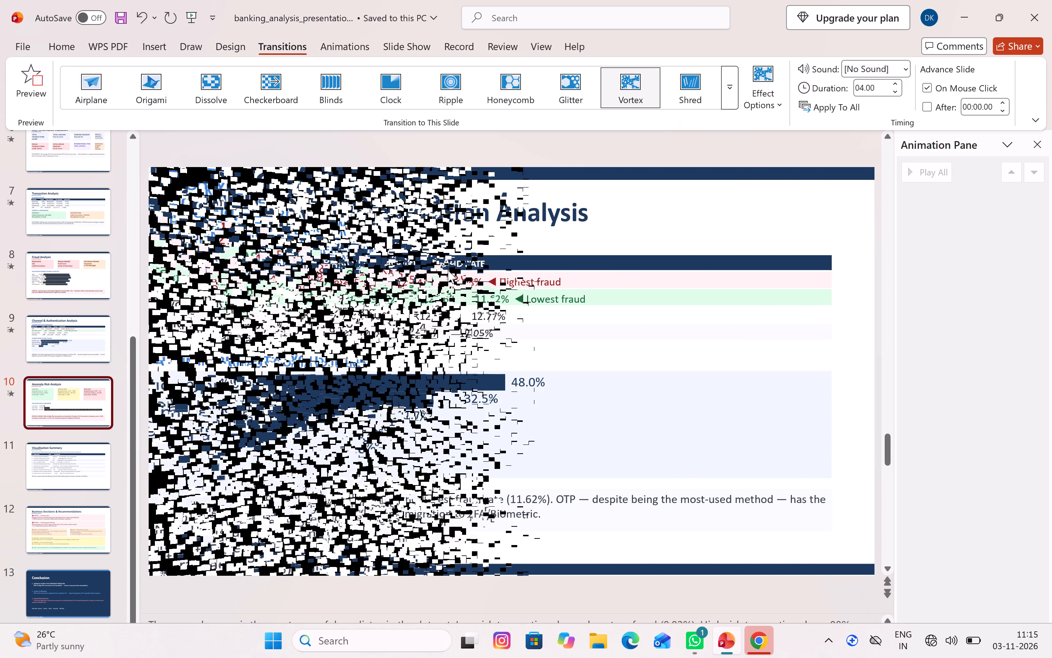
Apply the Curtains transition to slide 11, Visualisation Summary.
{"action": "left_click", "coordinate": [67, 477]}
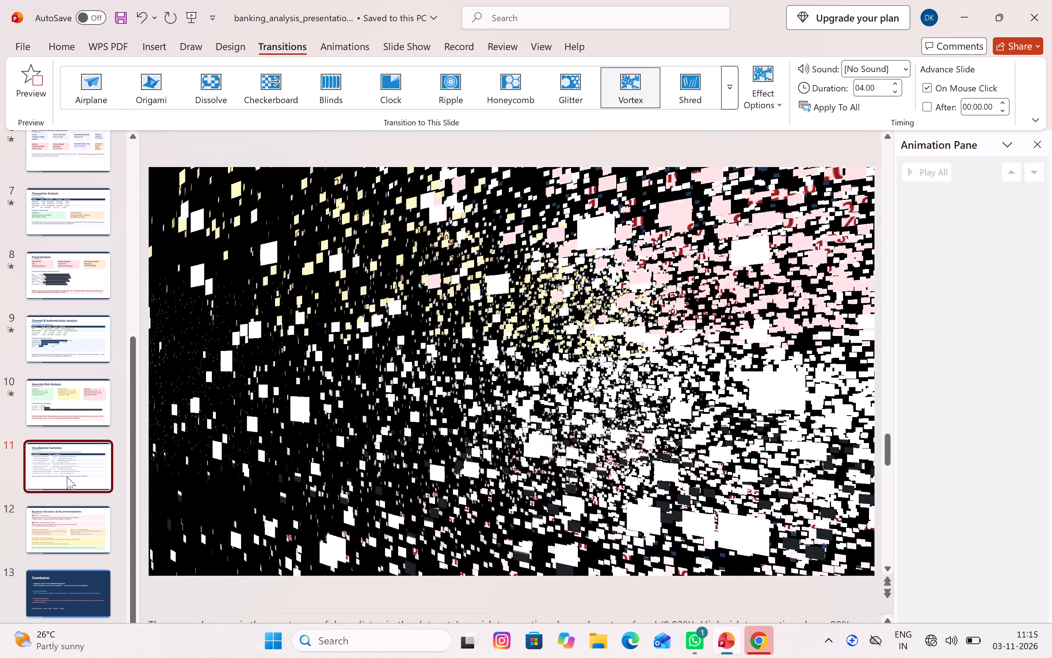
{"action": "left_click", "coordinate": [734, 93]}
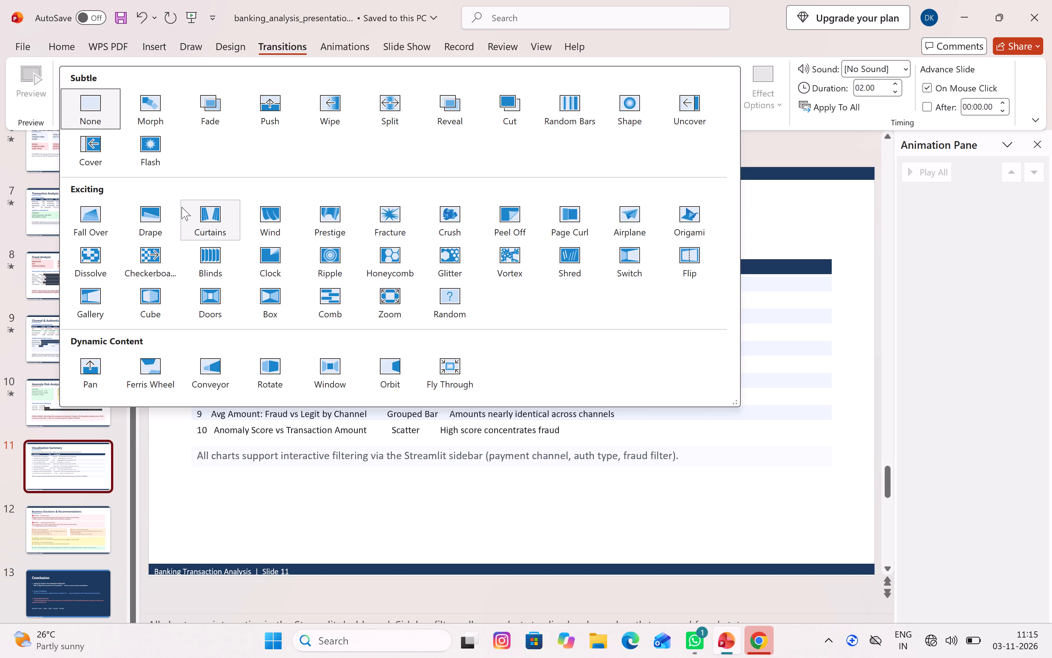
{"action": "left_click", "coordinate": [210, 216]}
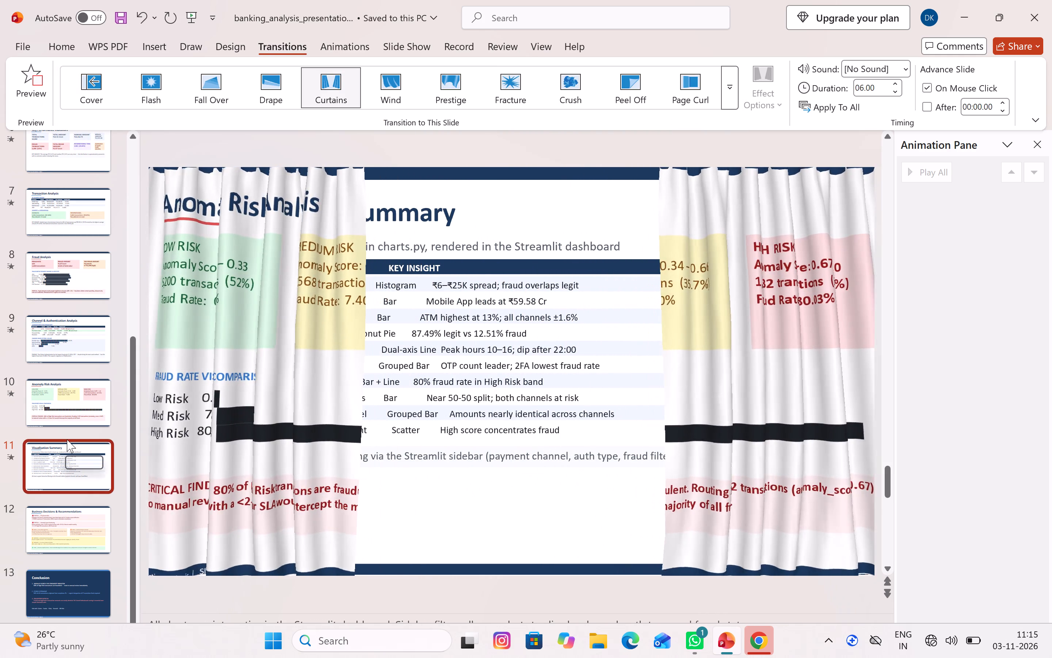
Apply the Drape transition to slide 12, Business Decisions & Recommendations.
{"action": "scroll", "coordinate": [76, 438], "scroll_direction": "down", "scroll_amount": 2}
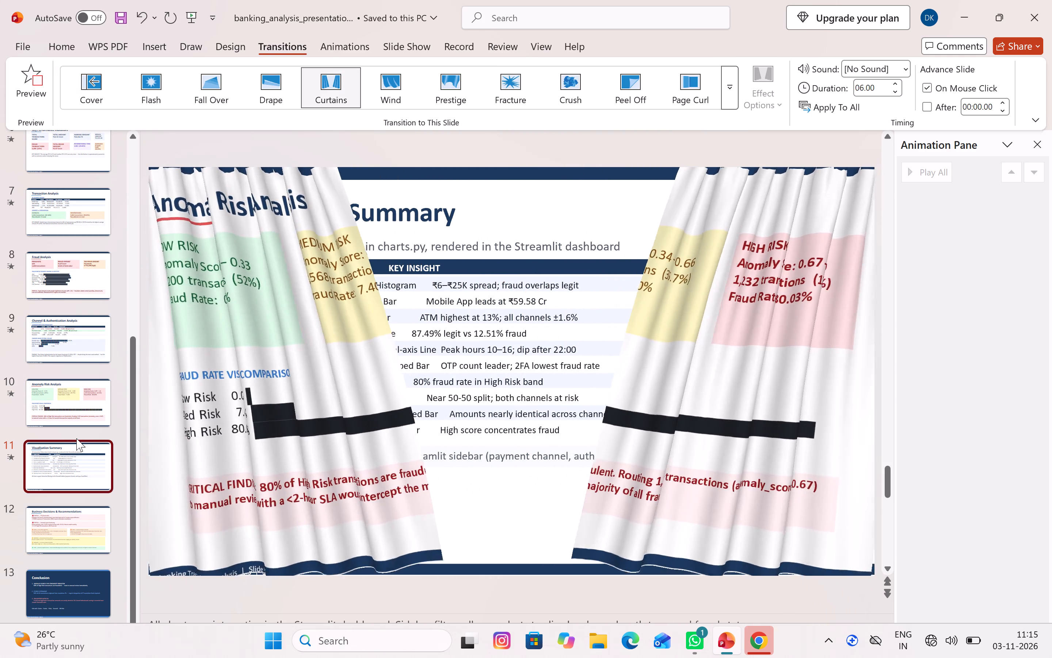
{"action": "left_click", "coordinate": [62, 516]}
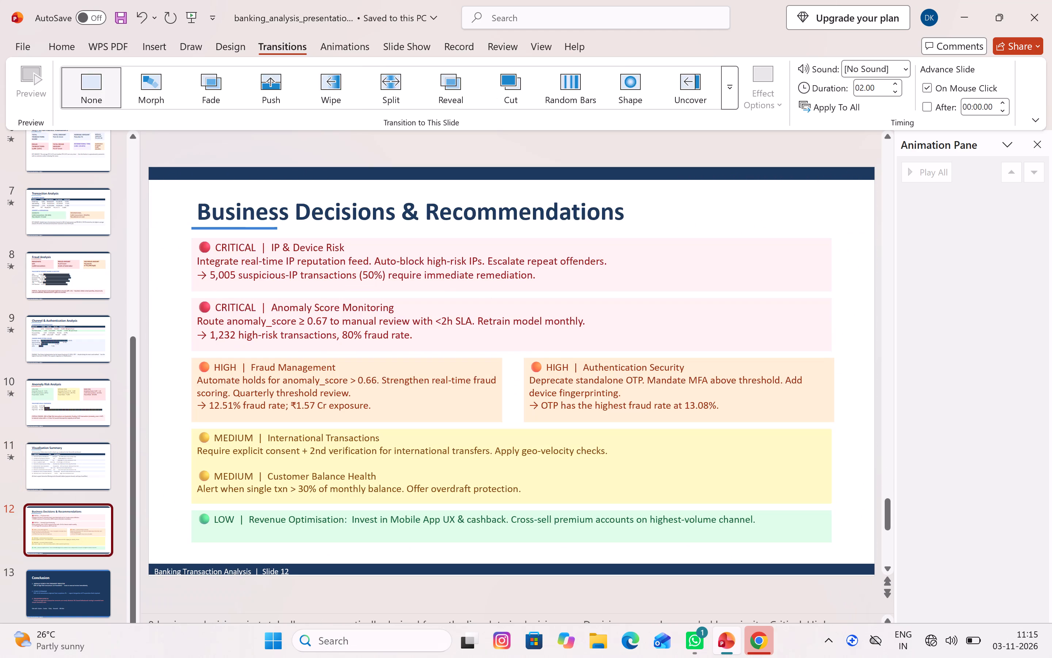
{"action": "left_click", "coordinate": [722, 105]}
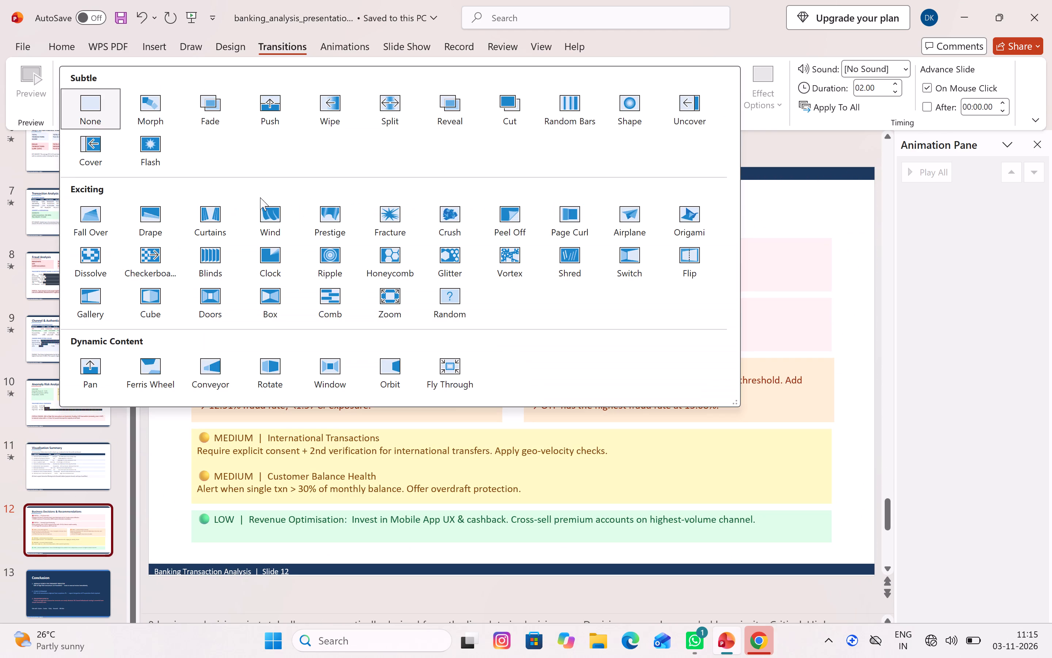
{"action": "left_click", "coordinate": [145, 217]}
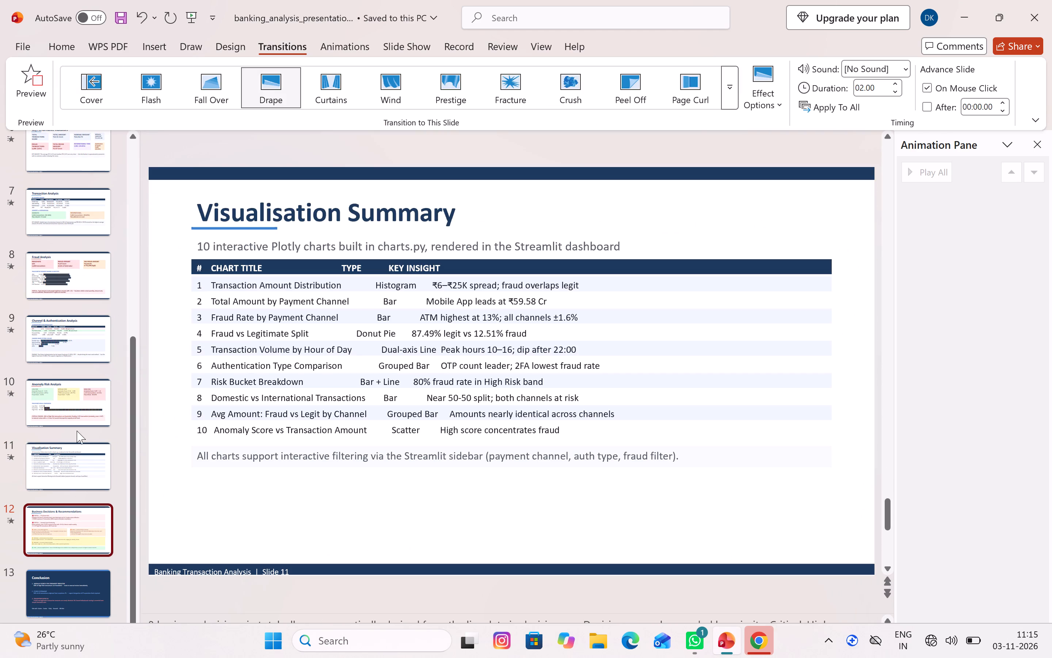
Apply the Crush transition to slide 13, the Conclusion slide.
{"action": "left_click", "coordinate": [71, 573]}
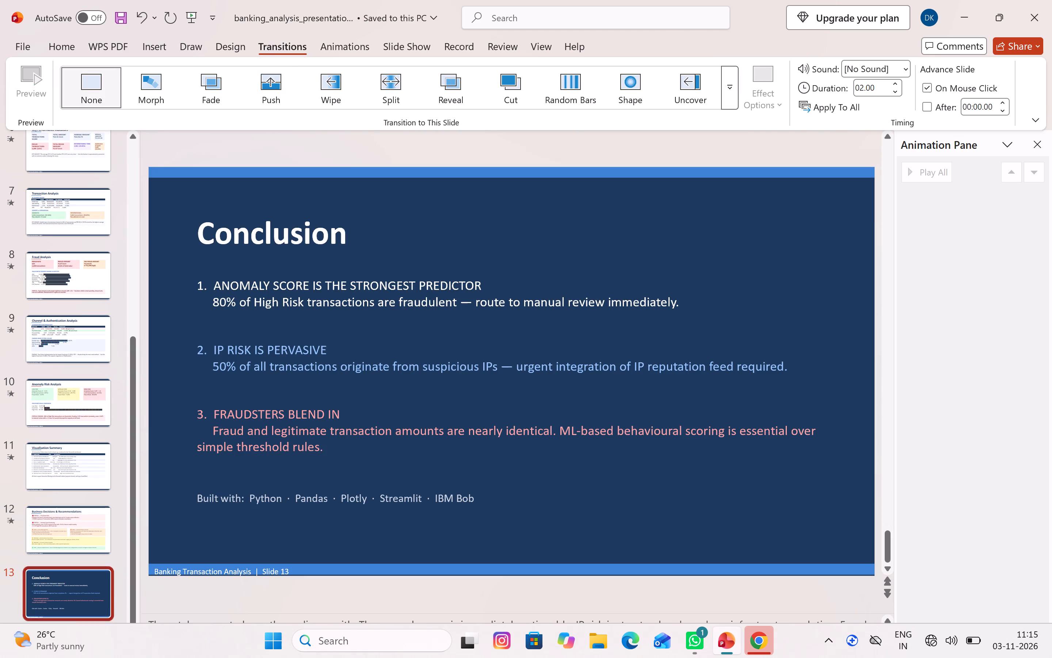
{"action": "left_click", "coordinate": [725, 101]}
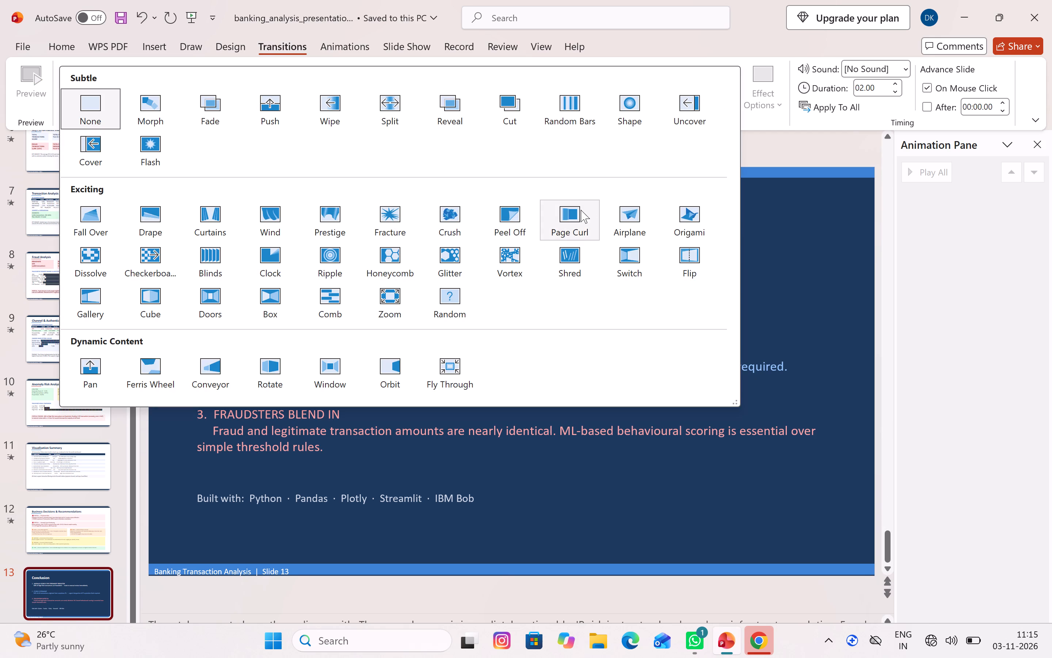
{"action": "left_click", "coordinate": [453, 210]}
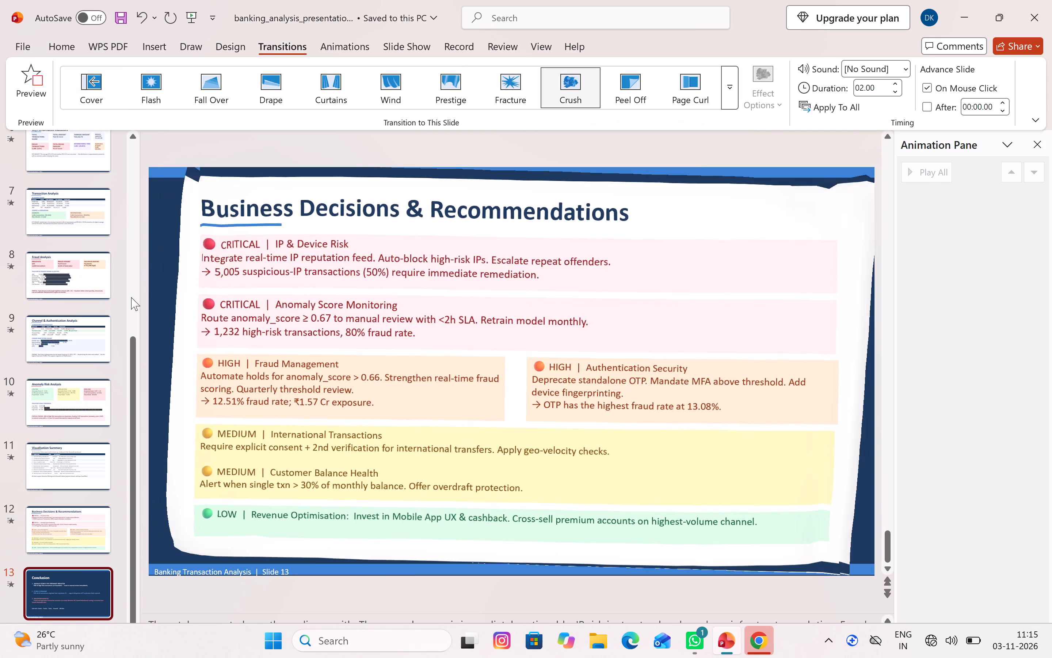
Change the transition of slide 1, the Banking Transaction Analysis title slide, to Curtains.
{"action": "left_click", "coordinate": [84, 292]}
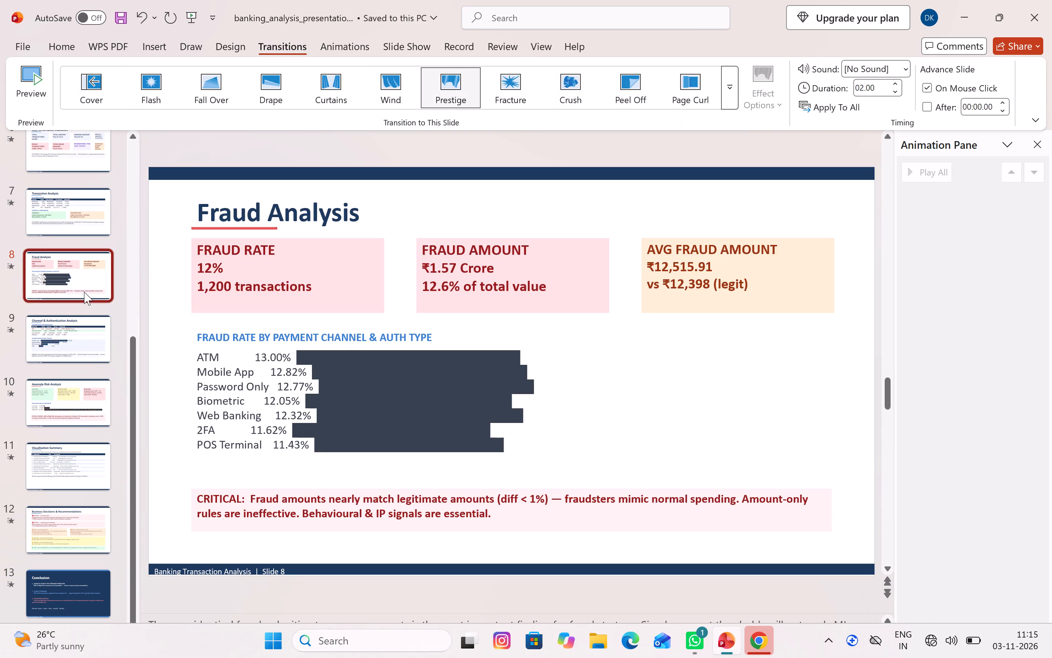
{"action": "left_click", "coordinate": [76, 340]}
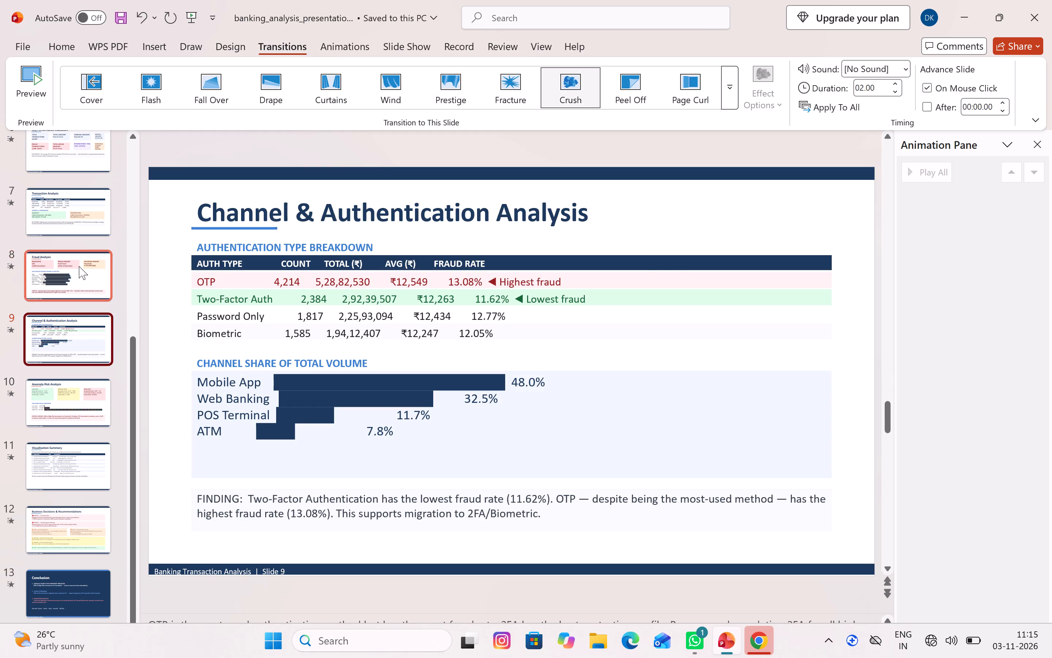
{"action": "left_click", "coordinate": [79, 266]}
{"action": "left_click", "coordinate": [78, 208]}
{"action": "scroll", "coordinate": [78, 213], "scroll_direction": "up", "scroll_amount": 5}
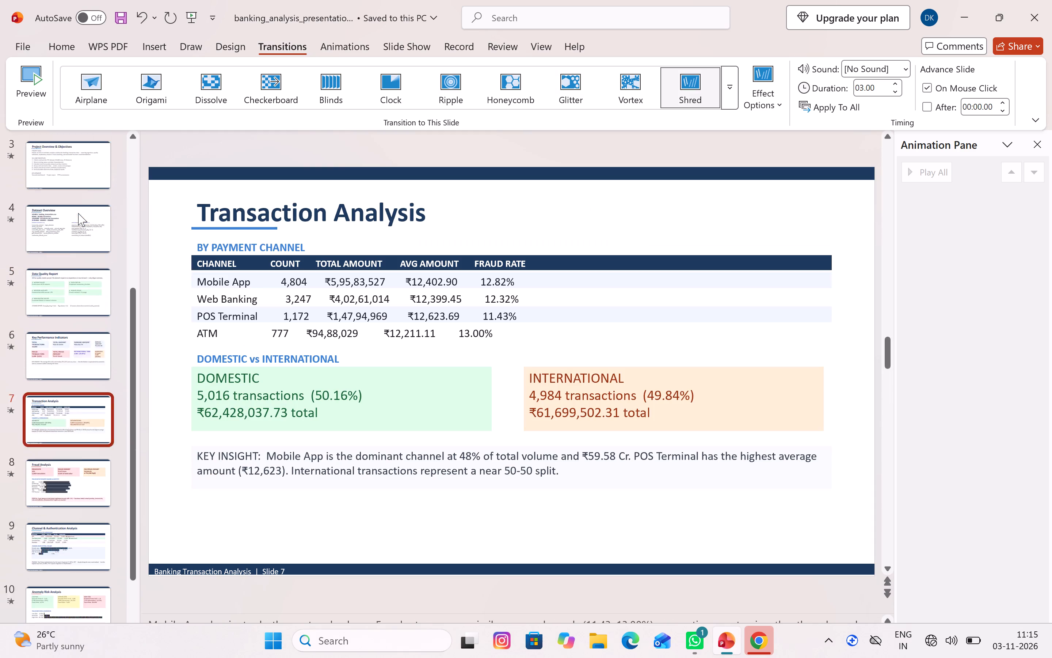
{"action": "scroll", "coordinate": [78, 213], "scroll_direction": "up", "scroll_amount": 2}
{"action": "left_click", "coordinate": [71, 180]}
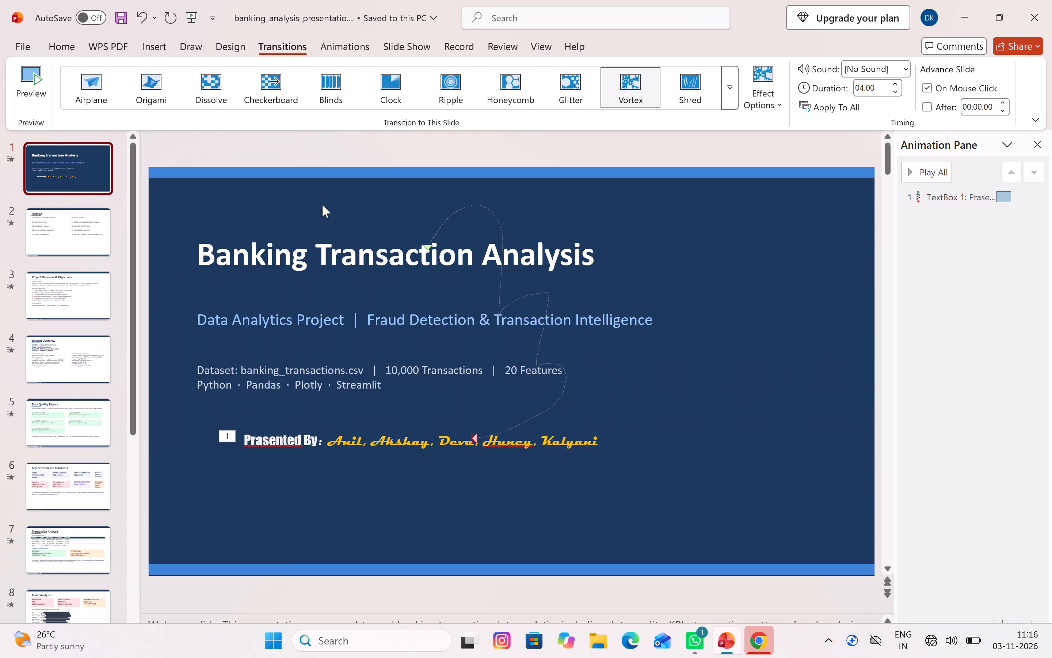
{"action": "left_click", "coordinate": [729, 91]}
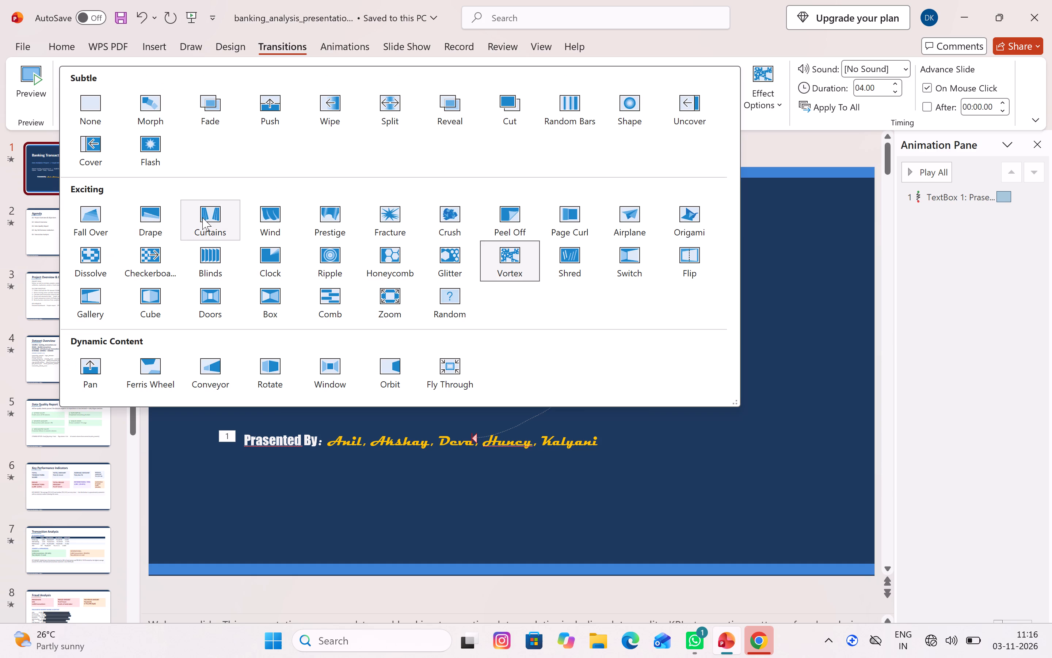
{"action": "left_click", "coordinate": [202, 218]}
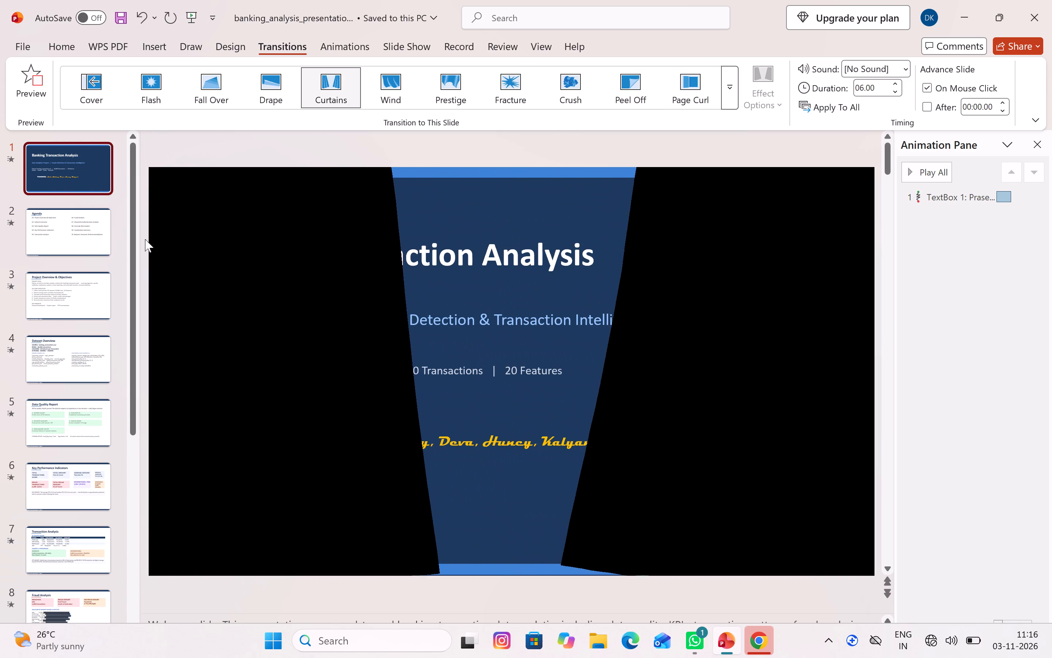
Preview the title slide's transition and the presenter credit line's animation in the slide show, and exit the show.
{"action": "scroll", "coordinate": [46, 297], "scroll_direction": "down", "scroll_amount": 5}
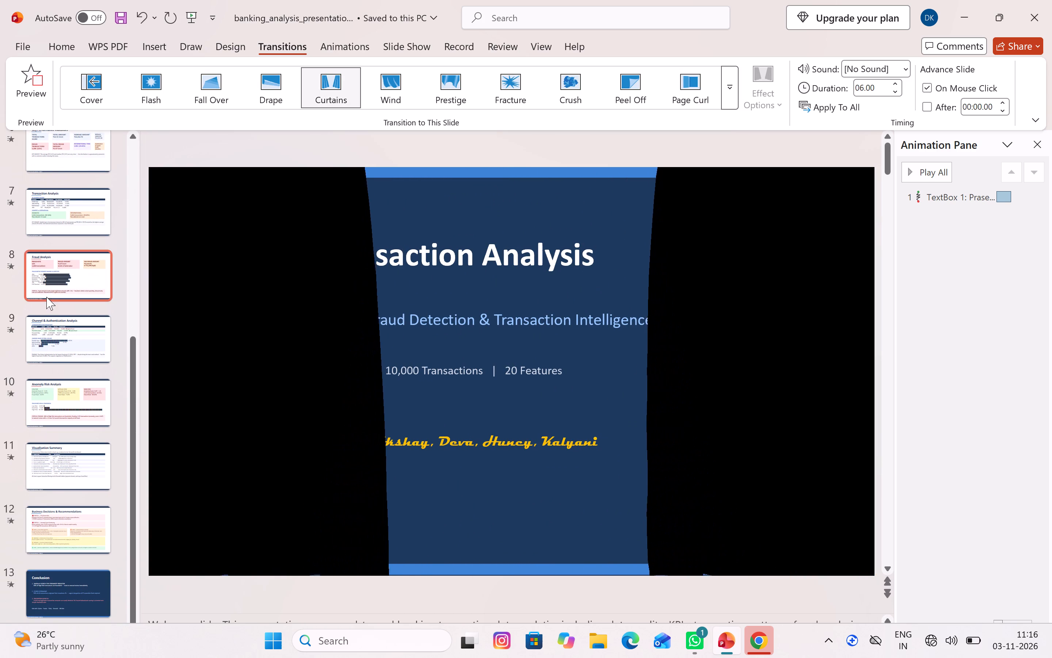
{"action": "scroll", "coordinate": [69, 278], "scroll_direction": "up", "scroll_amount": 5}
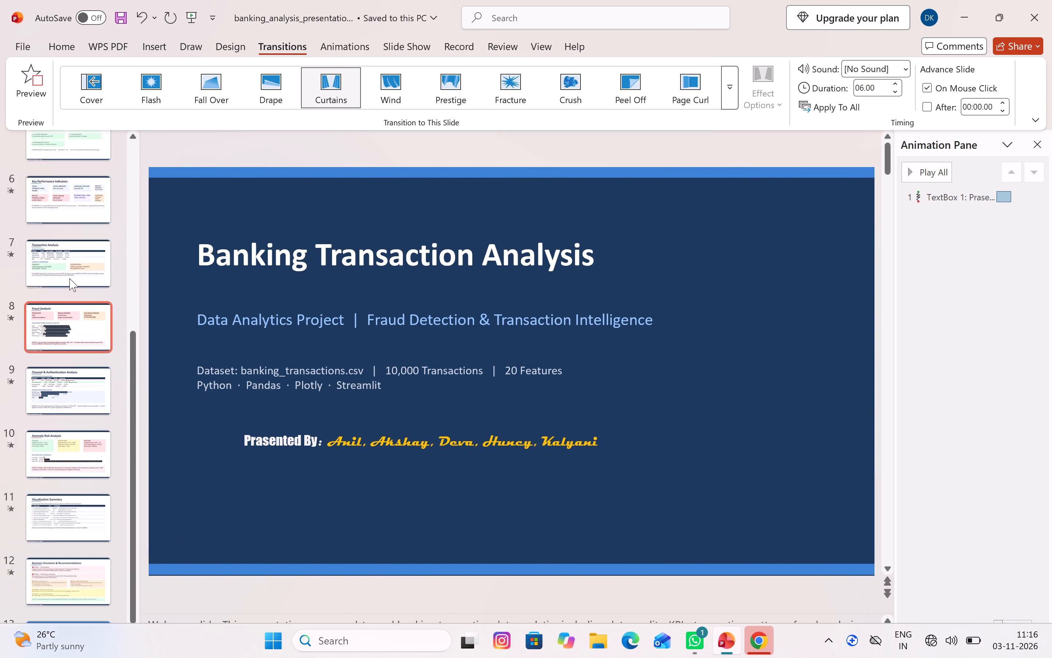
{"action": "scroll", "coordinate": [69, 278], "scroll_direction": "up", "scroll_amount": 2}
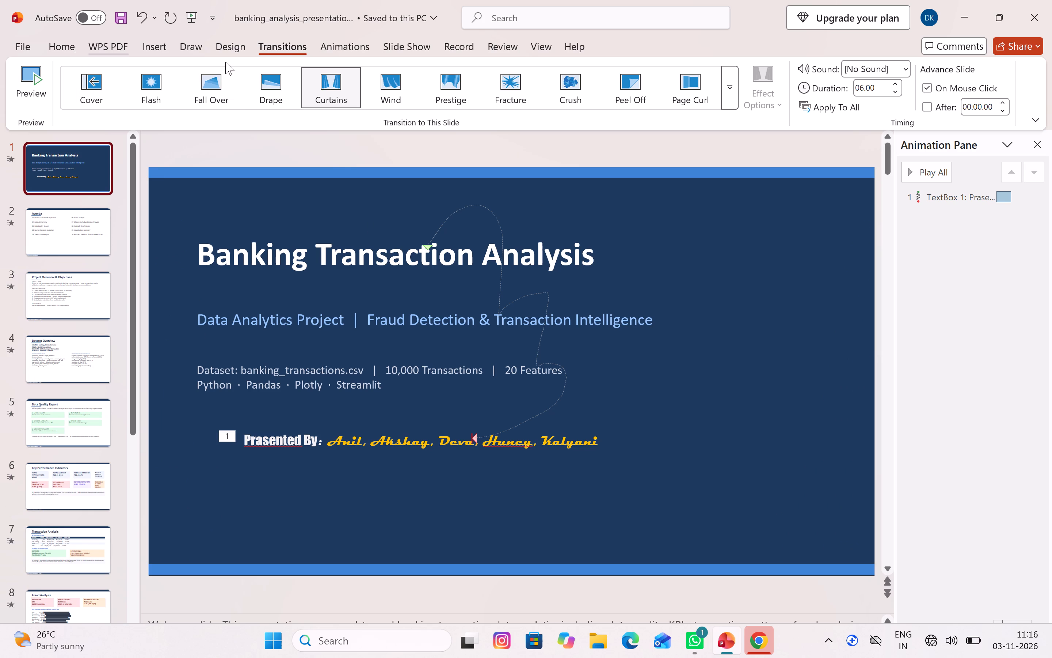
{"action": "left_click", "coordinate": [190, 18]}
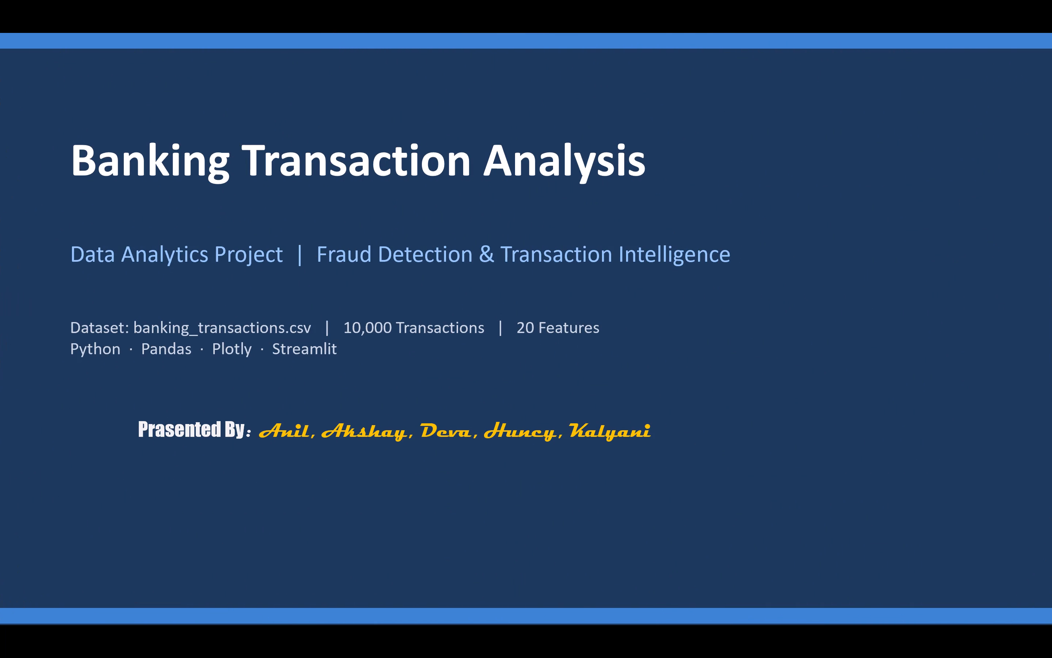
{"action": "key", "text": "space"}
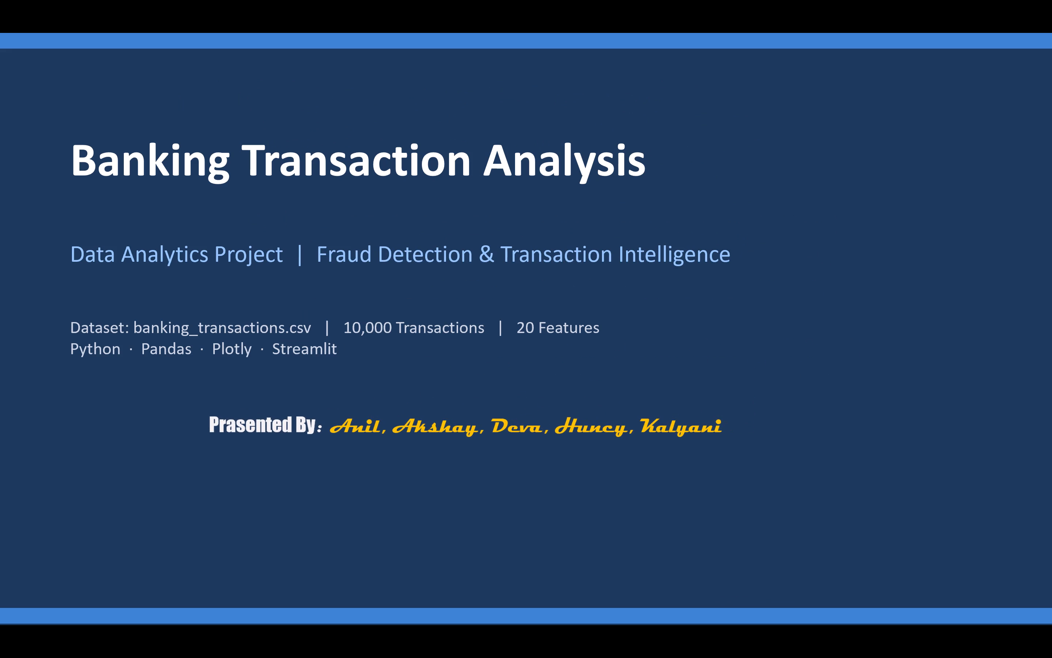
{"action": "key", "text": "Escape"}
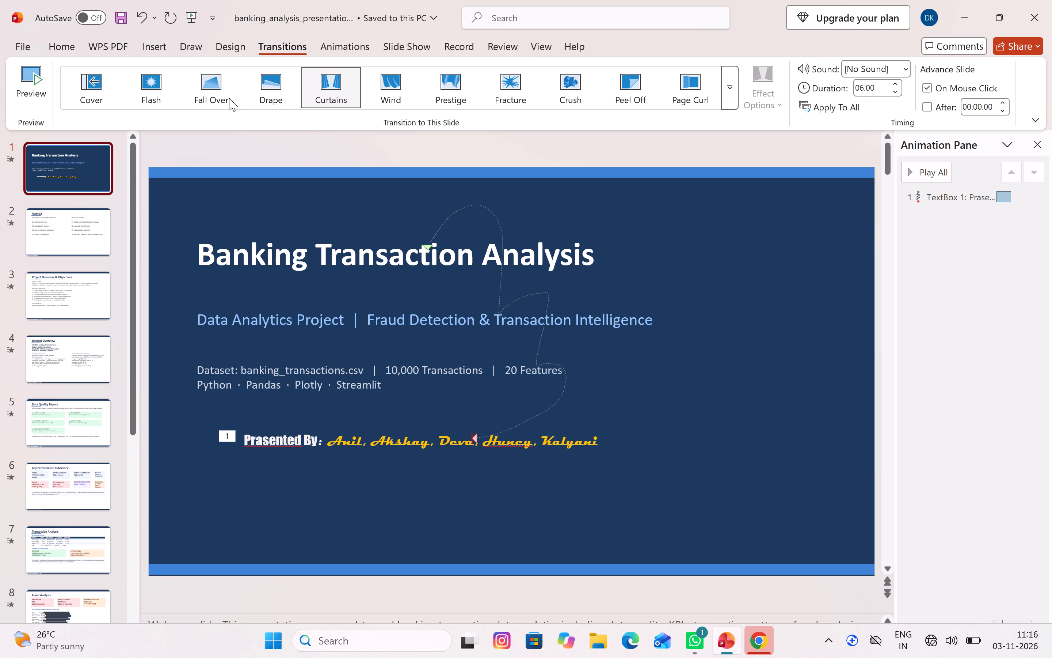
Run the slide show from slide 1 through slide 8, Fraud Analysis, checking each transition and replaying the one into slide 8.
{"action": "left_click", "coordinate": [194, 25]}
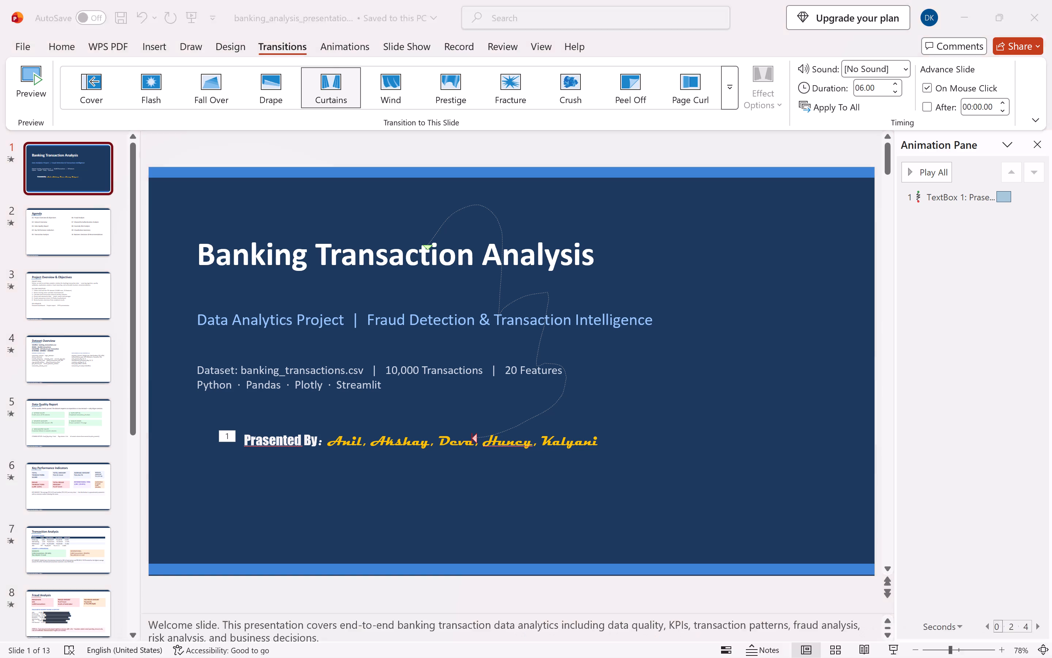
{"action": "key", "text": "Right"}
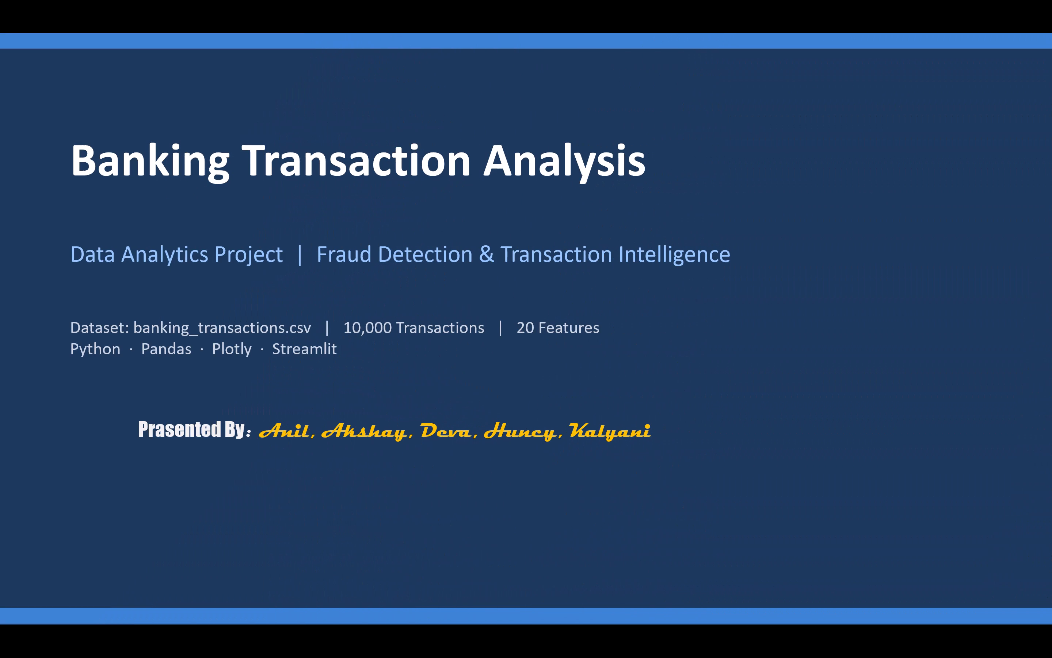
{"action": "key", "text": "Right"}
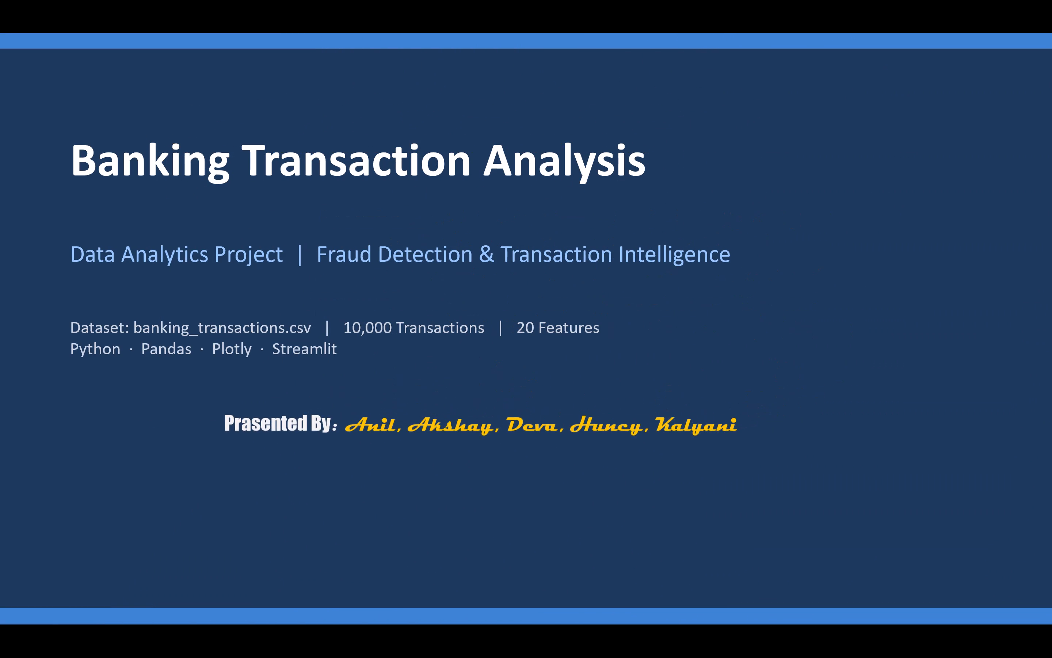
{"action": "key", "text": "Right"}
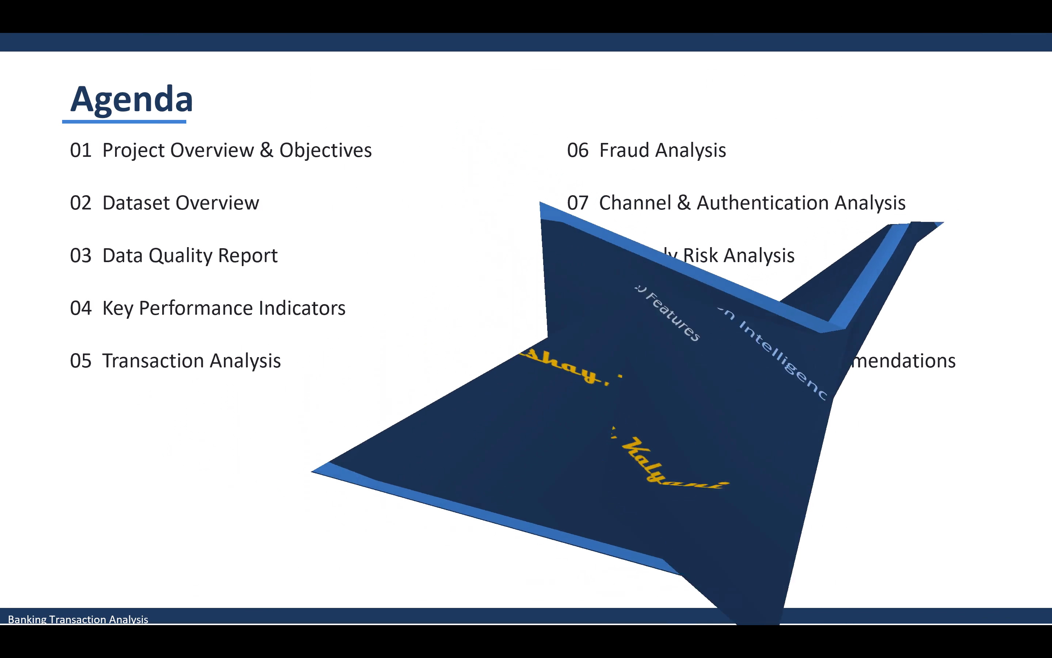
{"action": "key", "text": "Right"}
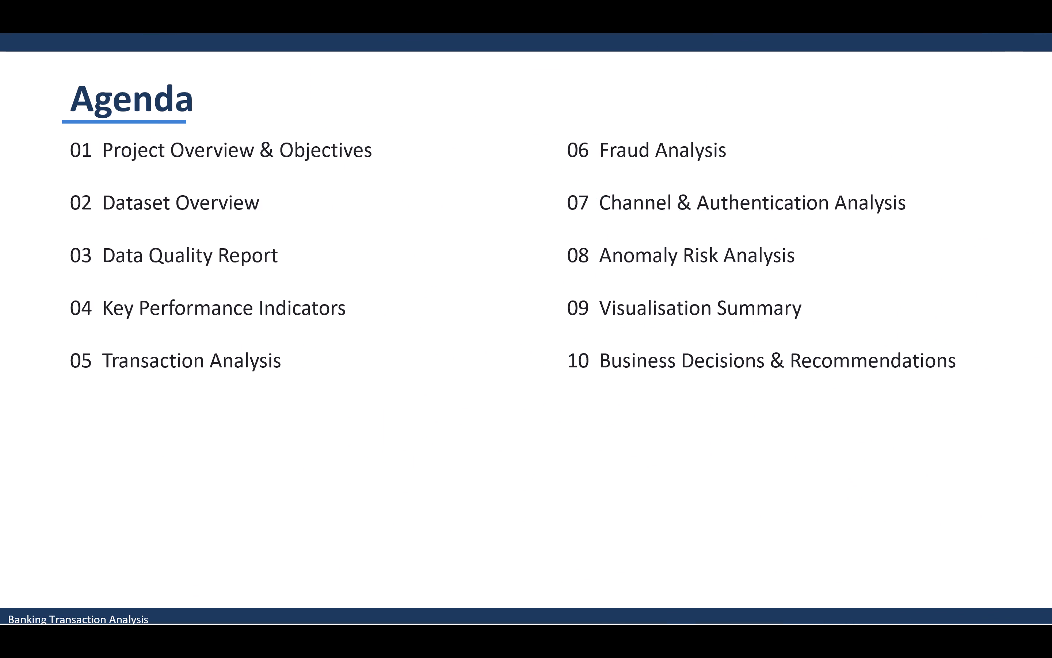
{"action": "key", "text": "Right"}
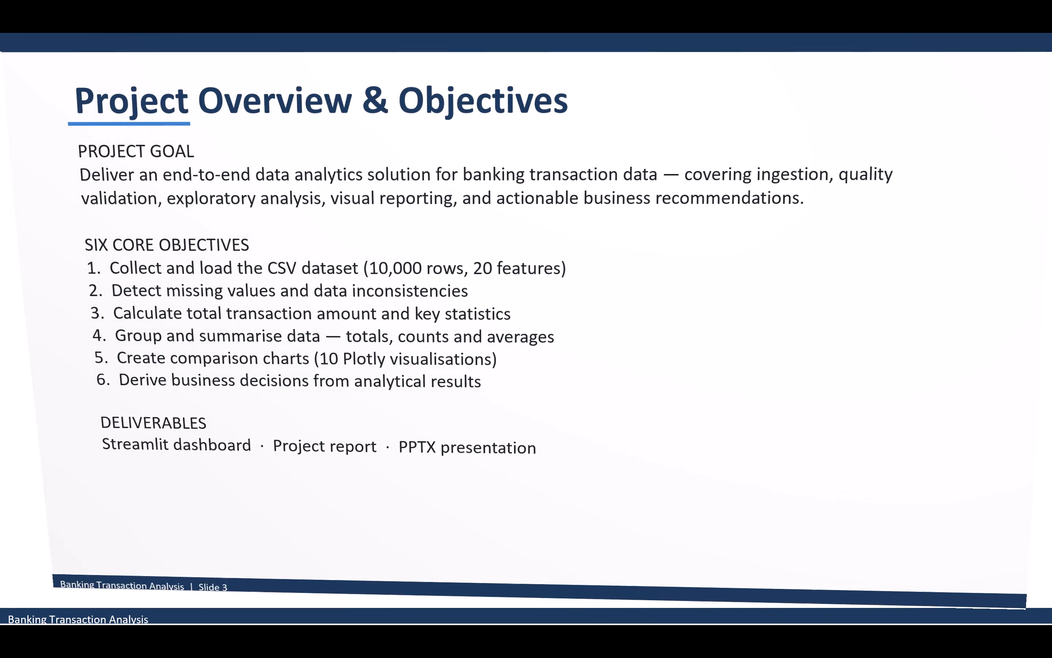
{"action": "key", "text": "Right"}
{"action": "key", "text": "Right"}
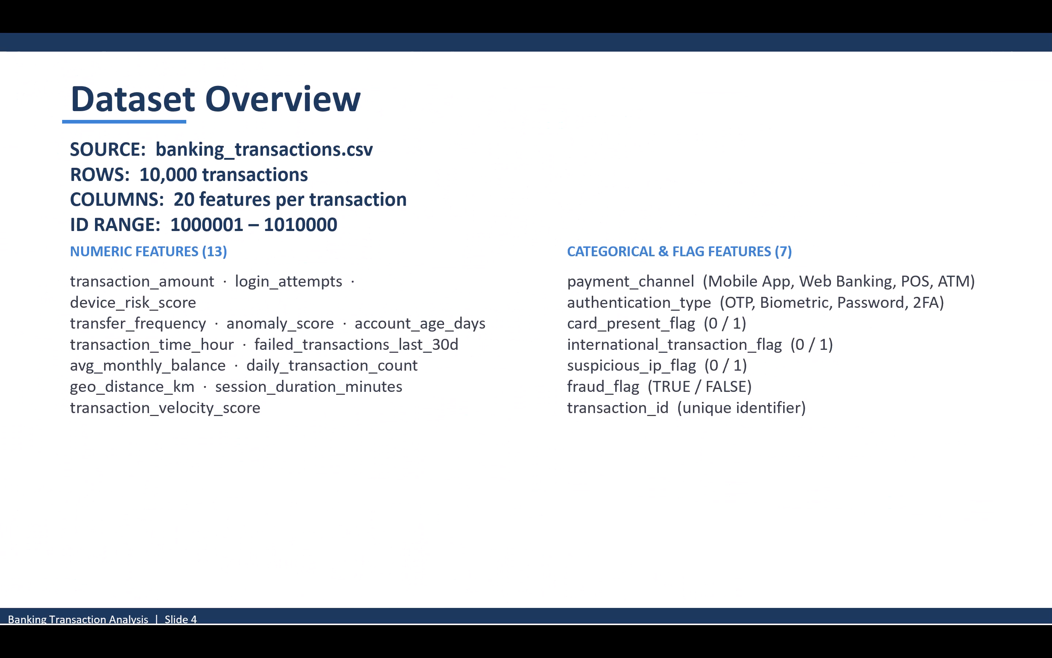
{"action": "key", "text": "Right"}
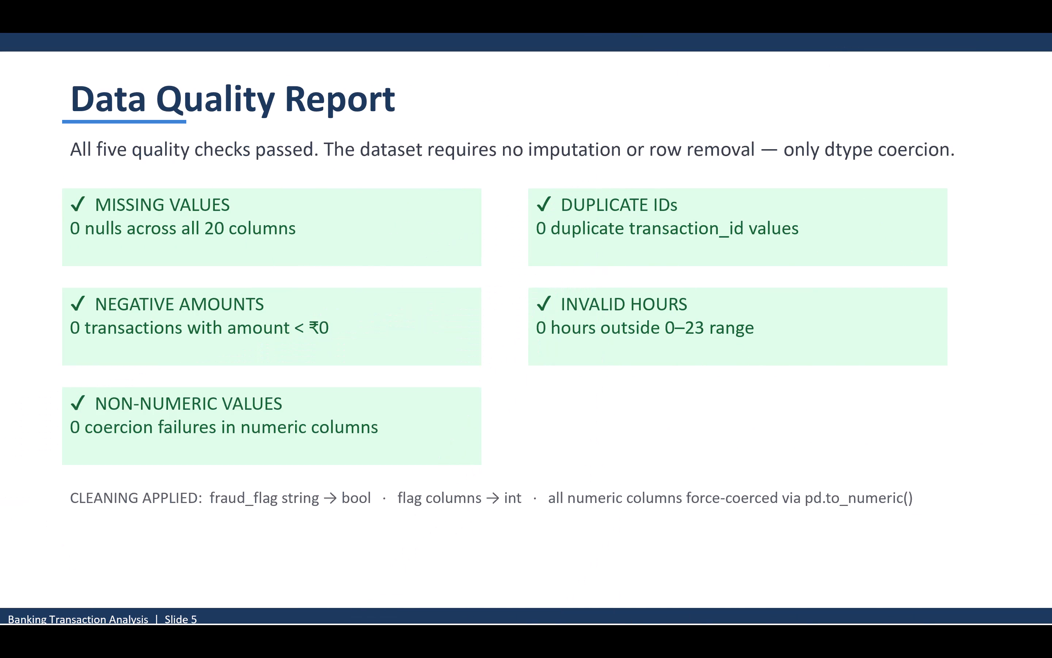
{"action": "key", "text": "Right"}
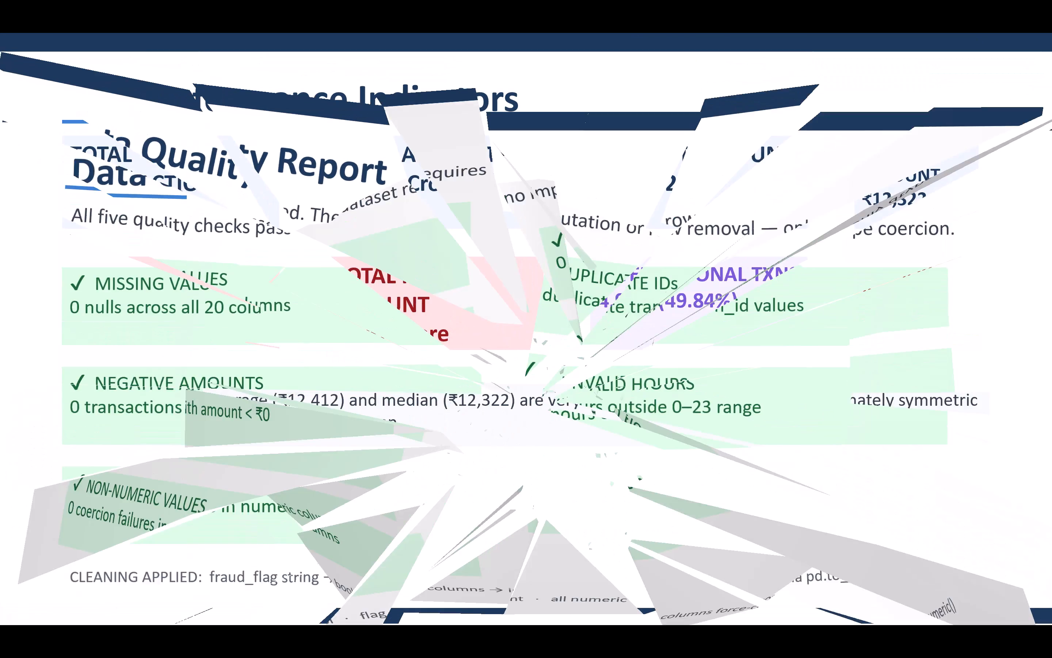
{"action": "key", "text": "Right"}
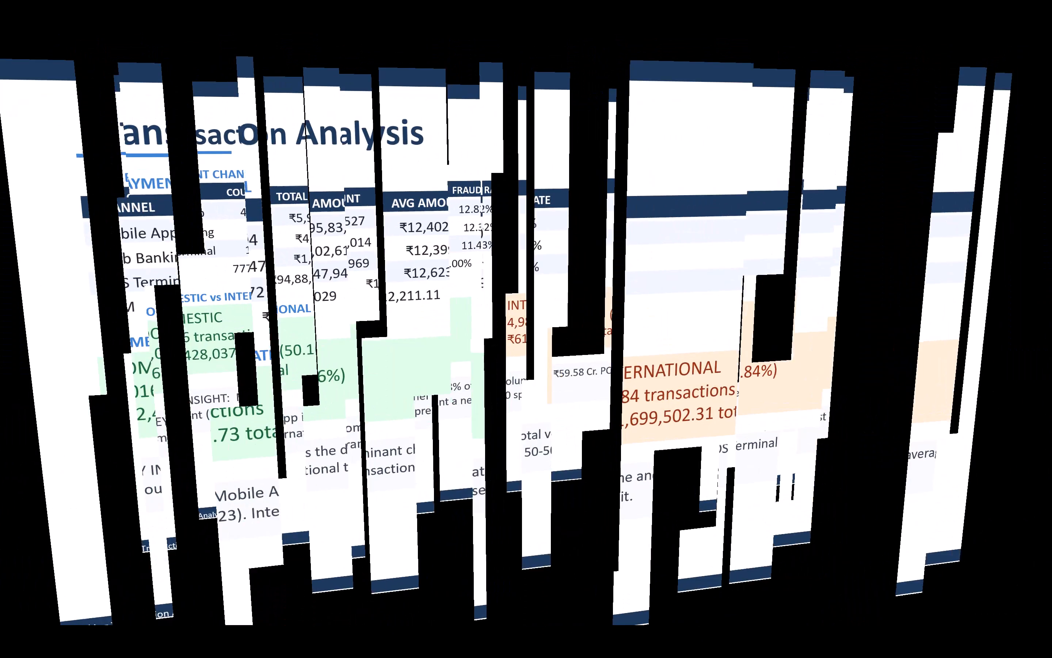
{"action": "key", "text": "Right"}
{"action": "key", "text": "Right"}
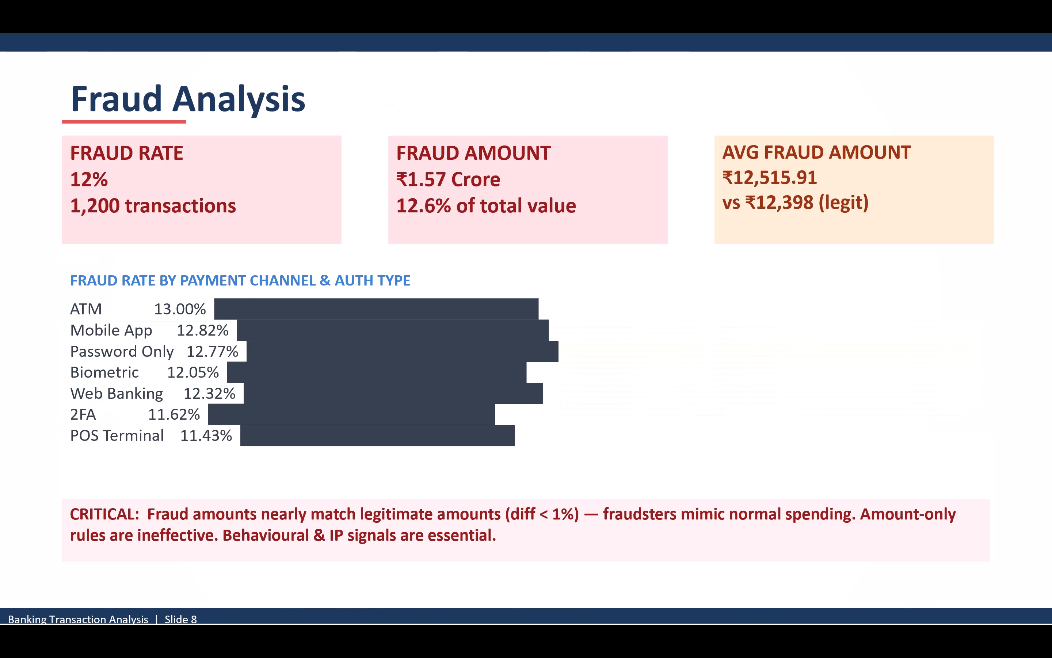
{"action": "key", "text": "Left"}
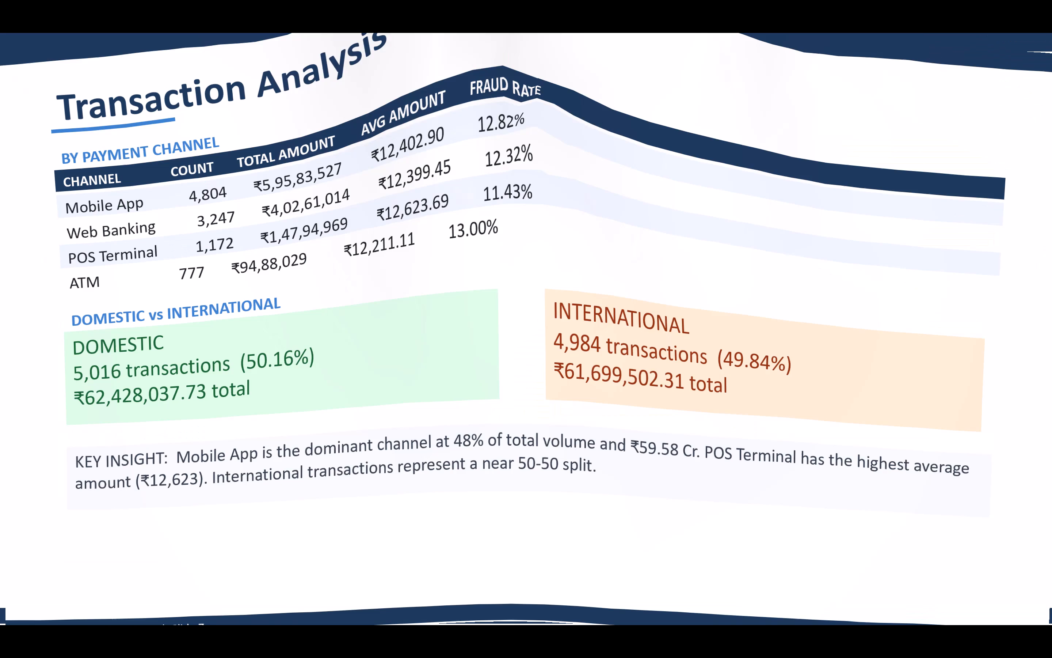
{"action": "key", "text": "Right"}
{"action": "key", "text": "Right"}
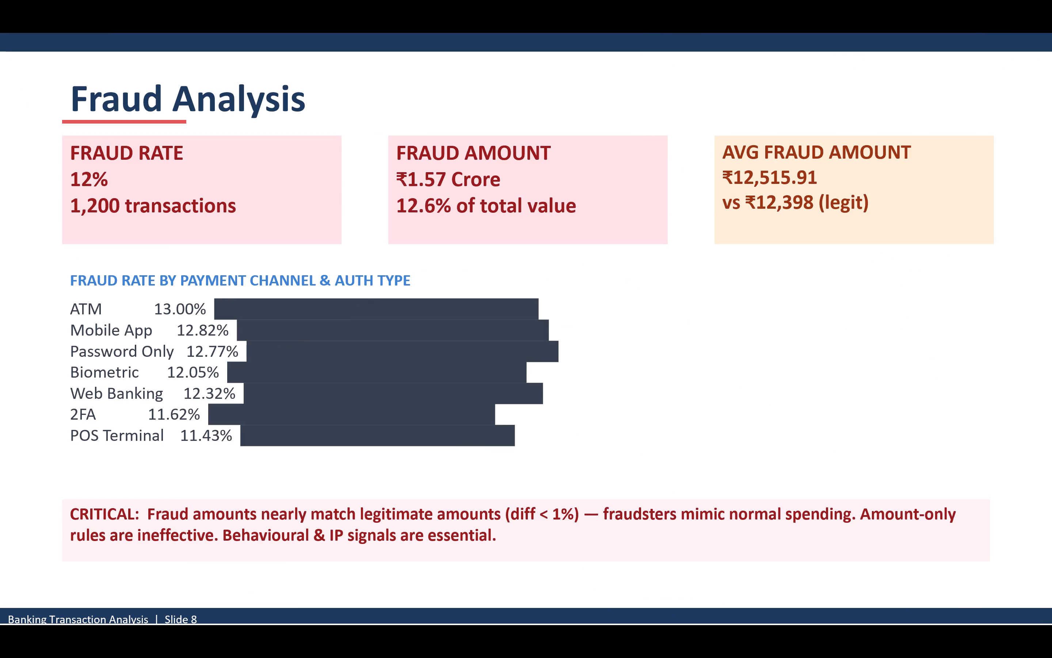
Continue the slide show from slide 9 to the Conclusion slide, checking the remaining transitions, and end the show.
{"action": "key", "text": "Right"}
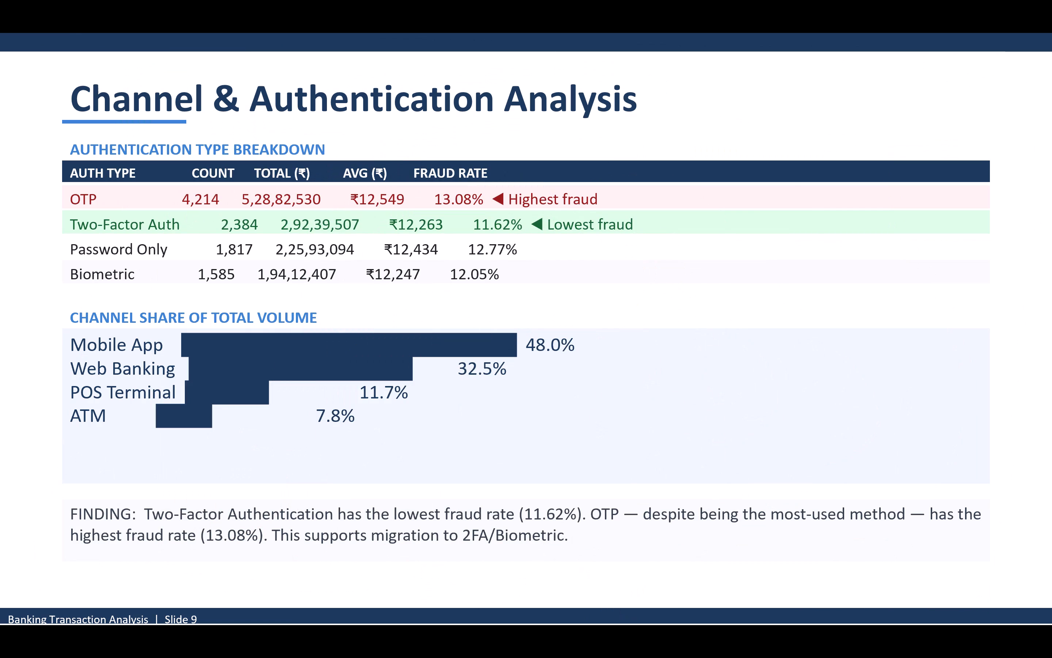
{"action": "key", "text": "Right"}
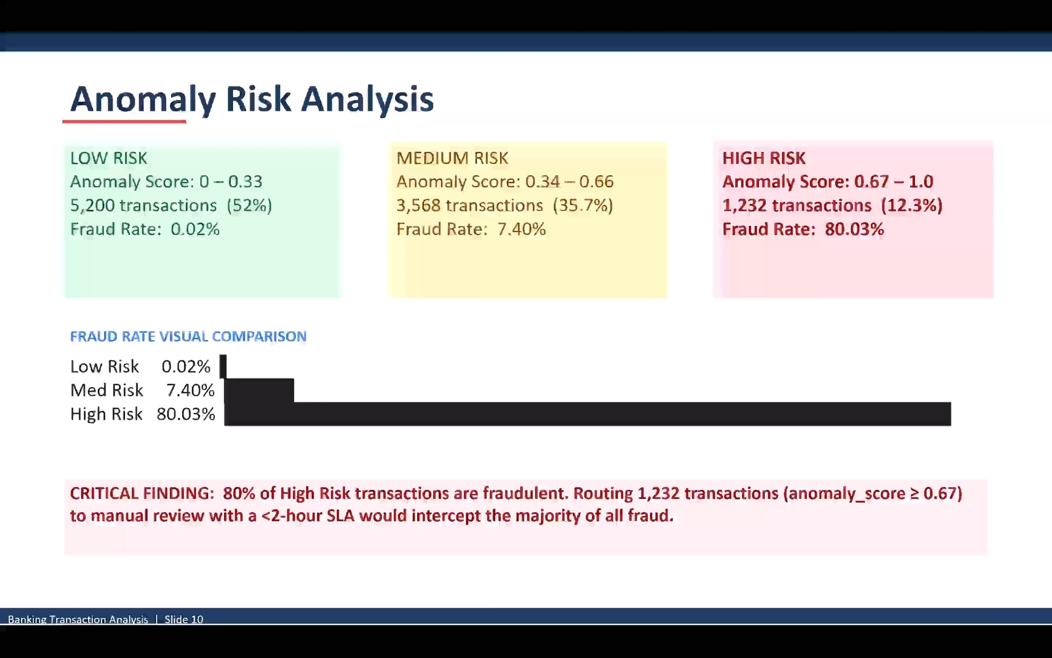
{"action": "key", "text": "Right"}
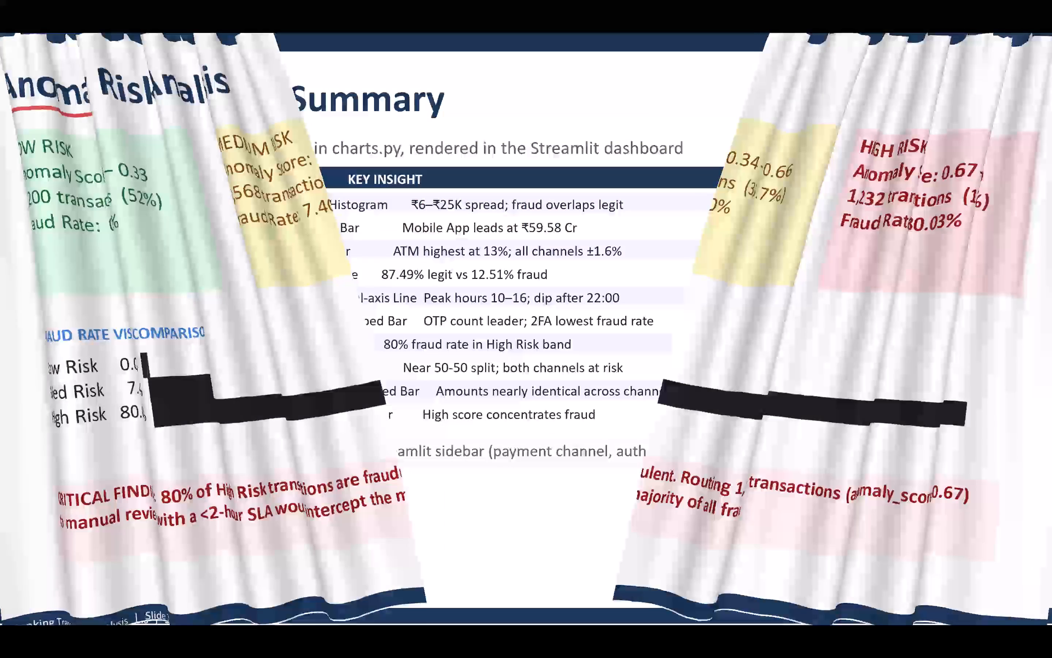
{"action": "key", "text": "Right"}
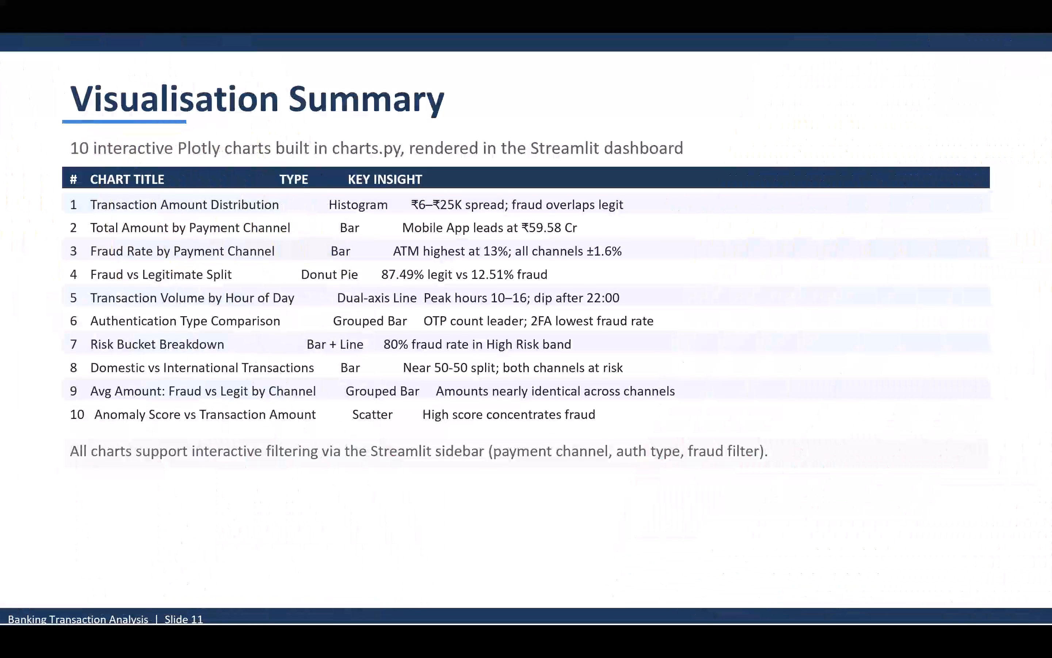
{"action": "key", "text": "Right"}
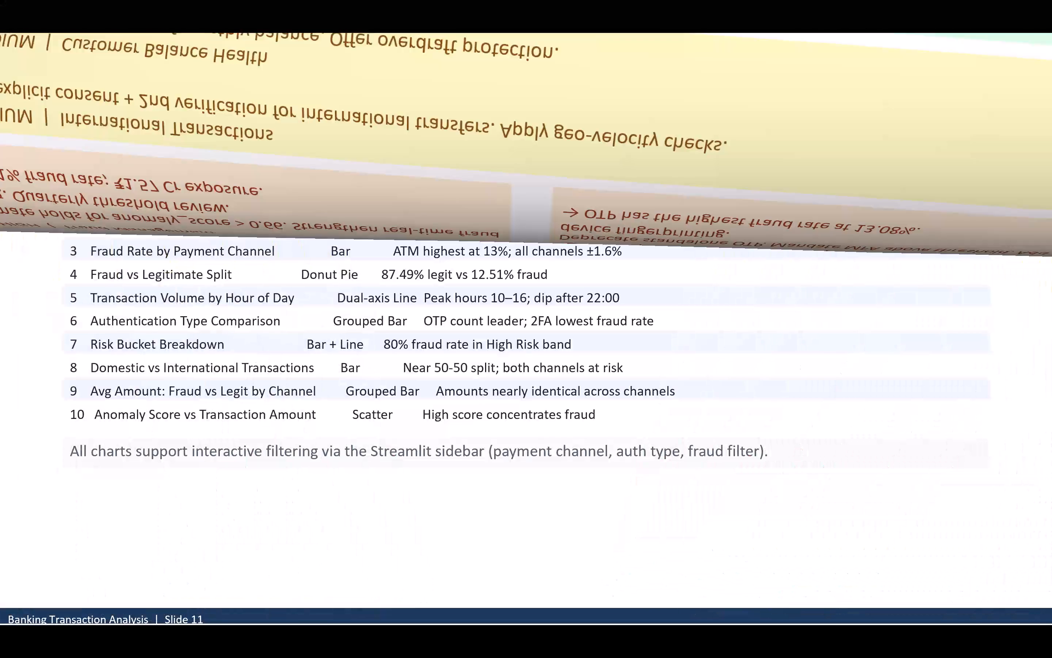
{"action": "key", "text": "Right"}
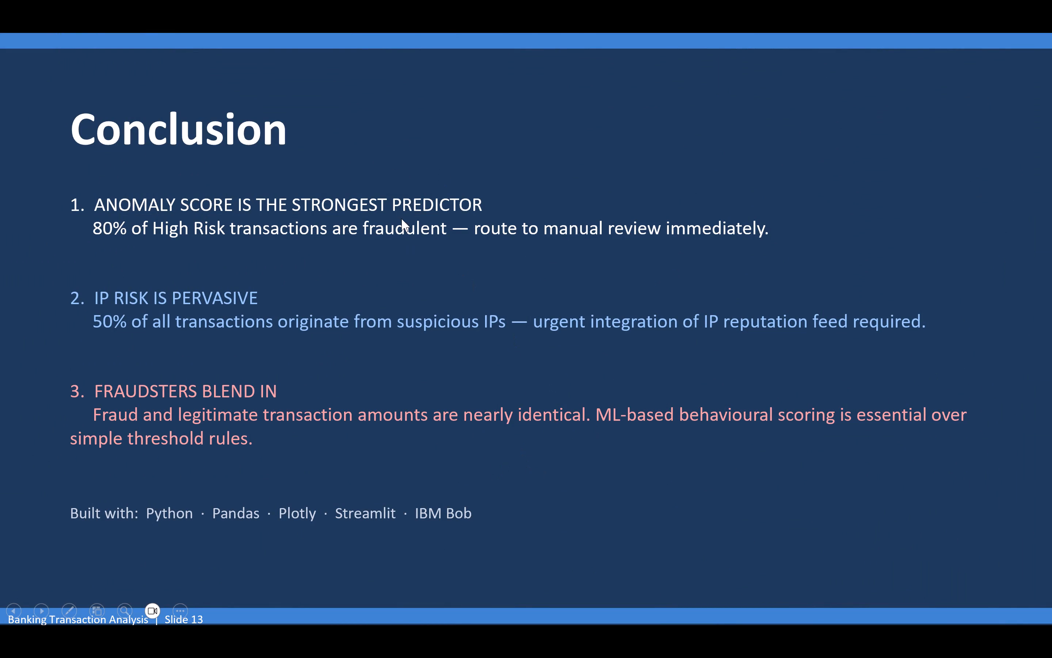
{"action": "key", "text": "Escape"}
Add a colon to the end of the Conclusion slide's title so it reads "Conclusion:".
{"action": "scroll", "coordinate": [60, 479], "scroll_direction": "down", "scroll_amount": 1}
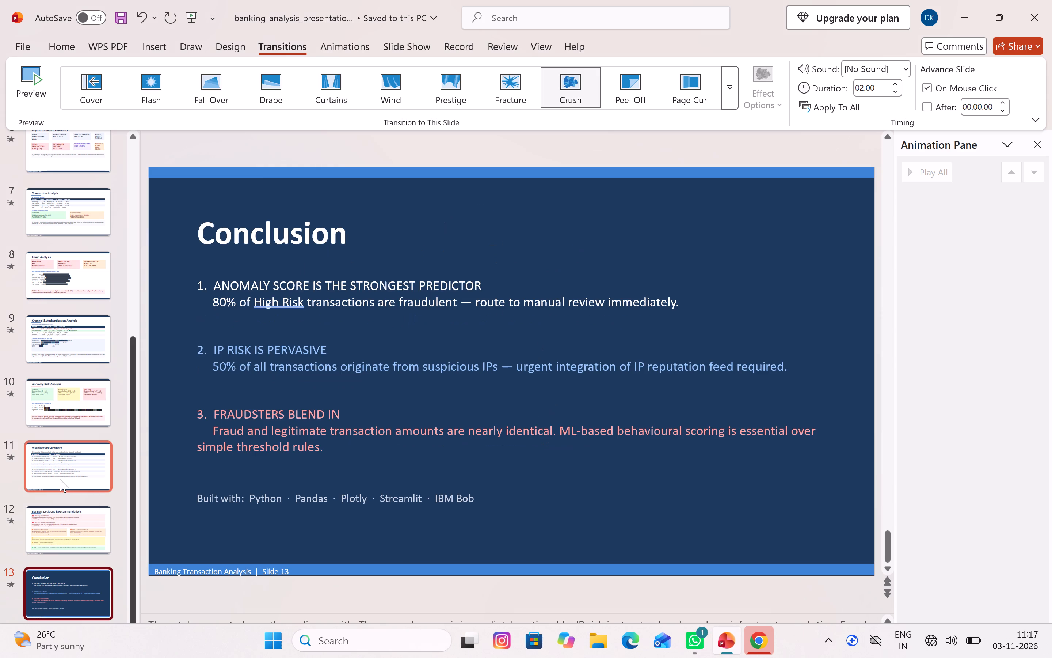
{"action": "scroll", "coordinate": [60, 479], "scroll_direction": "down", "scroll_amount": 1}
{"action": "left_click", "coordinate": [420, 228]}
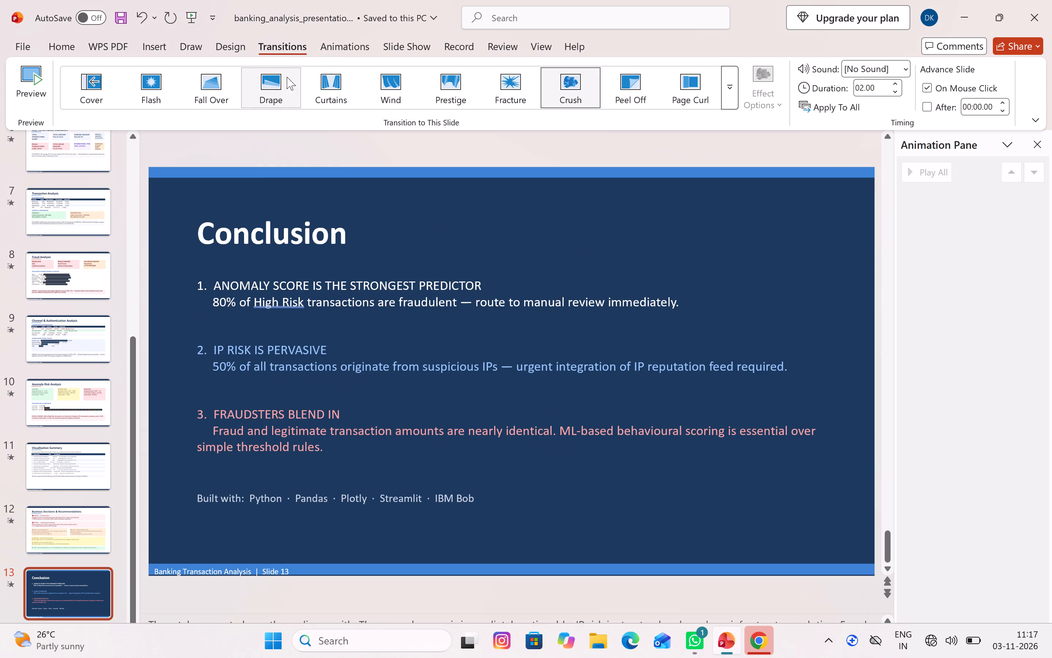
{"action": "left_click", "coordinate": [337, 49]}
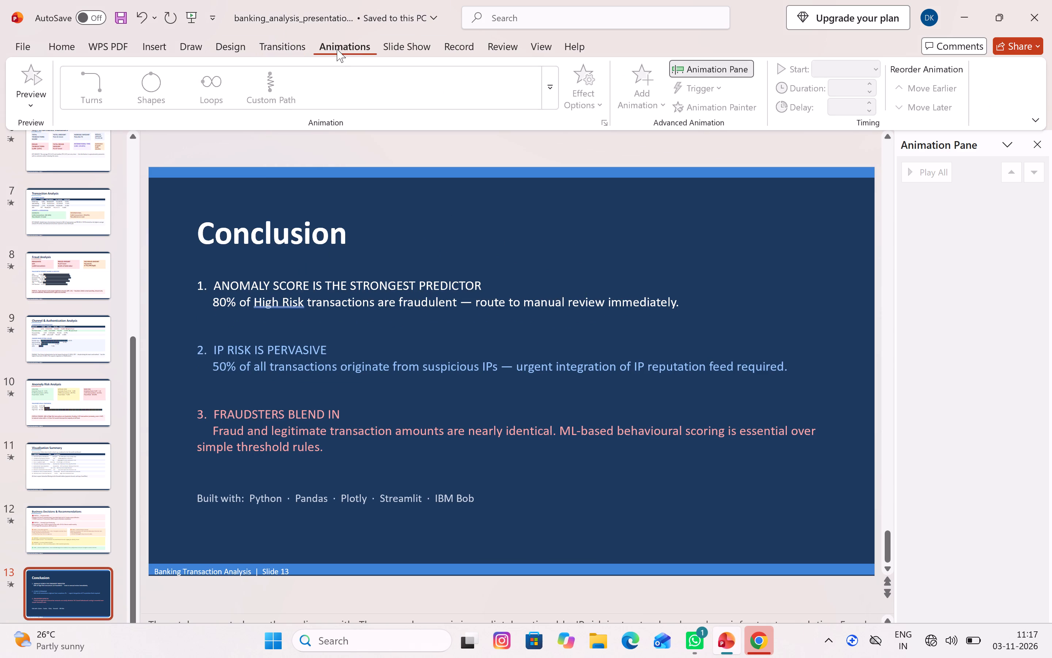
{"action": "left_click", "coordinate": [274, 92]}
{"action": "left_click", "coordinate": [350, 272]}
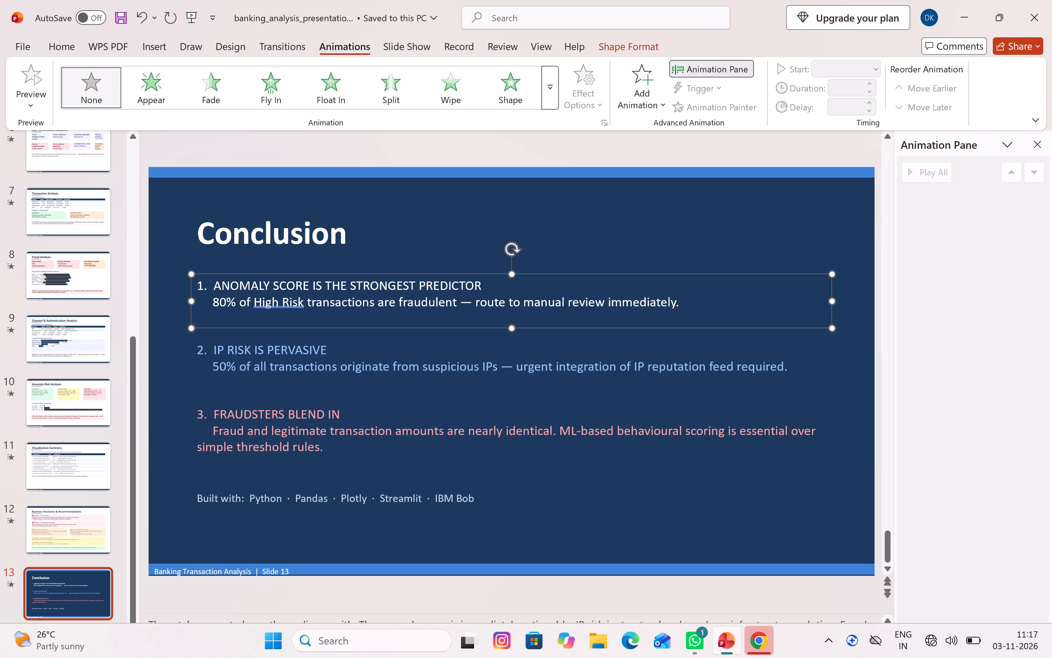
{"action": "left_click", "coordinate": [331, 239]}
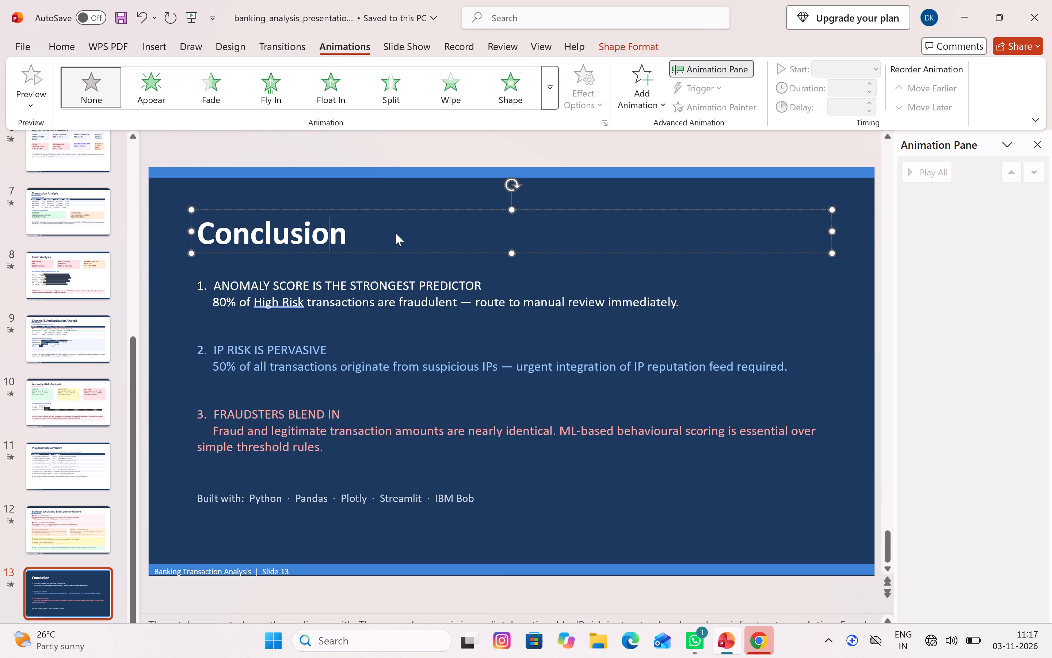
{"action": "left_click", "coordinate": [374, 233]}
{"action": "left_click", "coordinate": [355, 234]}
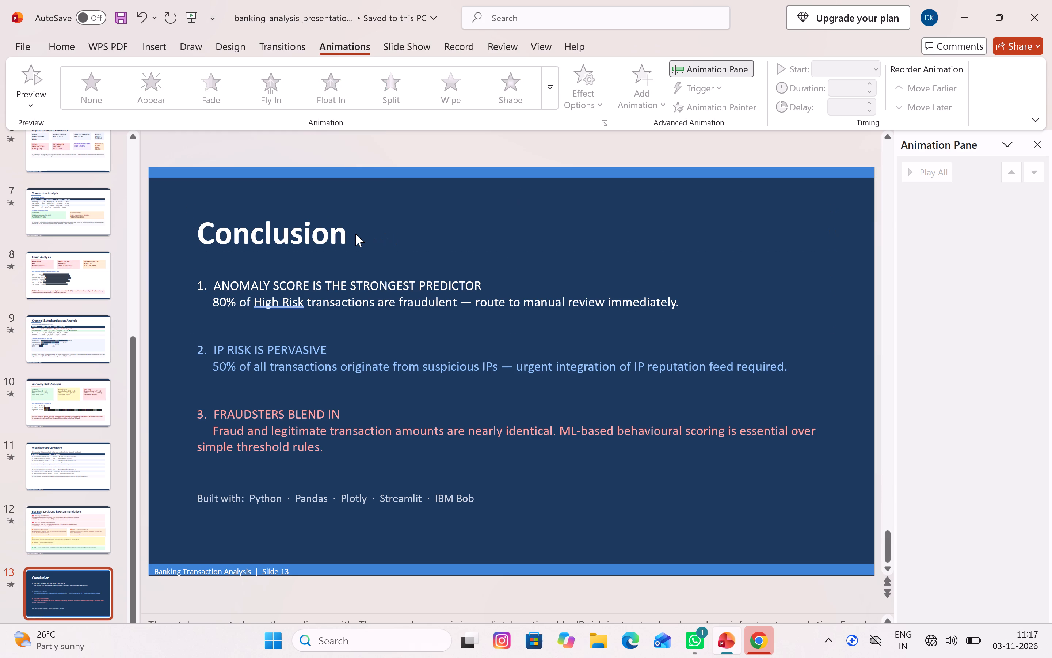
{"action": "left_click", "coordinate": [308, 232]}
{"action": "left_click", "coordinate": [348, 239]}
{"action": "left_click", "coordinate": [336, 238]}
{"action": "key", "text": "Right"}
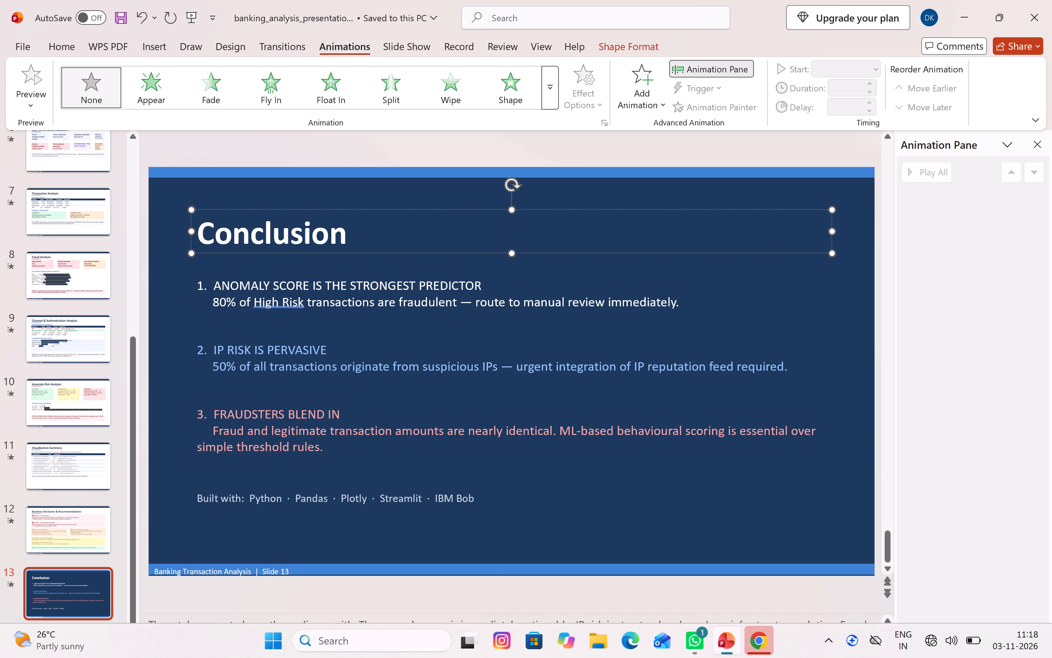
{"action": "key", "text": "ctrl+semicolon"}
{"action": "key", "text": "shift+colon"}
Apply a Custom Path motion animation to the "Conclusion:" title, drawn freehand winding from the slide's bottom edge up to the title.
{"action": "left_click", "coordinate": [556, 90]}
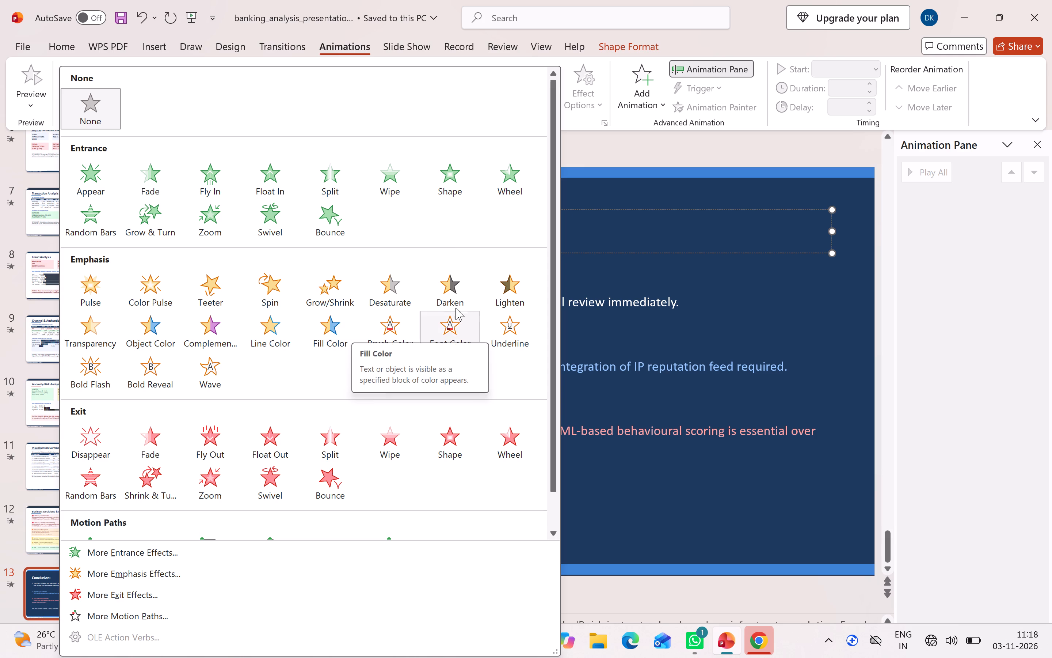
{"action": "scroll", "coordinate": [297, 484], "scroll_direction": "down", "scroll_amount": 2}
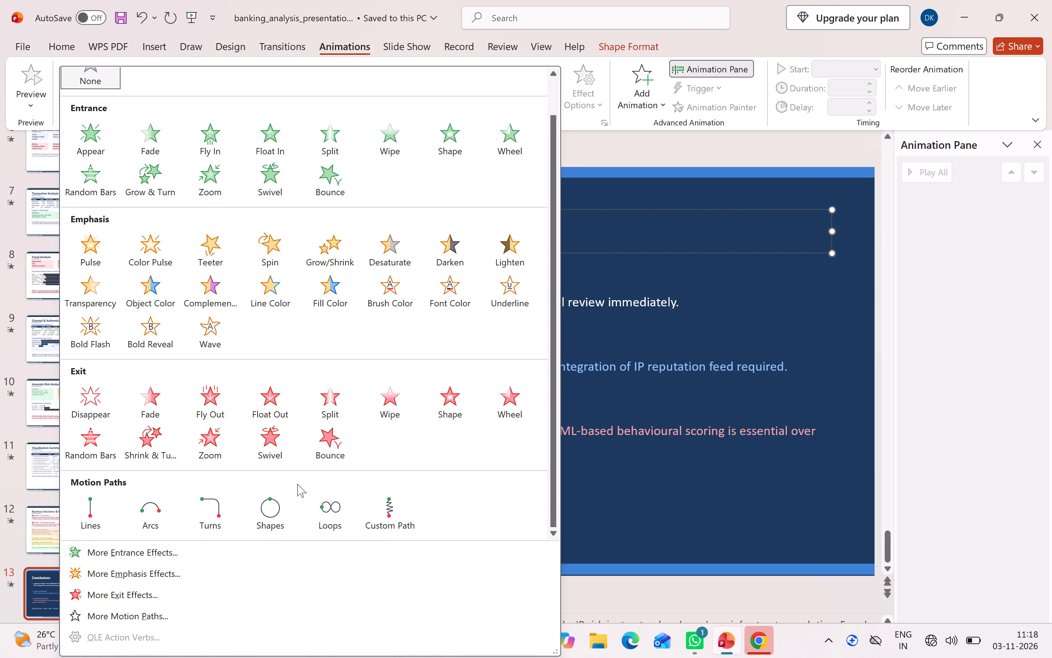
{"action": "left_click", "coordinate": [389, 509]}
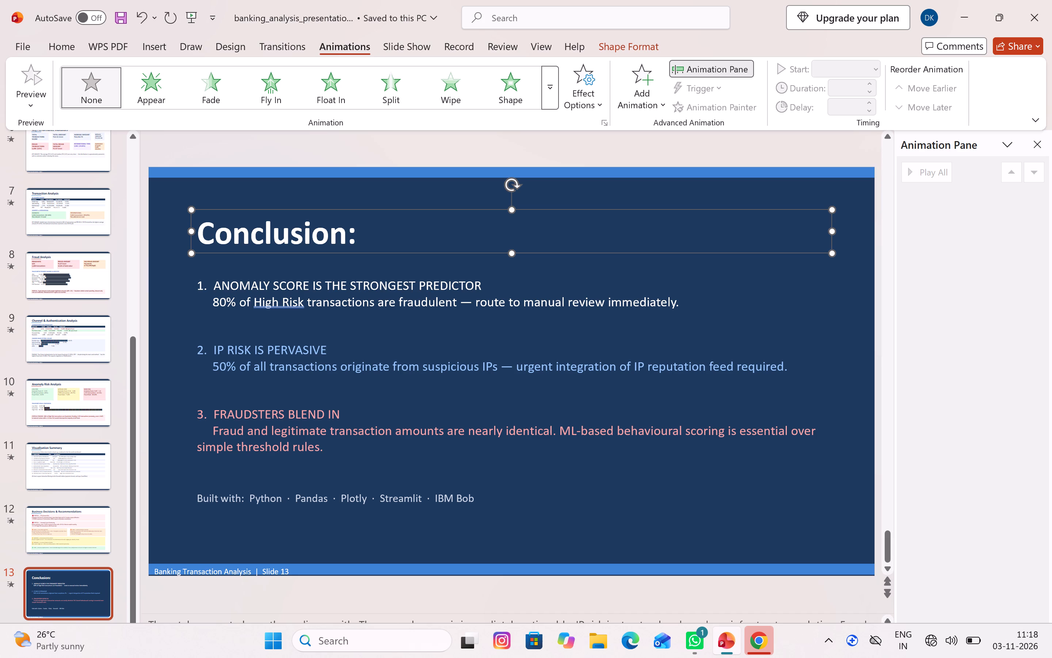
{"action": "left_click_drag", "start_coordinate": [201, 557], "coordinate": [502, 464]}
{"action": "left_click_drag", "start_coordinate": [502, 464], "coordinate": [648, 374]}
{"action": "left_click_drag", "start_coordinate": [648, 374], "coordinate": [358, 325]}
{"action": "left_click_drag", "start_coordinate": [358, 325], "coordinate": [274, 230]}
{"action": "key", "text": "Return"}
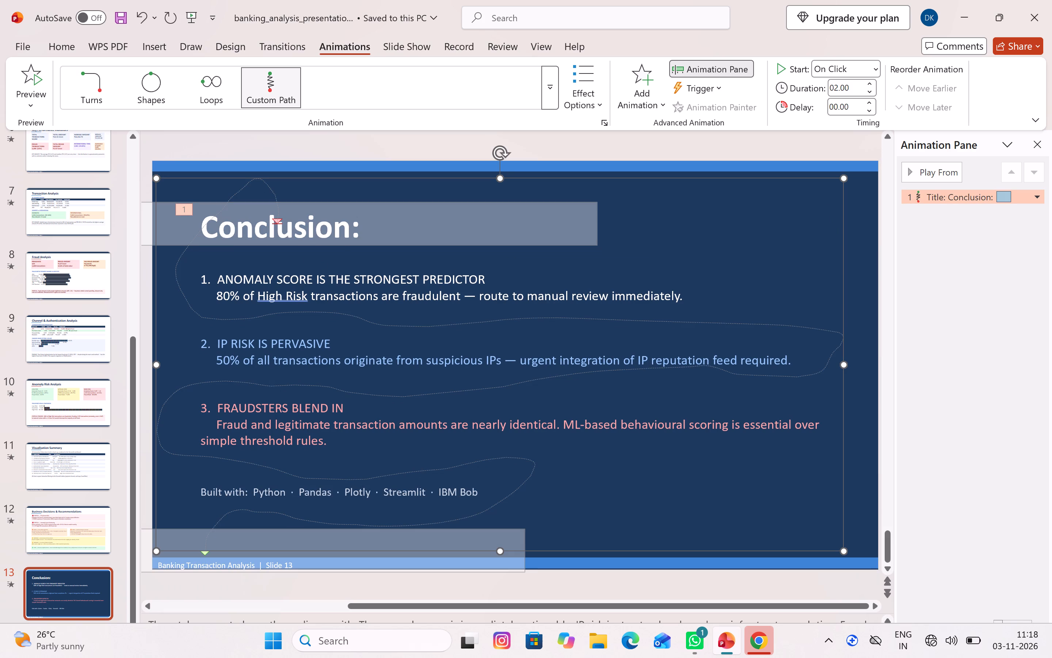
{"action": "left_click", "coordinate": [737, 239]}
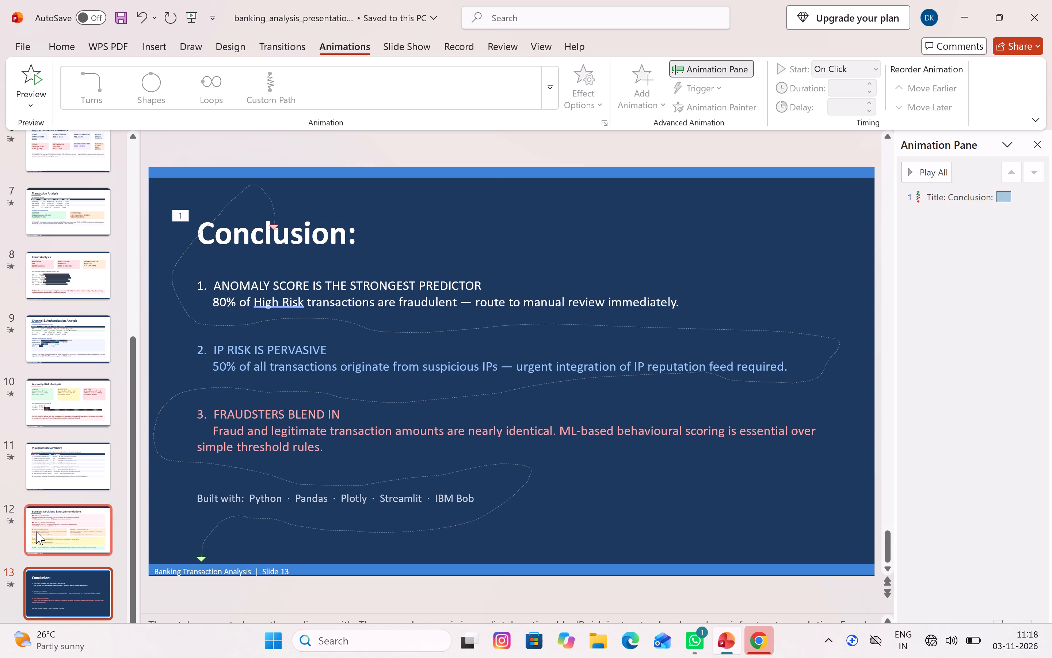
Run the slide show from the title slide through to the Conclusion slide, play the Conclusion title's motion path animation, and end the show.
{"action": "left_click", "coordinate": [60, 530]}
{"action": "key", "text": "Right"}
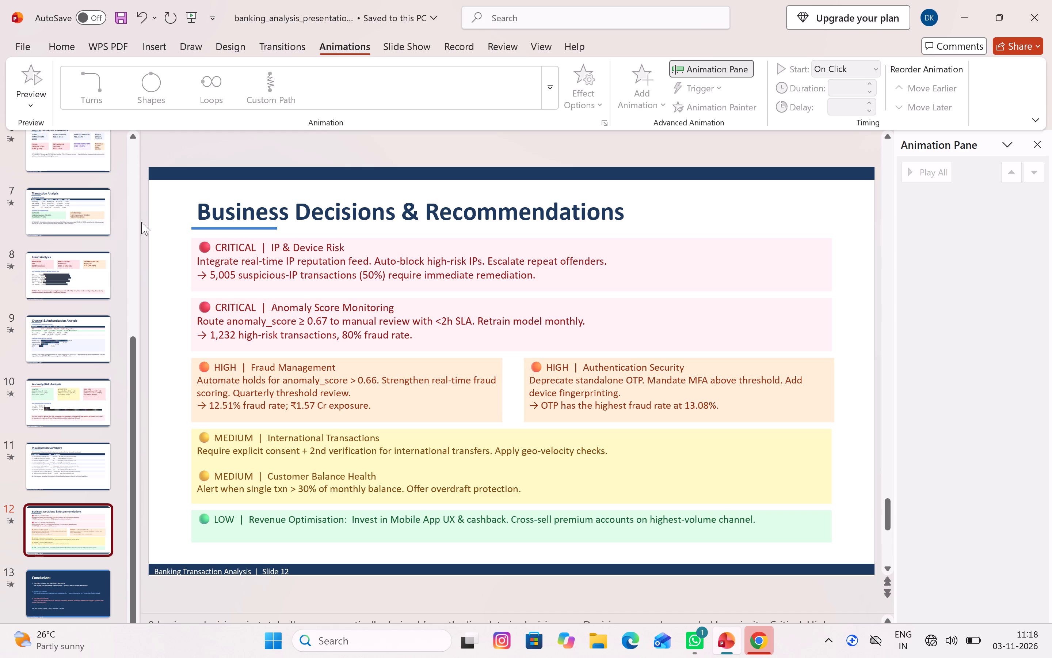
{"action": "left_click", "coordinate": [200, 7]}
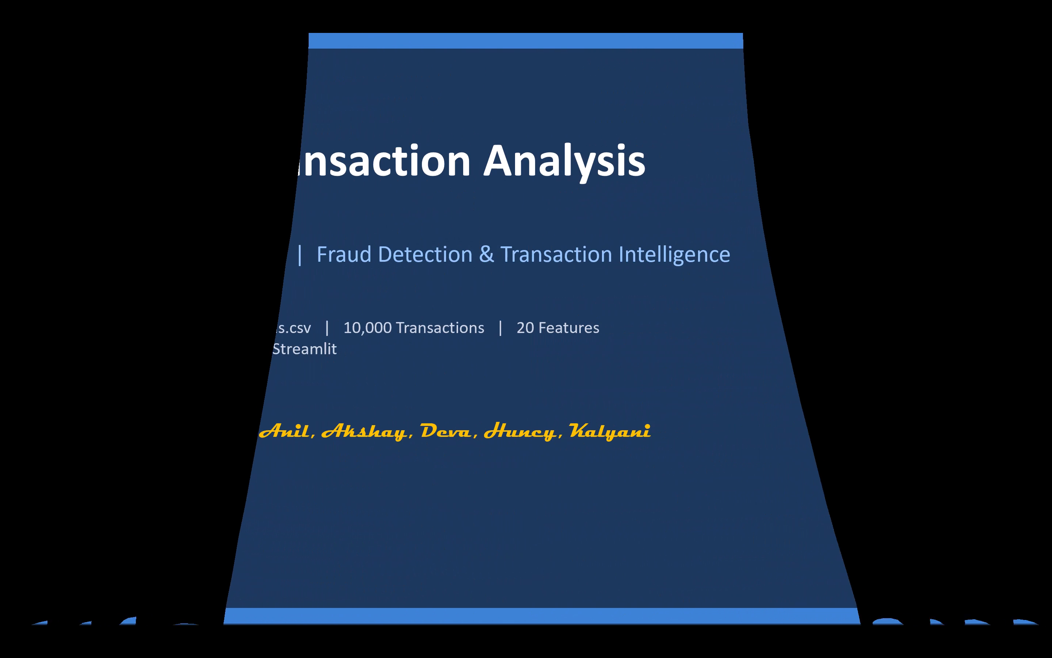
{"action": "key", "text": "Right"}
{"action": "key", "text": "Right"}
{"action": "key", "text": "Right"}
{"action": "key", "text": "Right"}
{"action": "key", "text": "Right"}
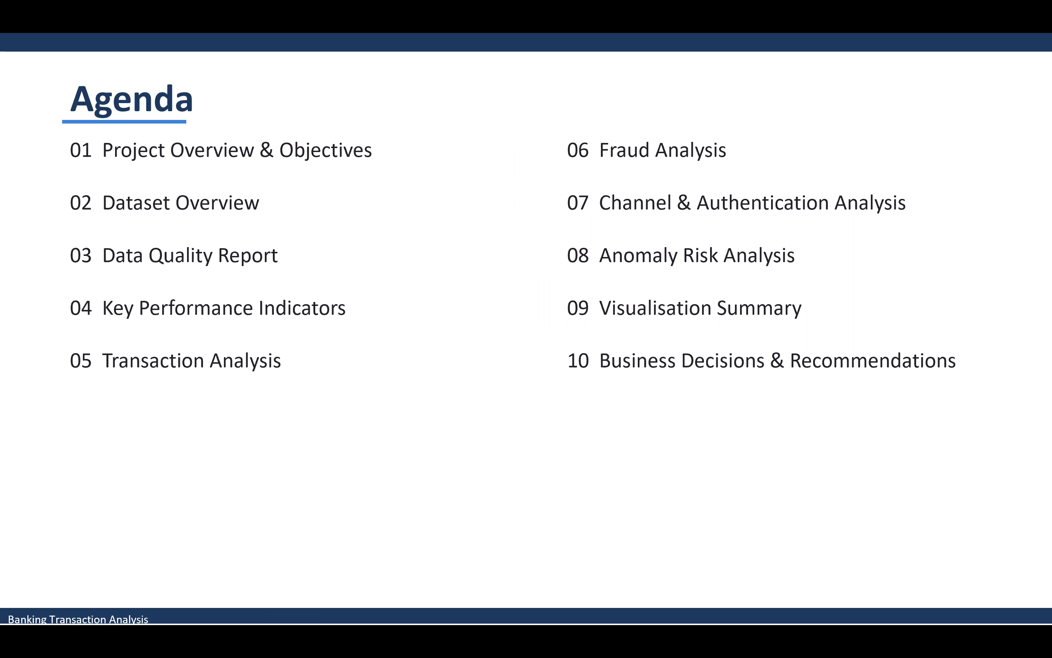
{"action": "key", "text": "Right"}
{"action": "key", "text": "Right"}
{"action": "key", "text": "Right"}
{"action": "key", "text": "Right"}
{"action": "key", "text": "Right"}
{"action": "key", "text": "Right"}
{"action": "key", "text": "Right"}
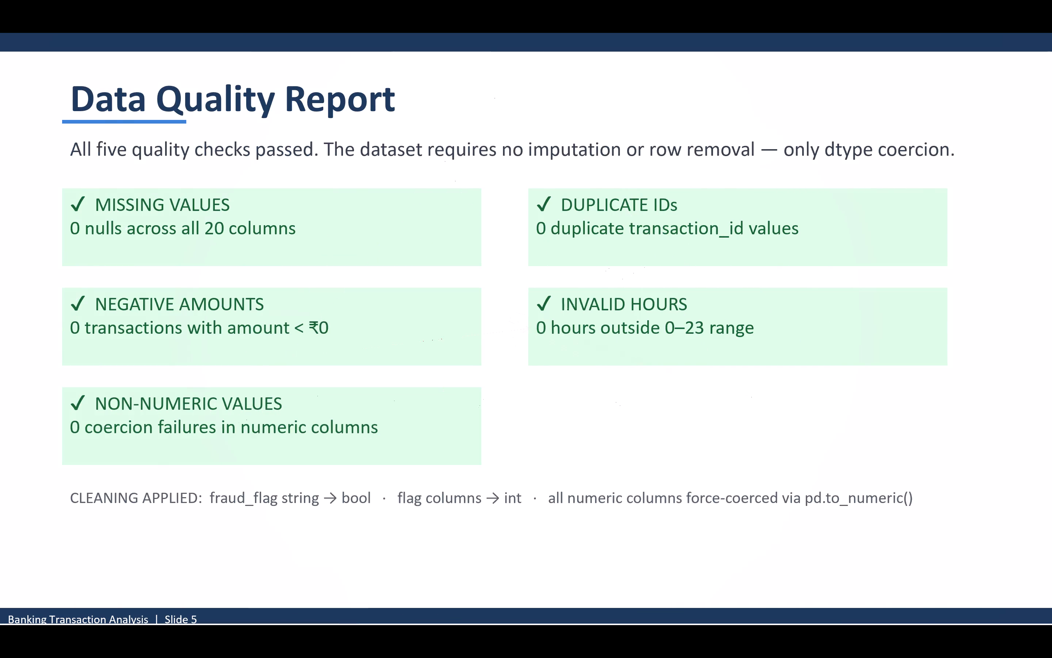
{"action": "key", "text": "Right"}
{"action": "key", "text": "Right"}
{"action": "key", "text": "Right"}
{"action": "key", "text": "Right"}
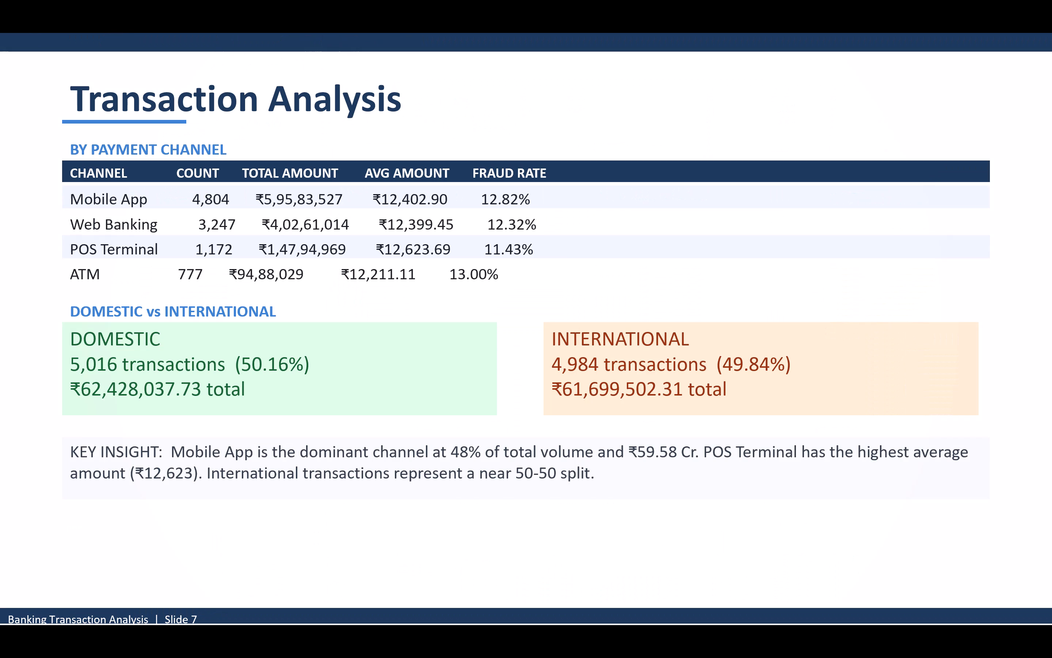
{"action": "key", "text": "Right"}
{"action": "key", "text": "Right"}
{"action": "key", "text": "Right"}
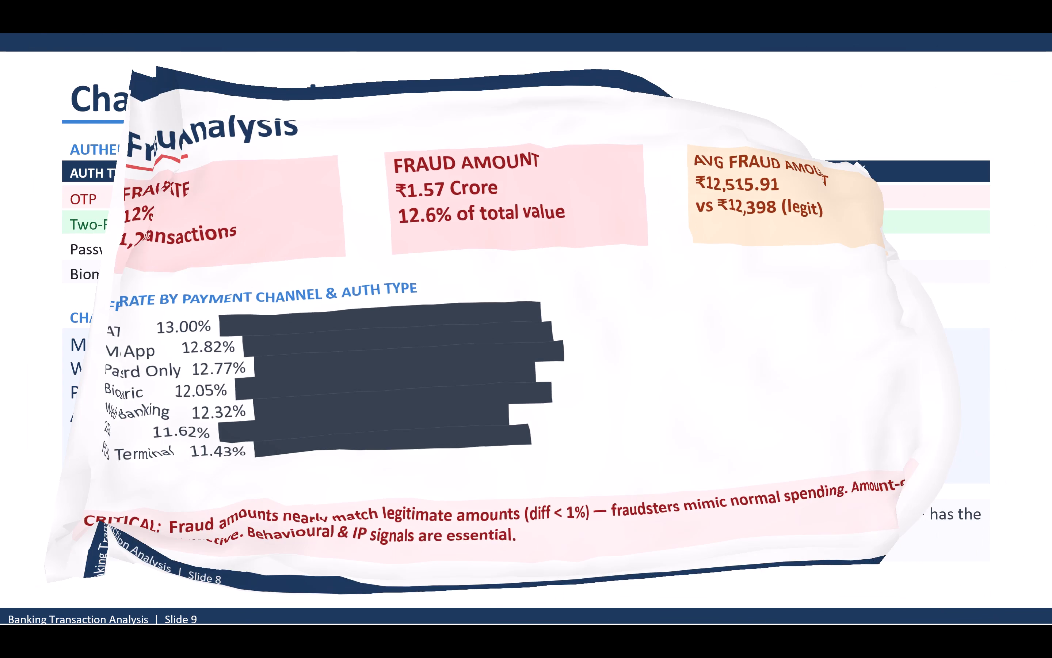
{"action": "key", "text": "Right"}
{"action": "key", "text": "Right"}
{"action": "key", "text": "Right"}
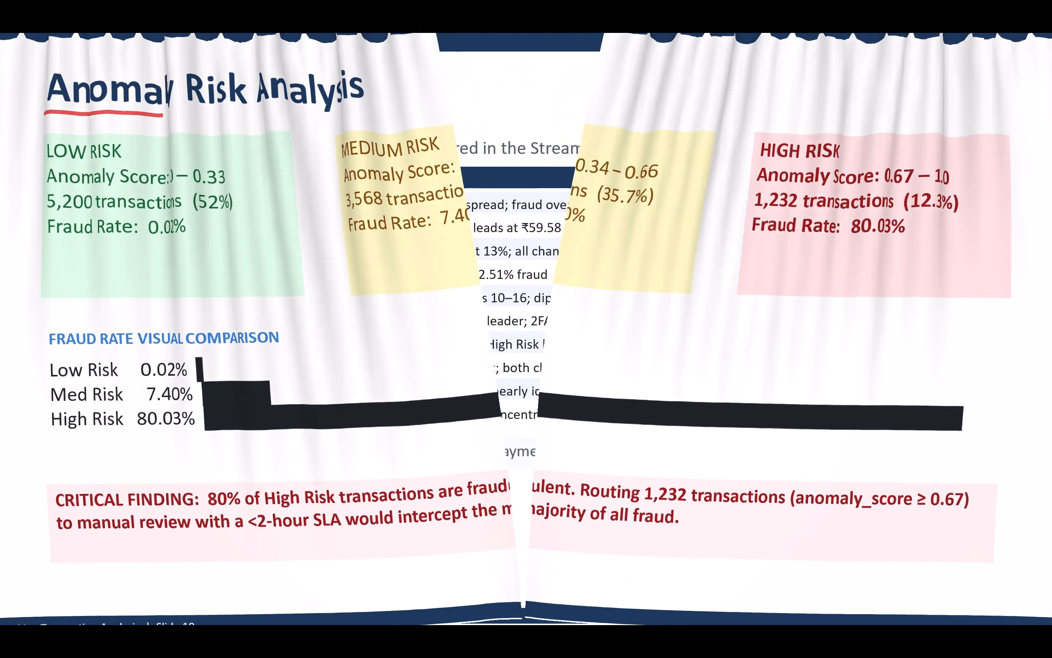
{"action": "key", "text": "Right"}
{"action": "key", "text": "Right"}
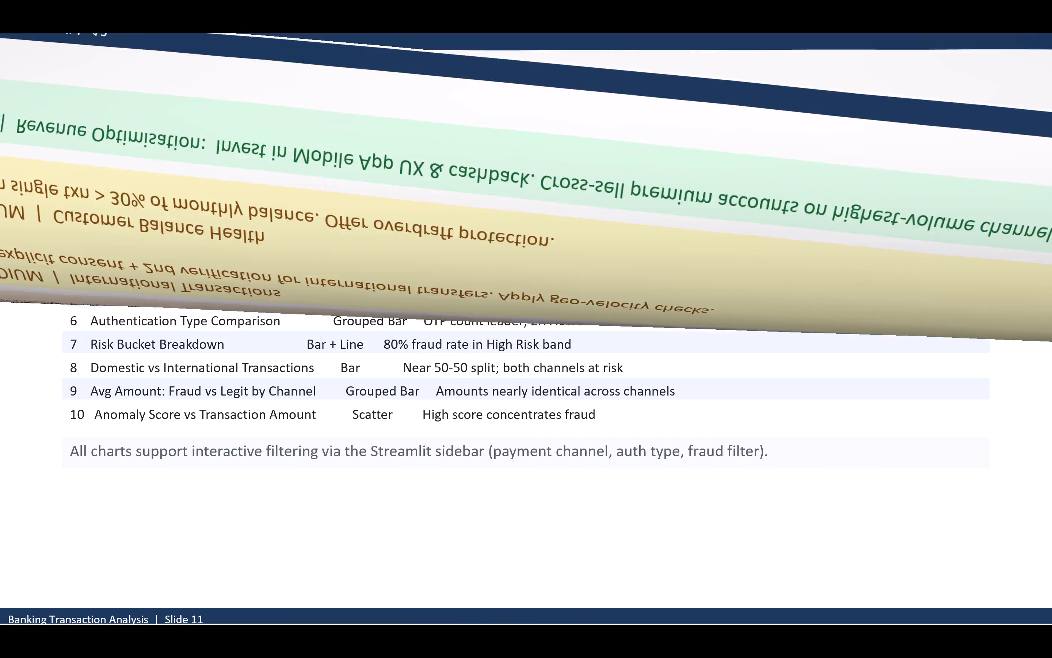
{"action": "key", "text": "Right"}
{"action": "key", "text": "Right"}
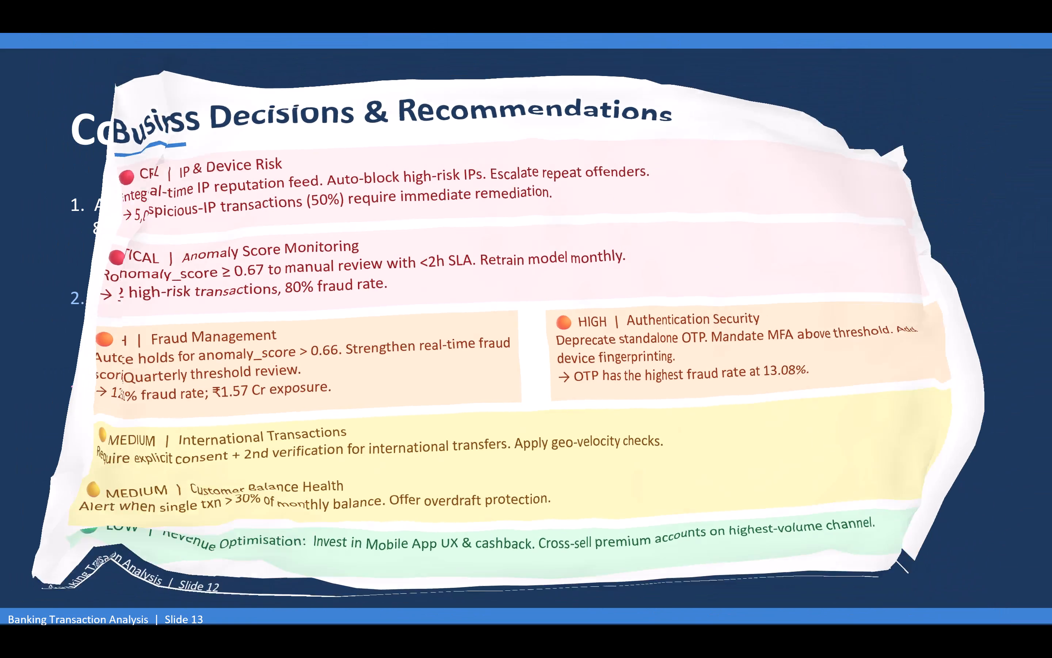
{"action": "key", "text": "Right"}
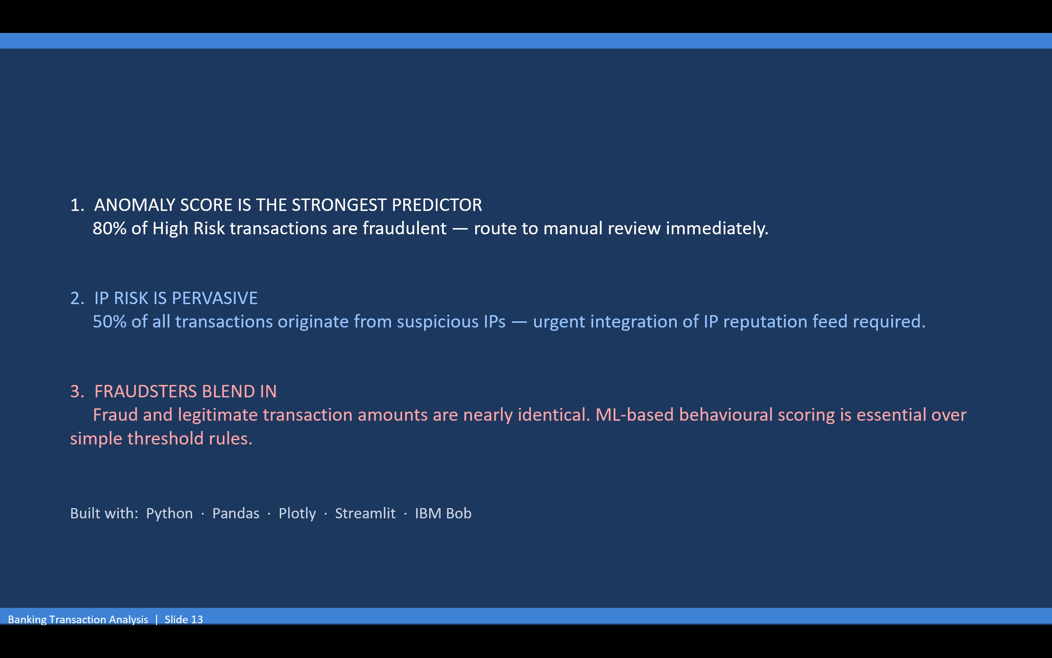
{"action": "key", "text": "Escape"}
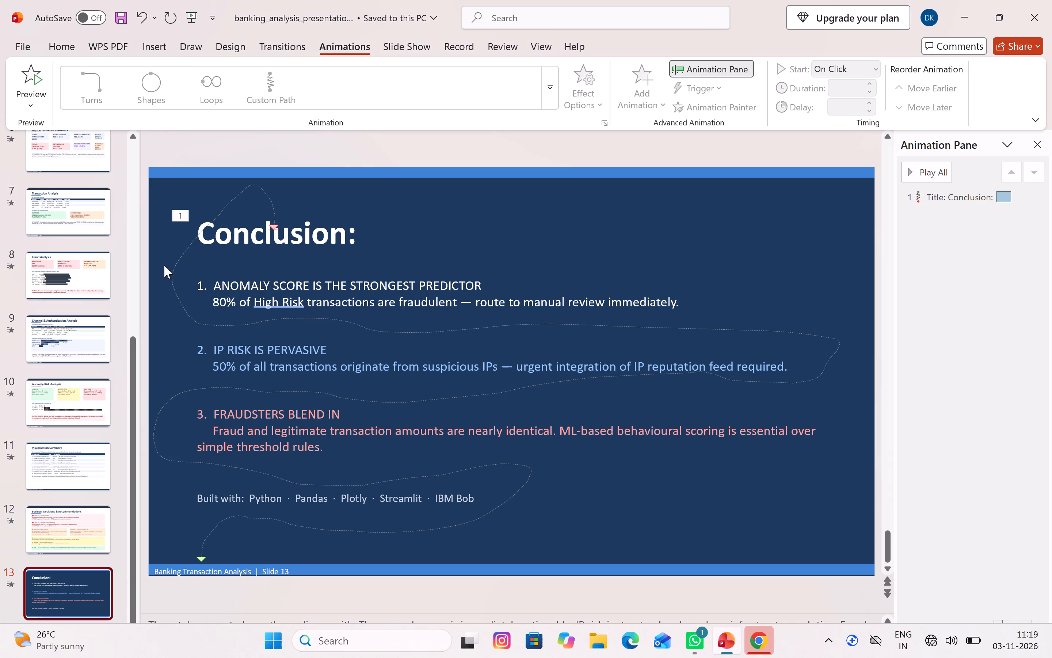
Replace the "Conclusion:" title's motion path animation with the Fly Out exit effect.
{"action": "left_click", "coordinate": [275, 222]}
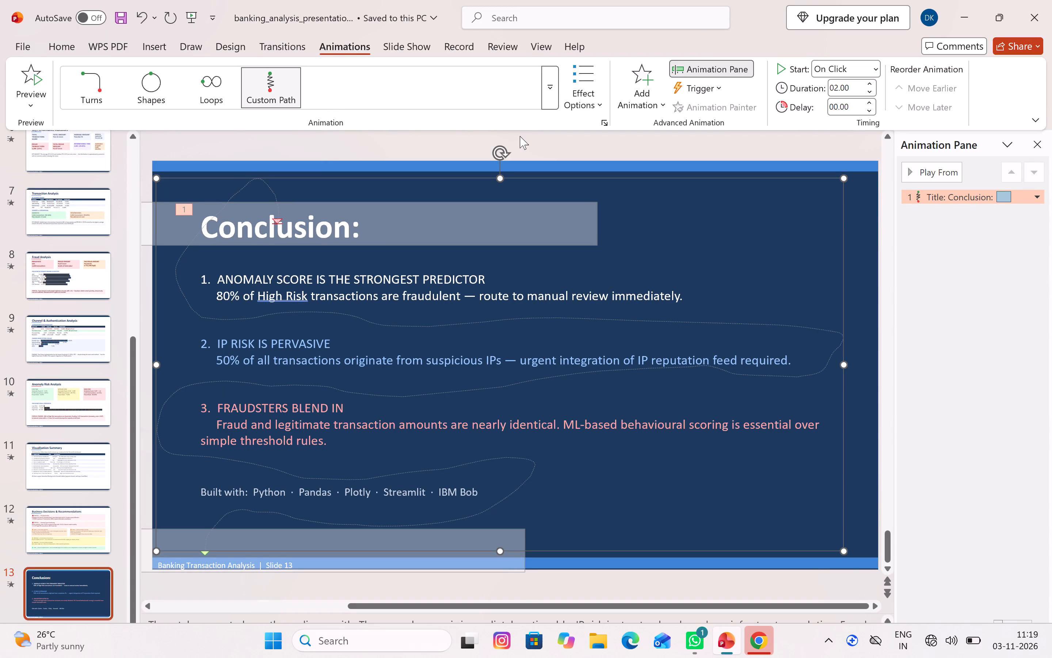
{"action": "left_click", "coordinate": [553, 82]}
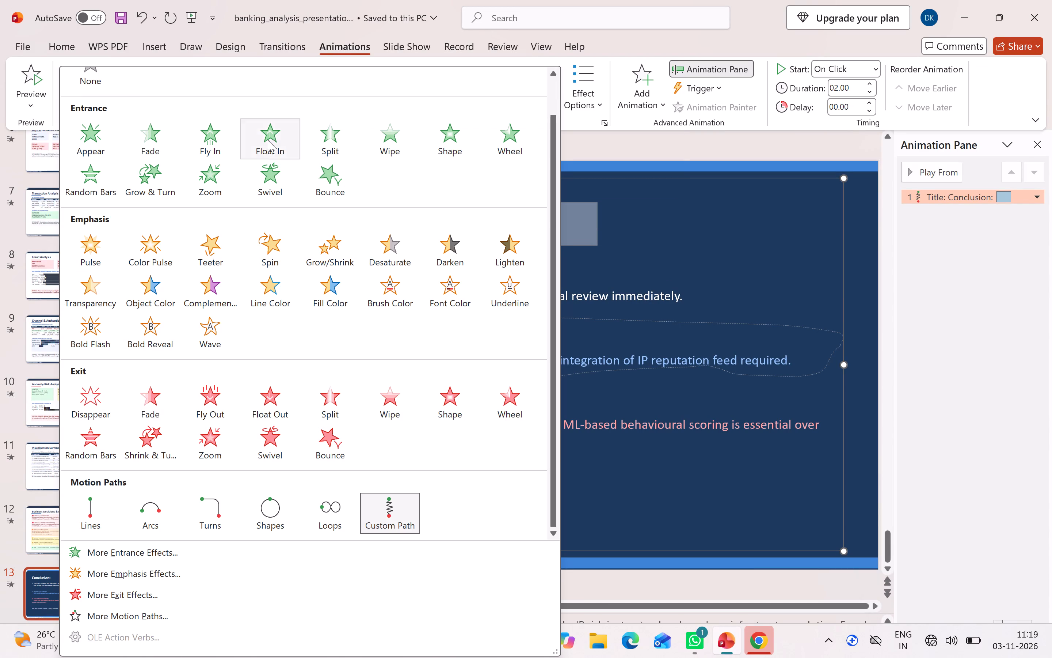
{"action": "left_click", "coordinate": [188, 407]}
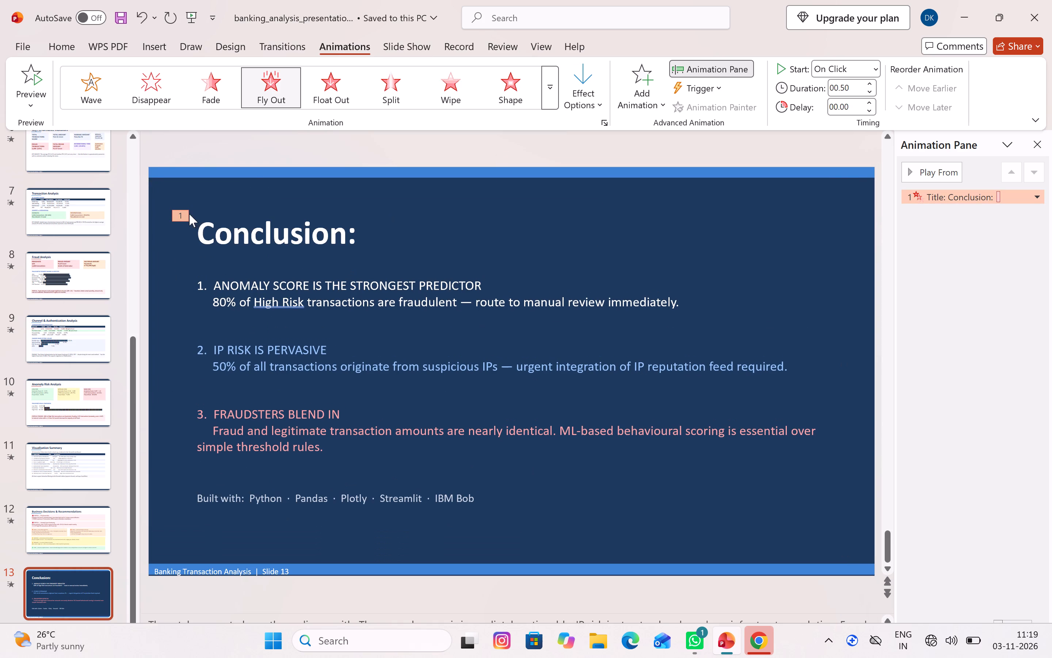
{"action": "left_click", "coordinate": [186, 214]}
{"action": "left_click", "coordinate": [176, 219]}
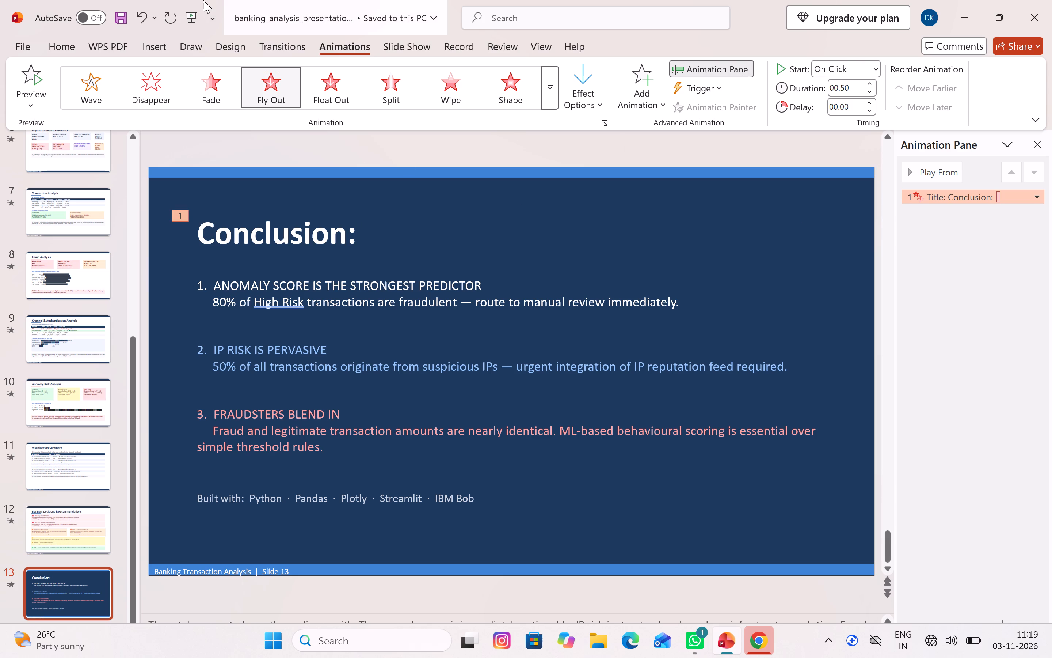
Save the presentation.
{"action": "left_click", "coordinate": [126, 14]}
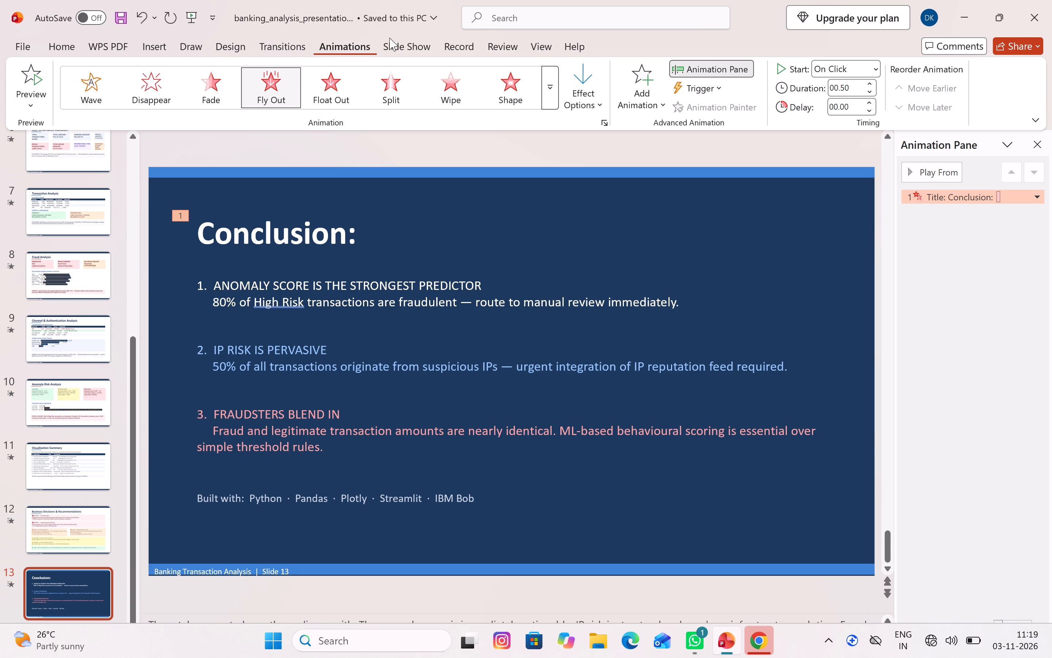
Widen the presenter line's text box on the title slide, extending its right edge almost to the end of the subtitle above.
{"action": "scroll", "coordinate": [73, 204], "scroll_direction": "up", "scroll_amount": 9}
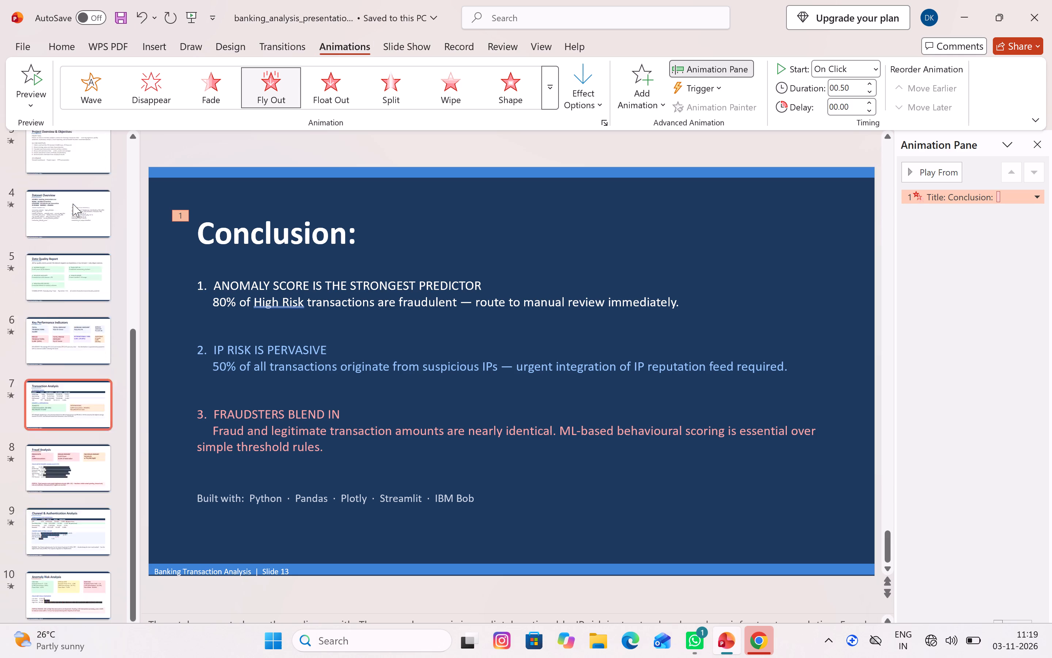
{"action": "scroll", "coordinate": [73, 204], "scroll_direction": "up", "scroll_amount": 1}
{"action": "left_click", "coordinate": [79, 174]}
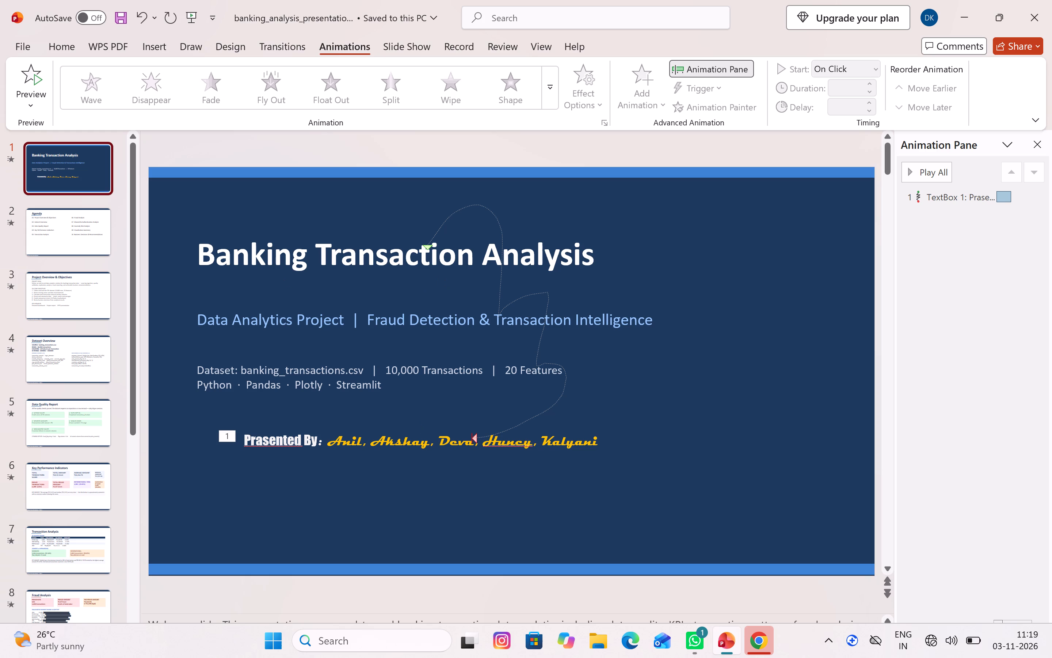
{"action": "left_click_drag", "start_coordinate": [247, 445], "coordinate": [575, 432]}
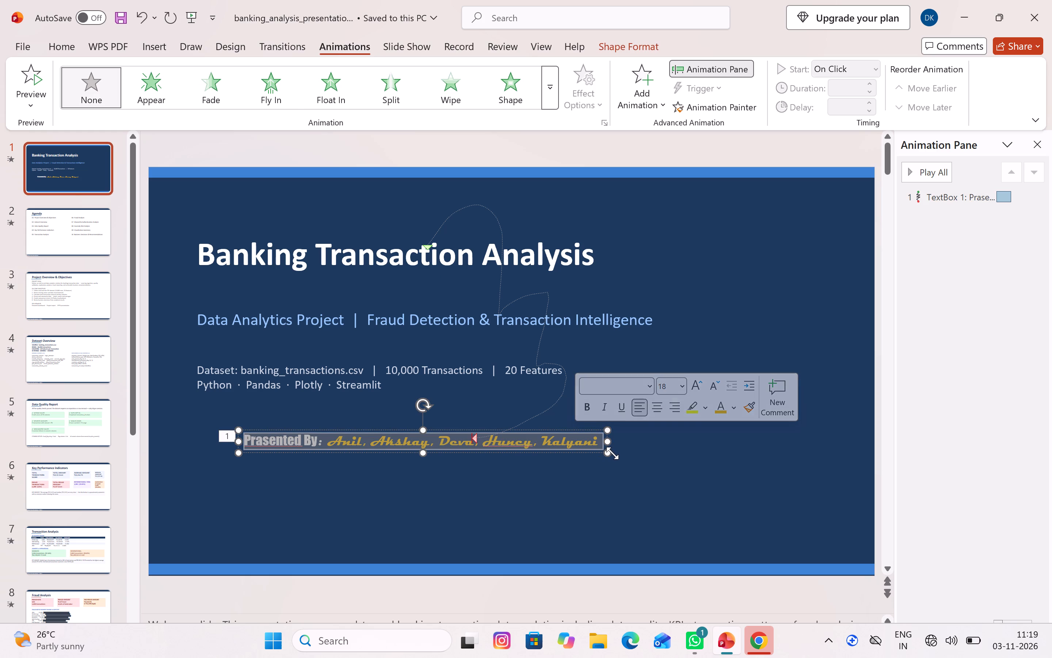
{"action": "left_click_drag", "start_coordinate": [612, 453], "coordinate": [641, 460]}
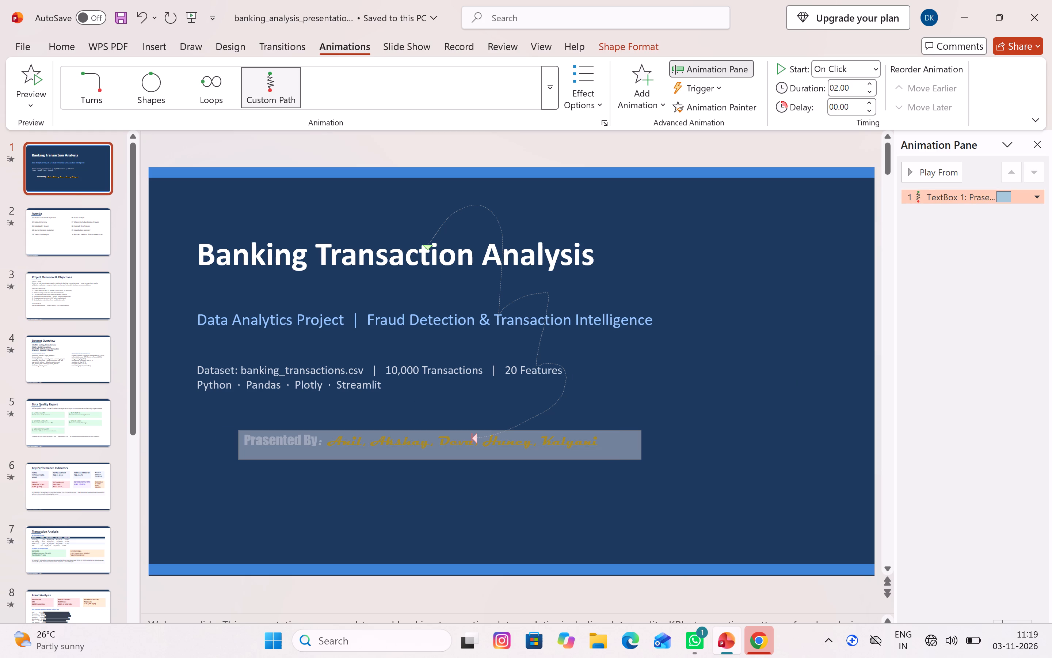
{"action": "left_click_drag", "start_coordinate": [641, 460], "coordinate": [637, 457]}
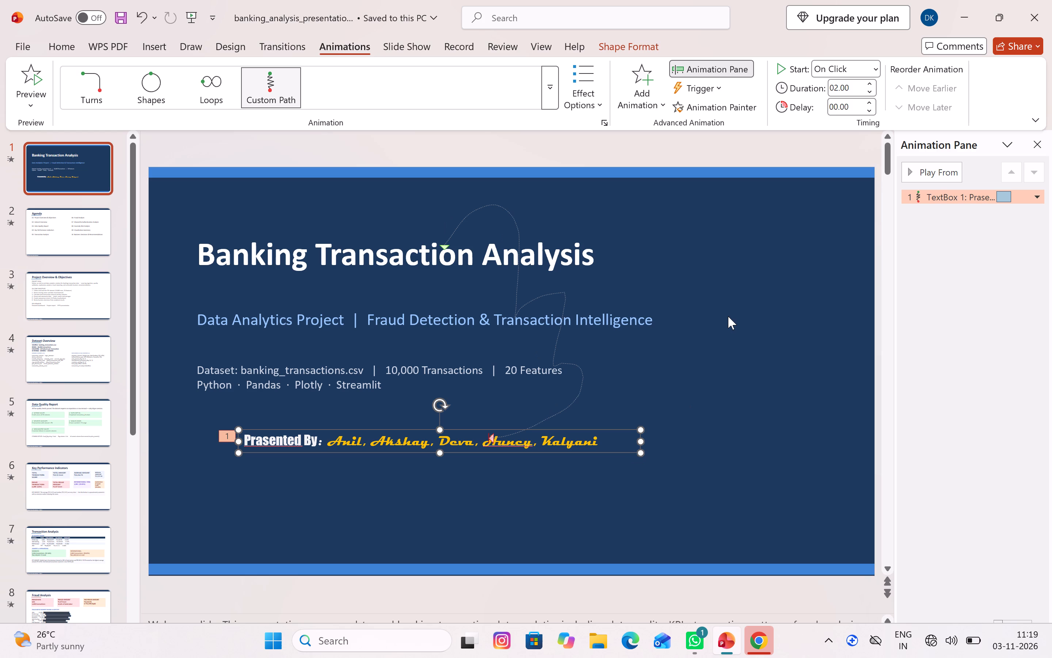
{"action": "left_click", "coordinate": [728, 316]}
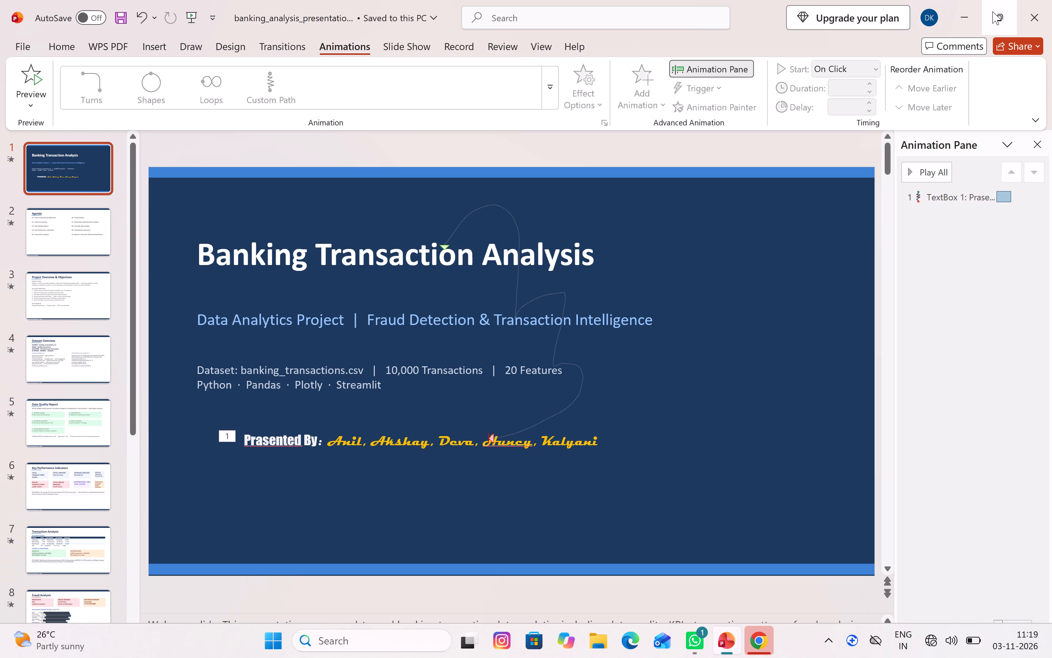
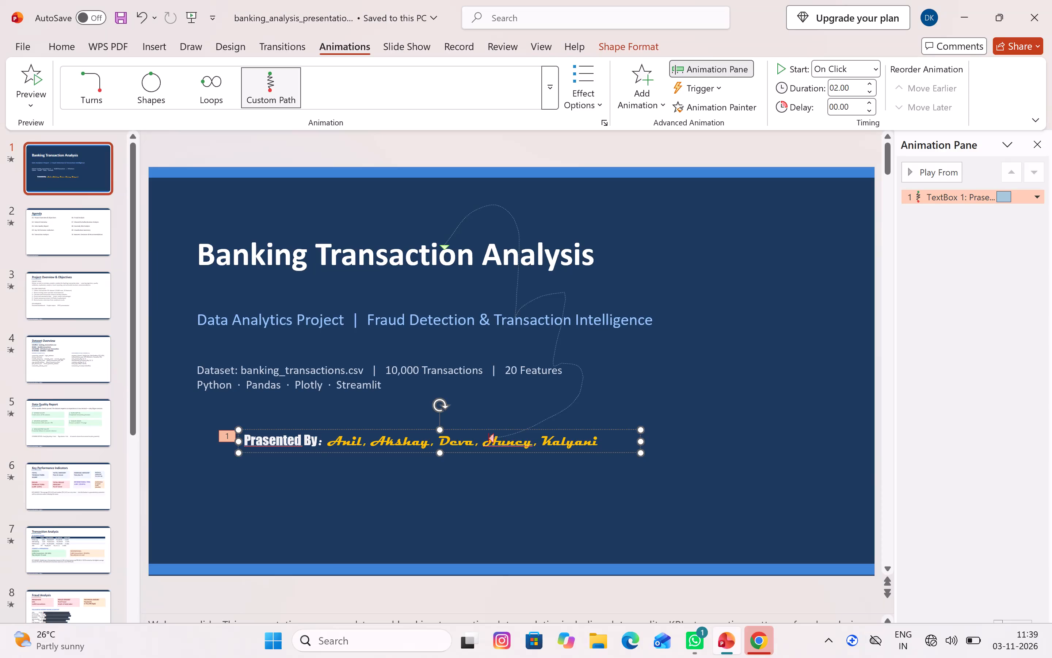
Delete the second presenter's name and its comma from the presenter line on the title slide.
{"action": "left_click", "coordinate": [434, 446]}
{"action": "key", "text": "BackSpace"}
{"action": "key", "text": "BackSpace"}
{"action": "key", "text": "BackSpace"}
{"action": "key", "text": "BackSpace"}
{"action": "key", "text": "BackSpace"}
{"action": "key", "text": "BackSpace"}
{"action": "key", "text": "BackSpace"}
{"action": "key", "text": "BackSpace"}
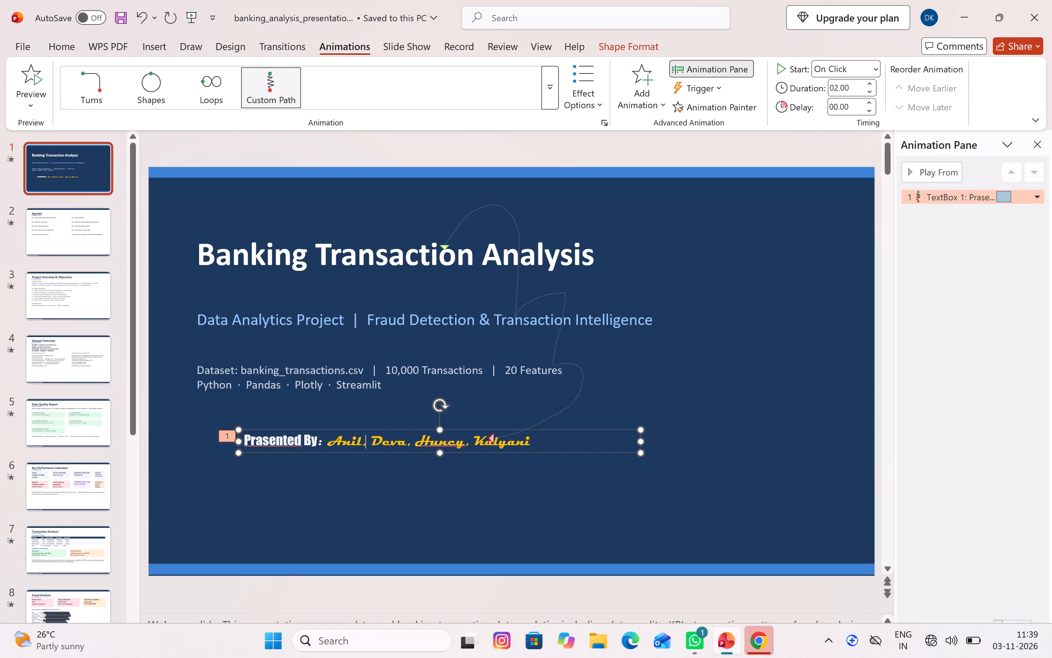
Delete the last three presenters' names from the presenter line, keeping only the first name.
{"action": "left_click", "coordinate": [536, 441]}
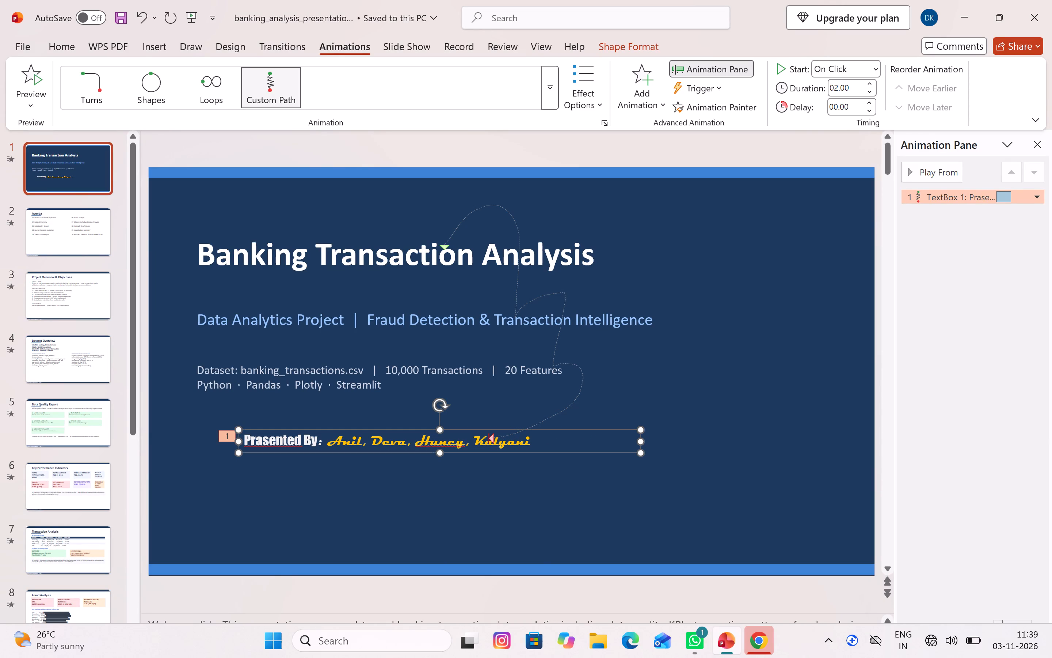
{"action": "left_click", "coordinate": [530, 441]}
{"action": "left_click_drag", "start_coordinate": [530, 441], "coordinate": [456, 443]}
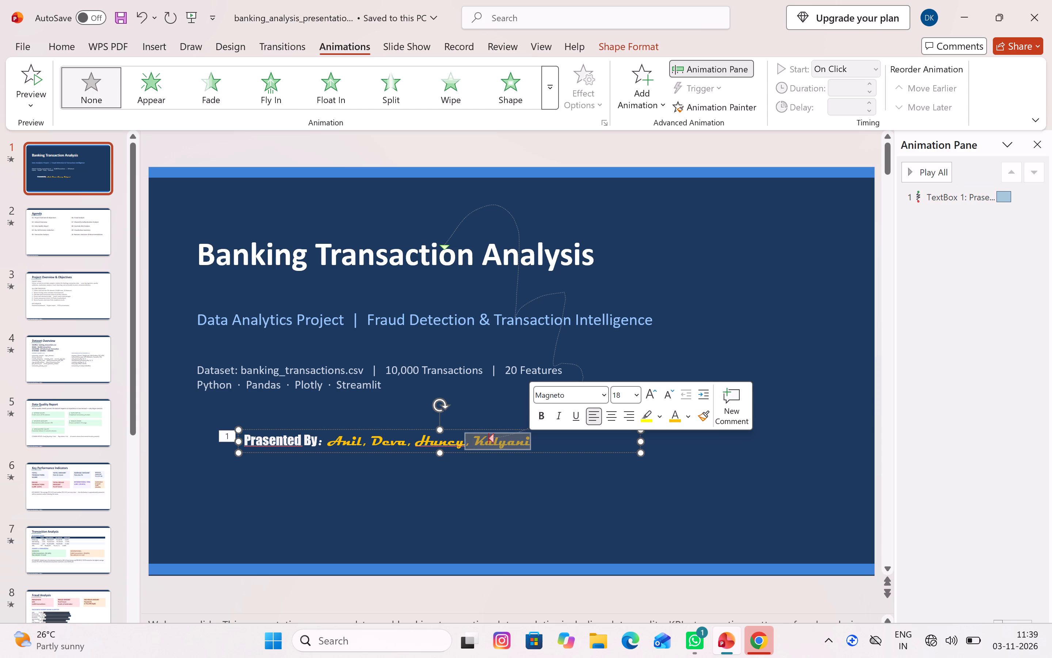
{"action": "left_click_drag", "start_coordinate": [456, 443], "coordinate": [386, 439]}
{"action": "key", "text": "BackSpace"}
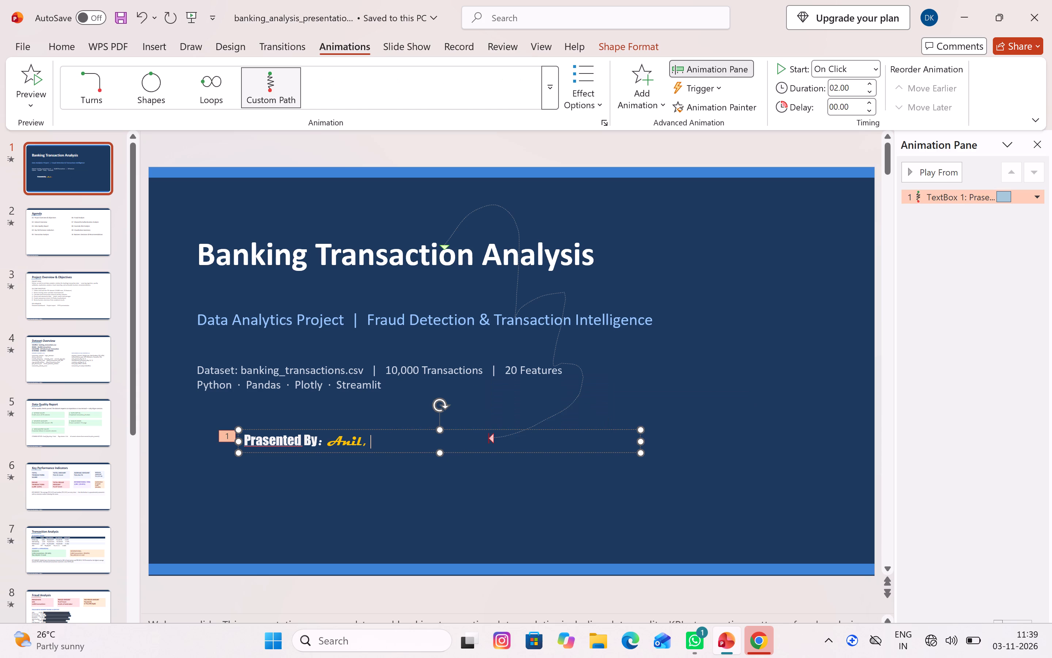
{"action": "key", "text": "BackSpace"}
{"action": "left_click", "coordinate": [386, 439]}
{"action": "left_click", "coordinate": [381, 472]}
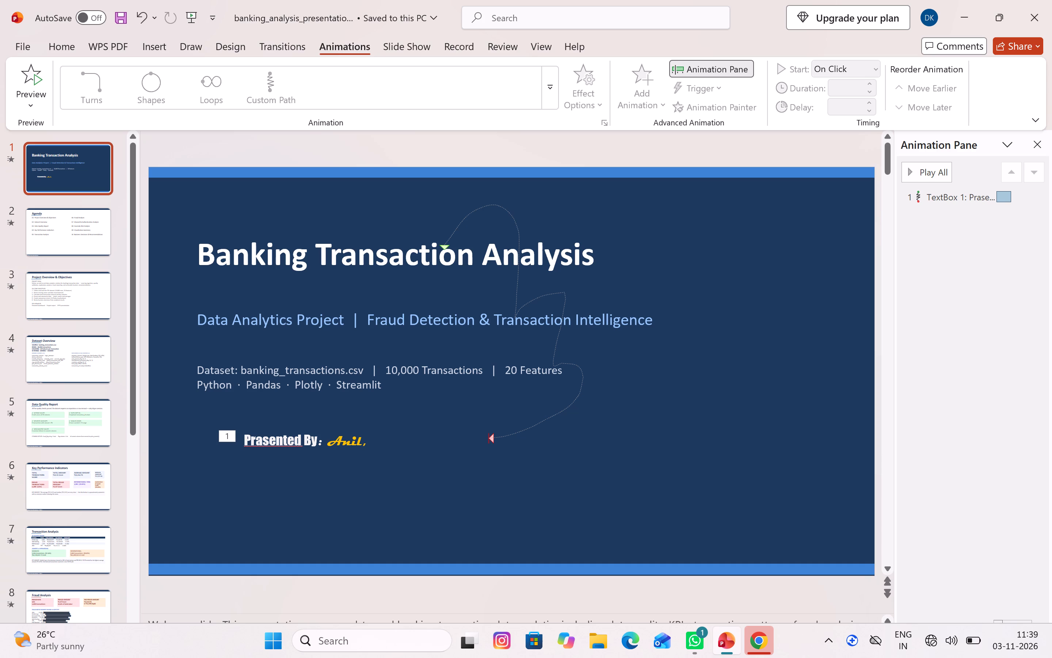
Delete the whole presenter line text box, together with its animation, from the title slide.
{"action": "left_click", "coordinate": [367, 439]}
{"action": "key", "text": "BackSpace"}
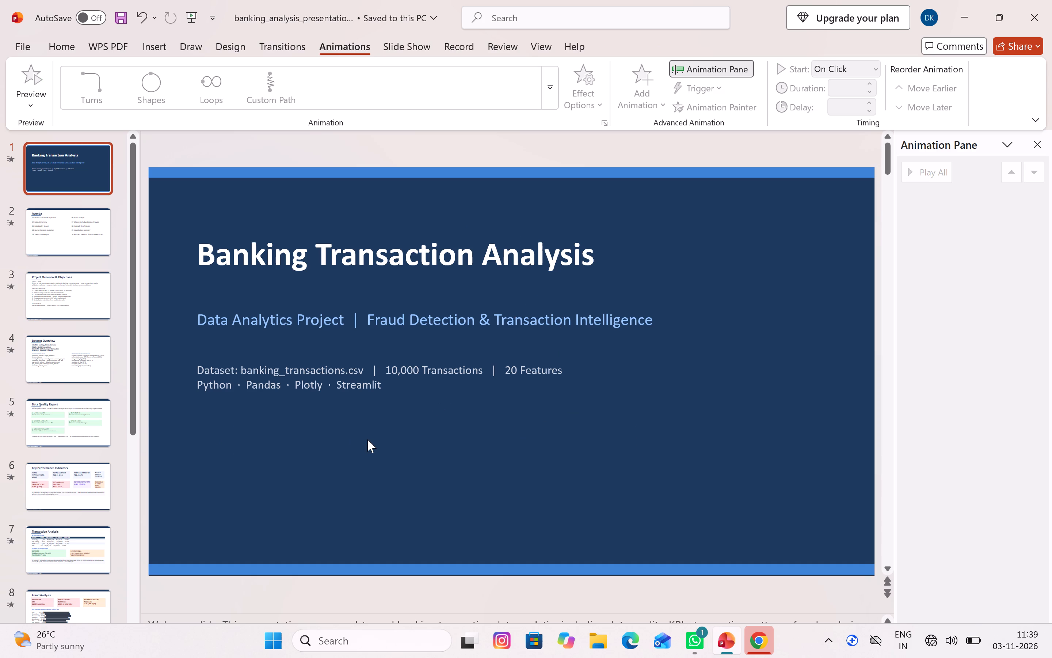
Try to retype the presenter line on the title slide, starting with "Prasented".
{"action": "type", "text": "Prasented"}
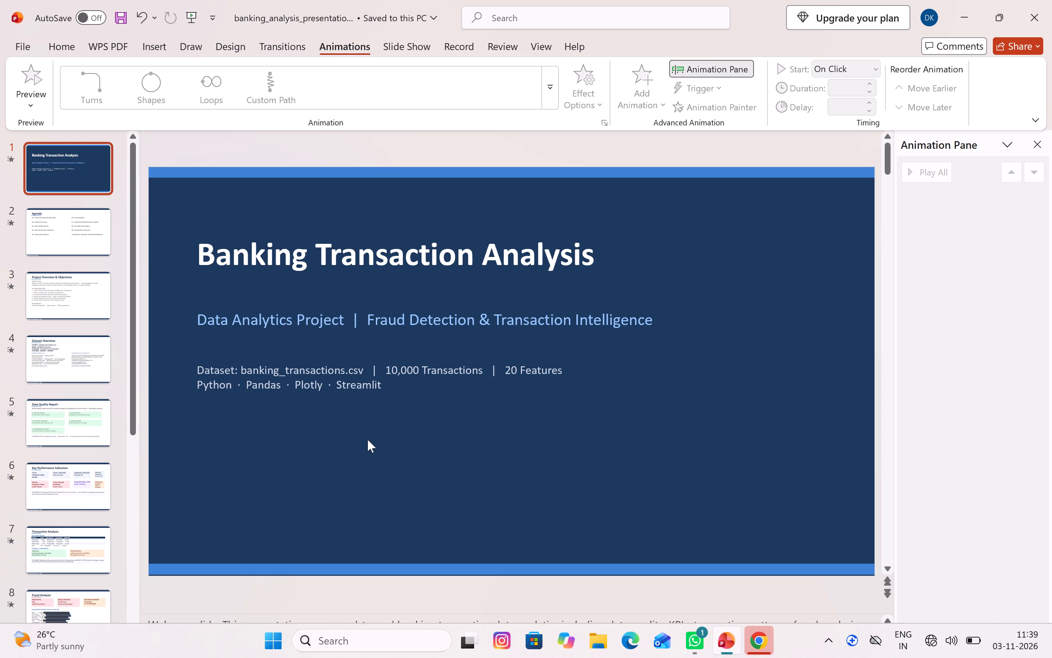
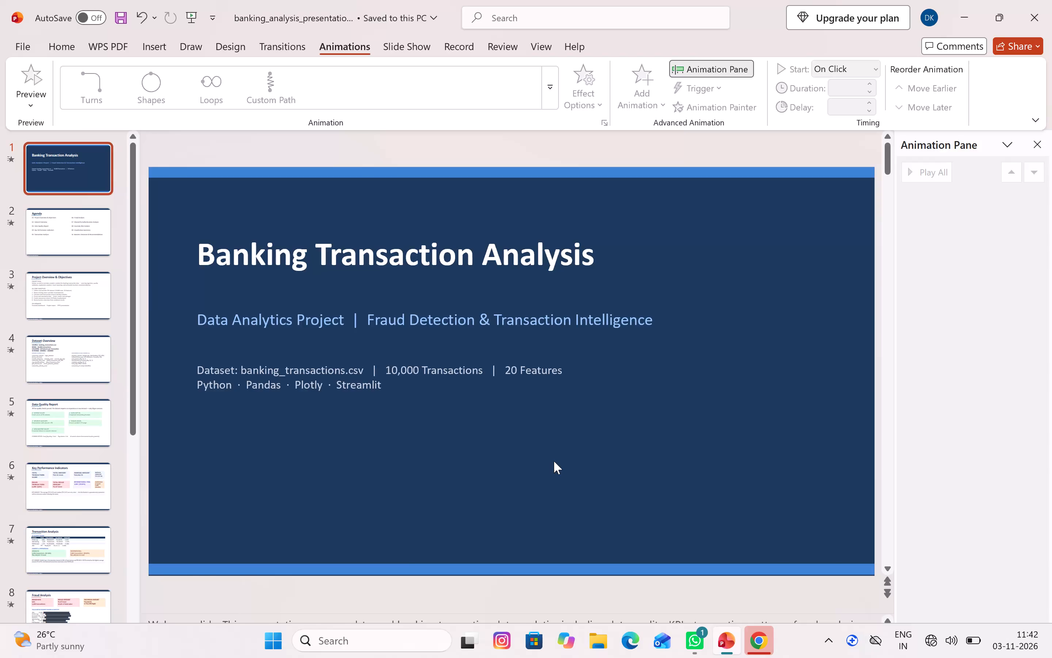
Start the slide show from the title slide.
{"action": "key", "text": "Left"}
{"action": "left_click", "coordinate": [183, 18]}
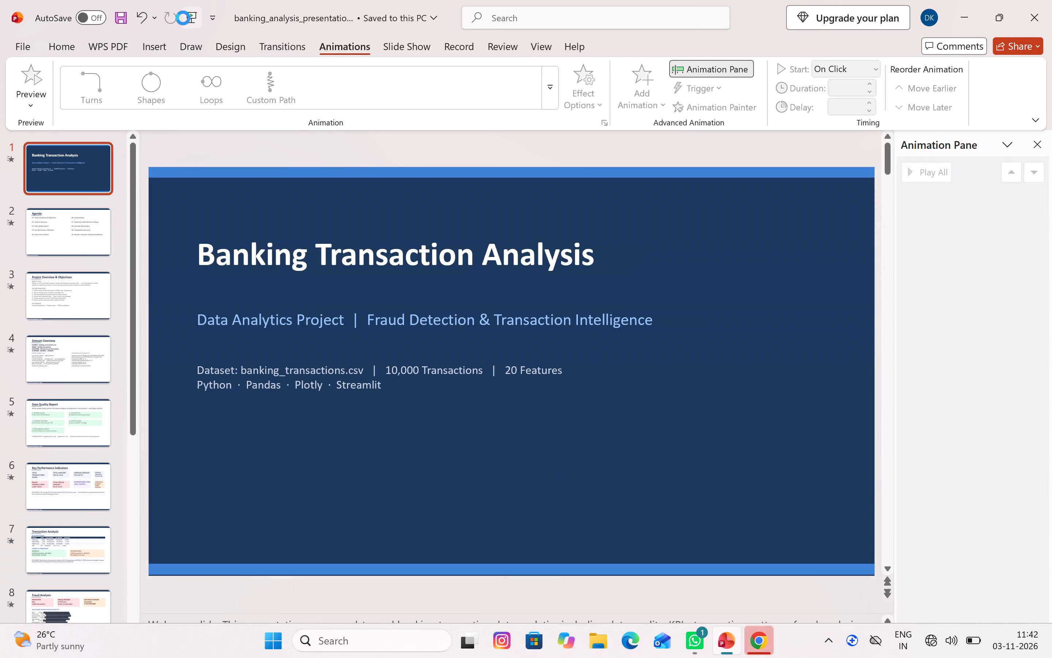
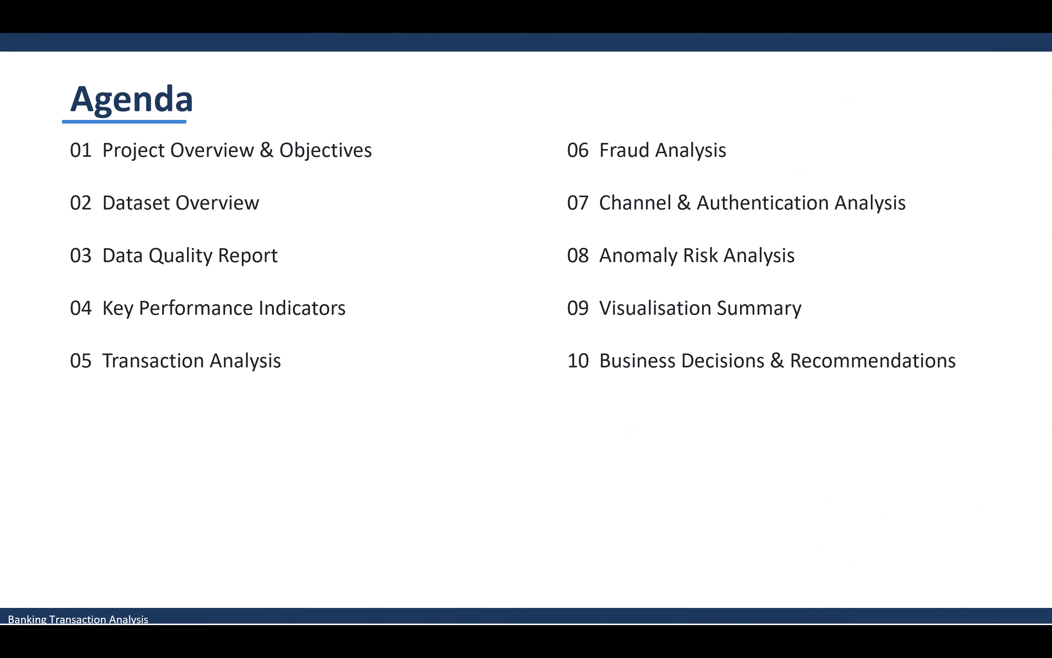
Check the transition between the Agenda and Project Overview & Objectives slides, and return to the title slide.
{"action": "key", "text": "Down"}
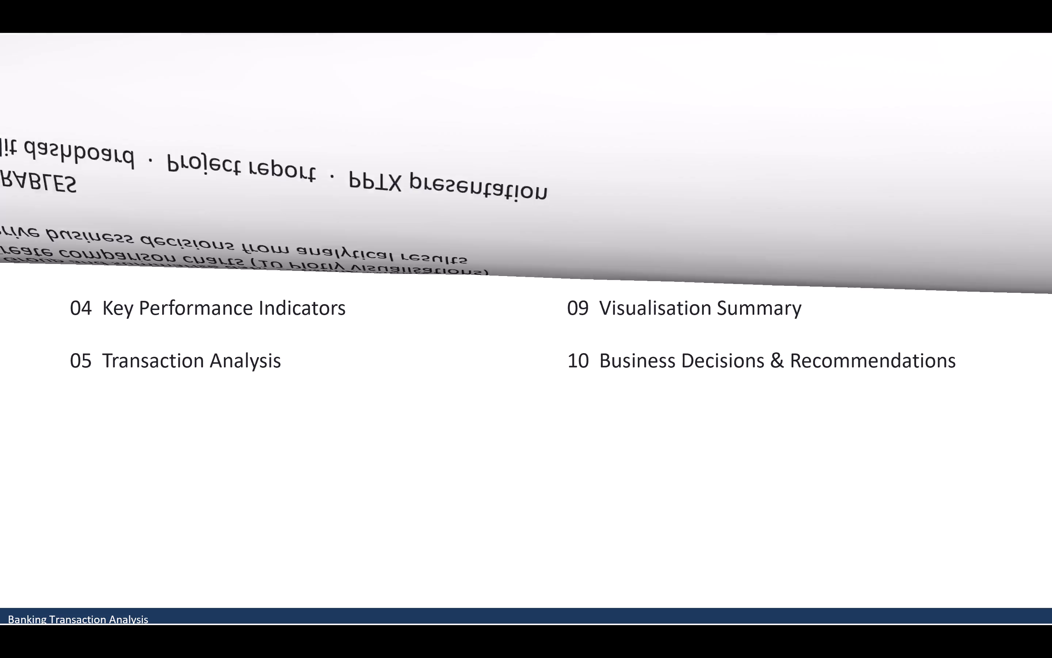
{"action": "key", "text": "Up"}
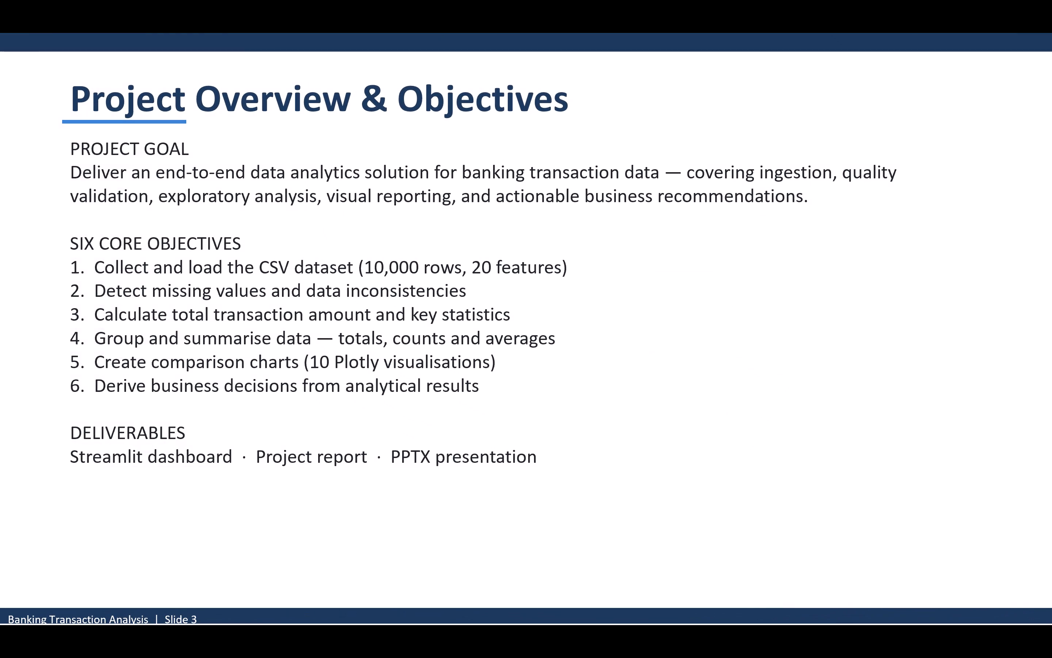
{"action": "key", "text": "Up"}
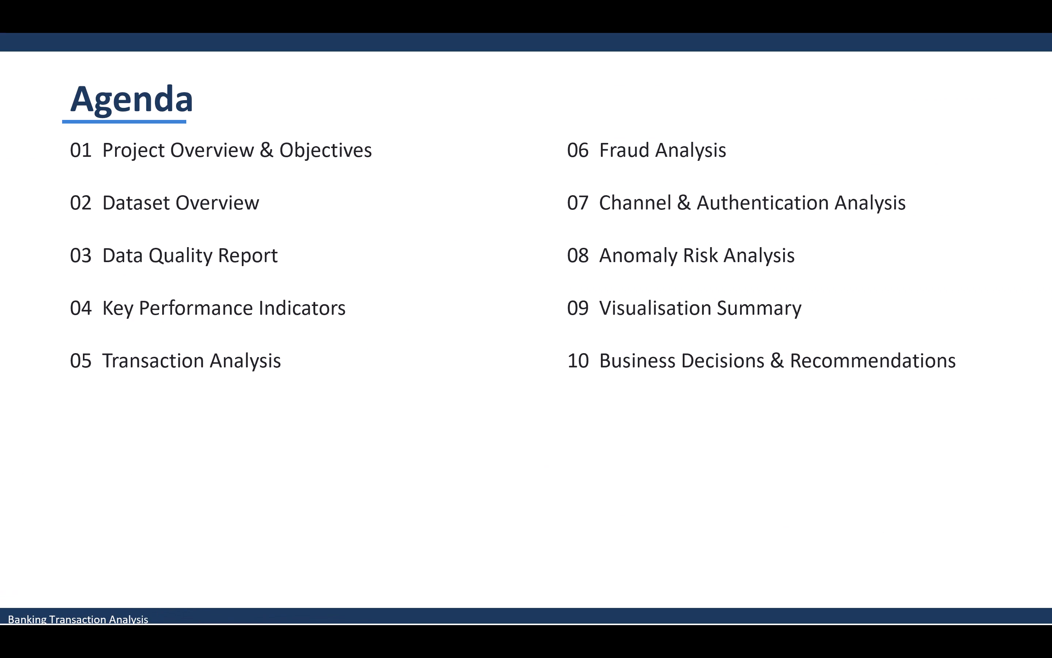
{"action": "key", "text": "Left"}
{"action": "key", "text": "Left"}
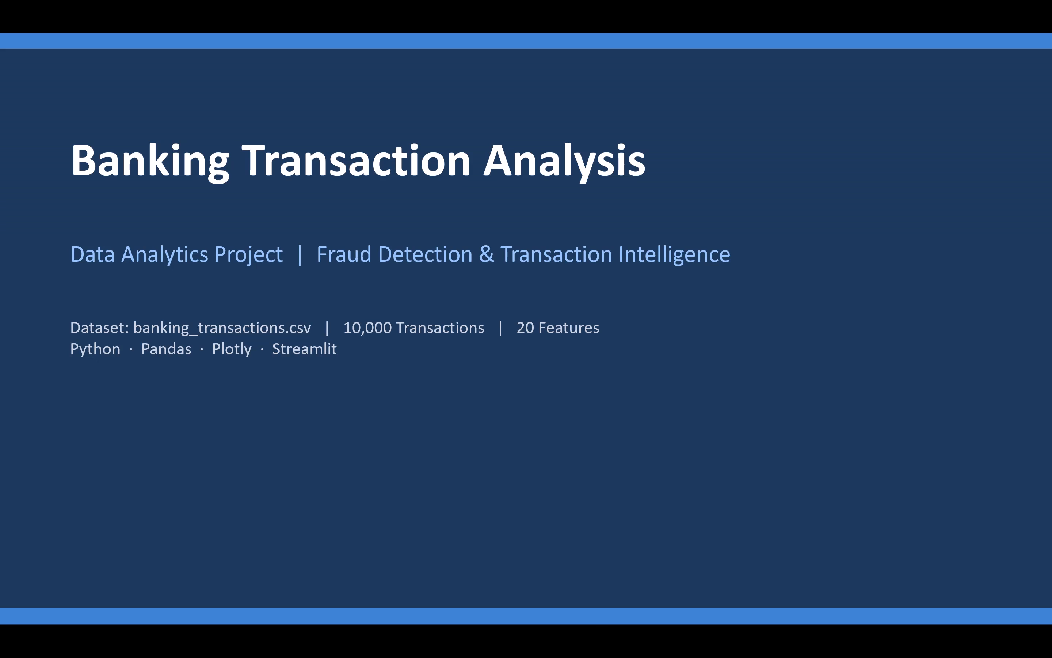
Preview the slides in order from the title slide to the Conclusion slide, examining their content and transitions.
{"action": "key", "text": "Right"}
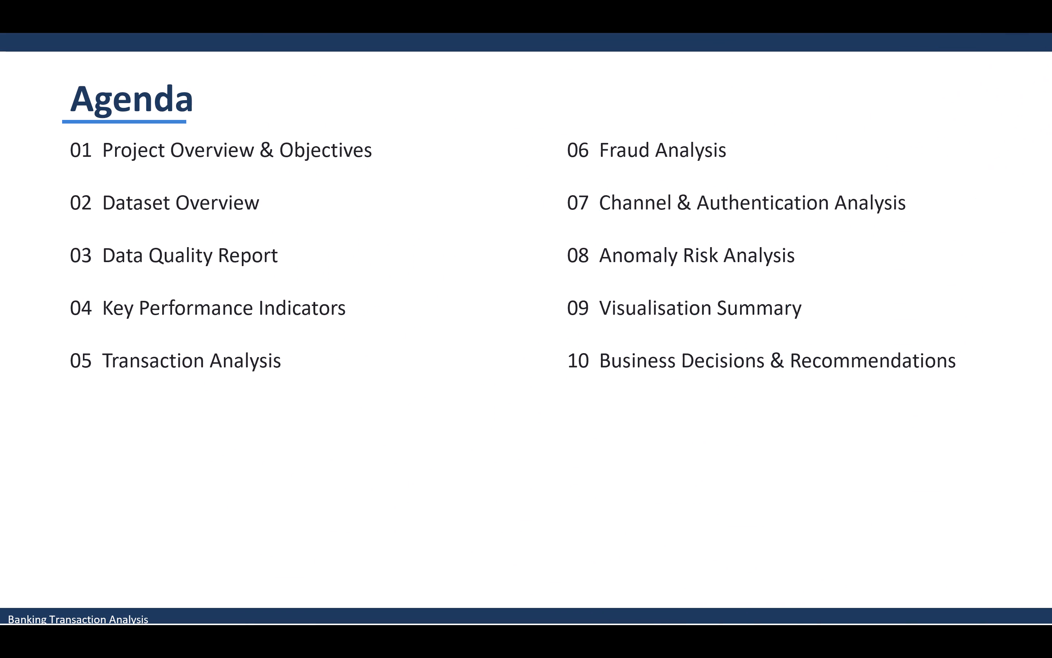
{"action": "key", "text": "Right"}
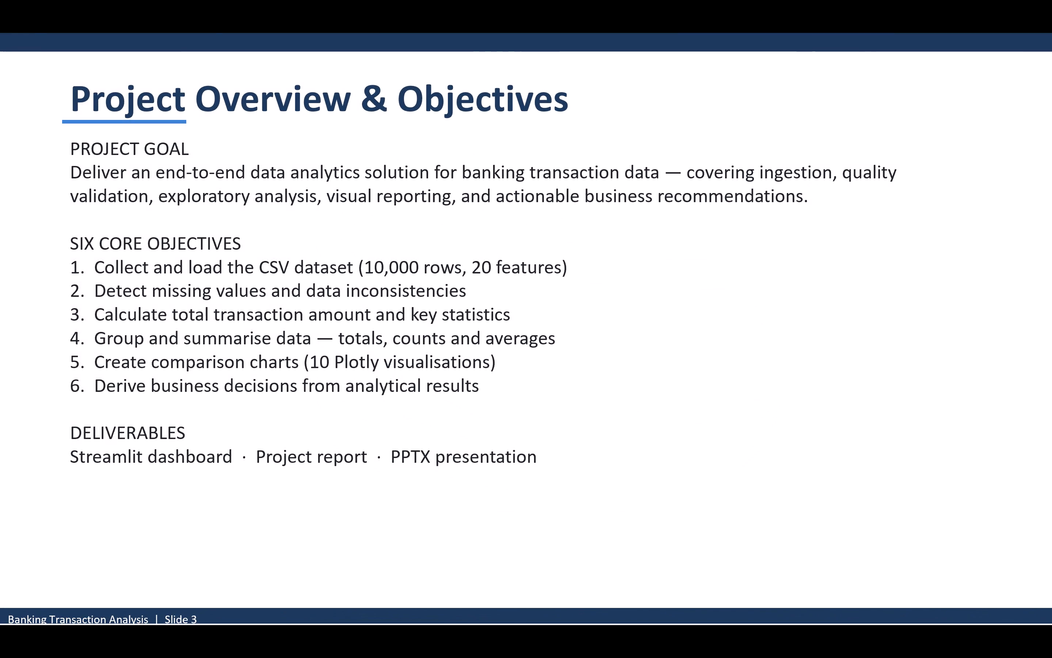
{"action": "key", "text": "Right"}
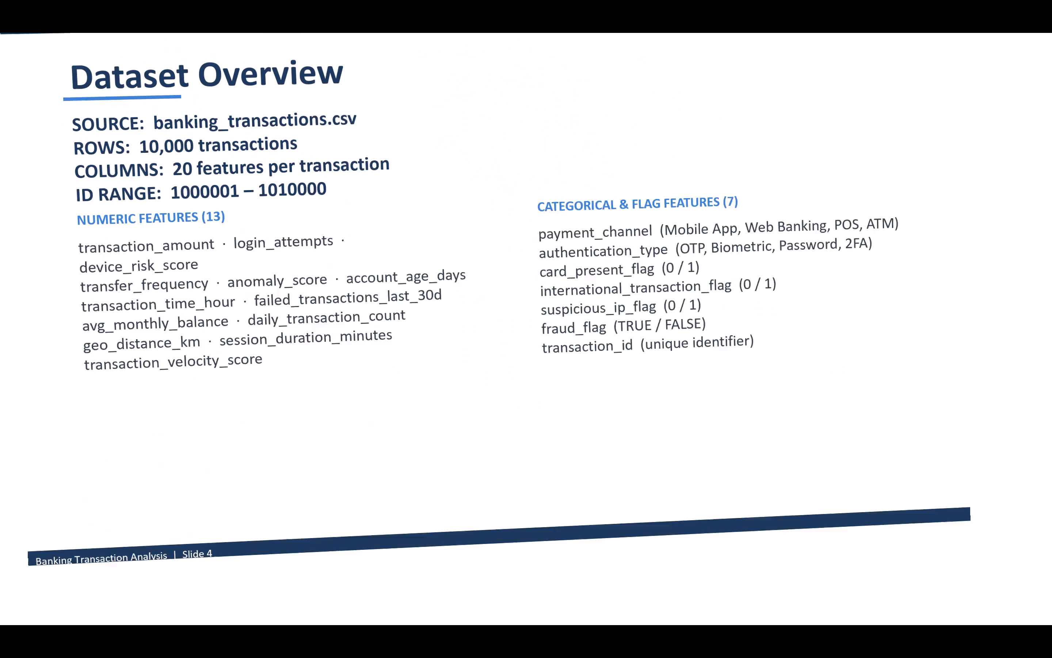
{"action": "key", "text": "Right"}
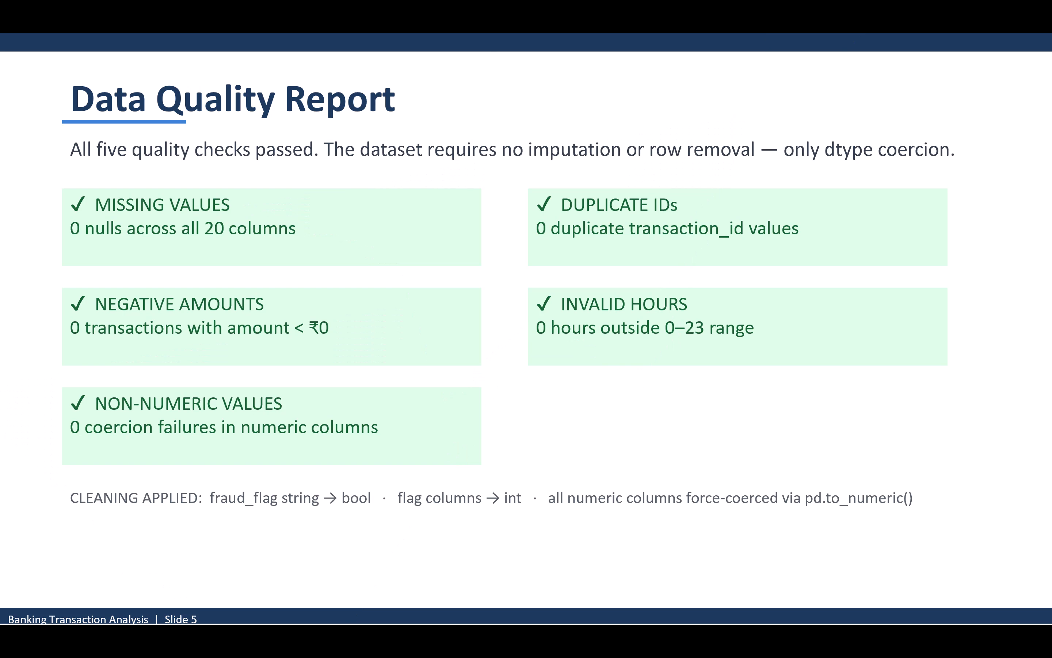
{"action": "key", "text": "Right"}
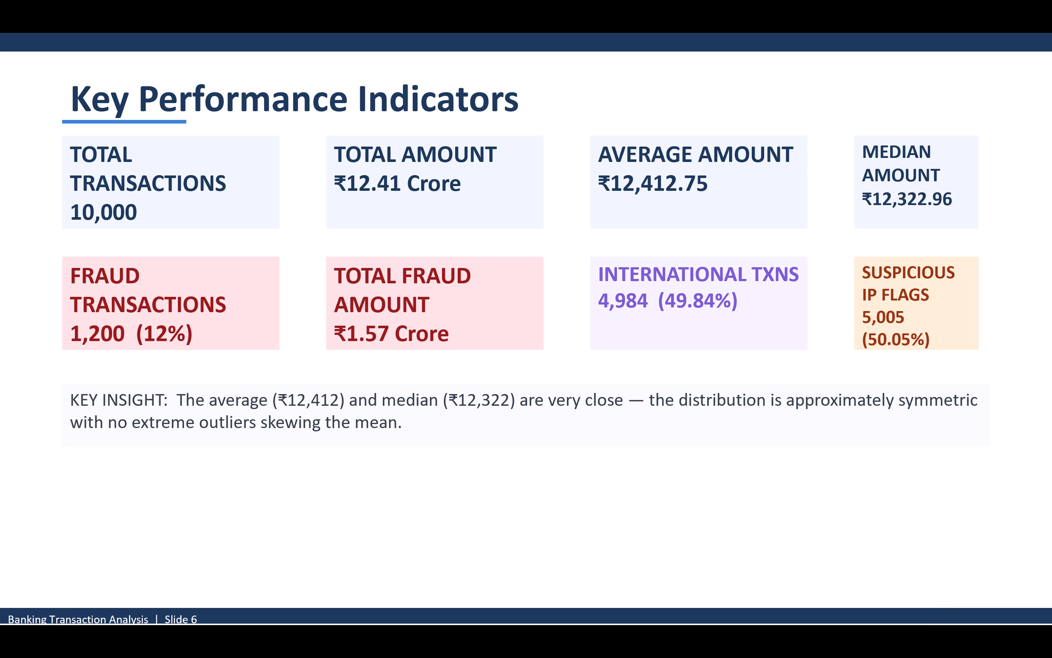
{"action": "key", "text": "Right"}
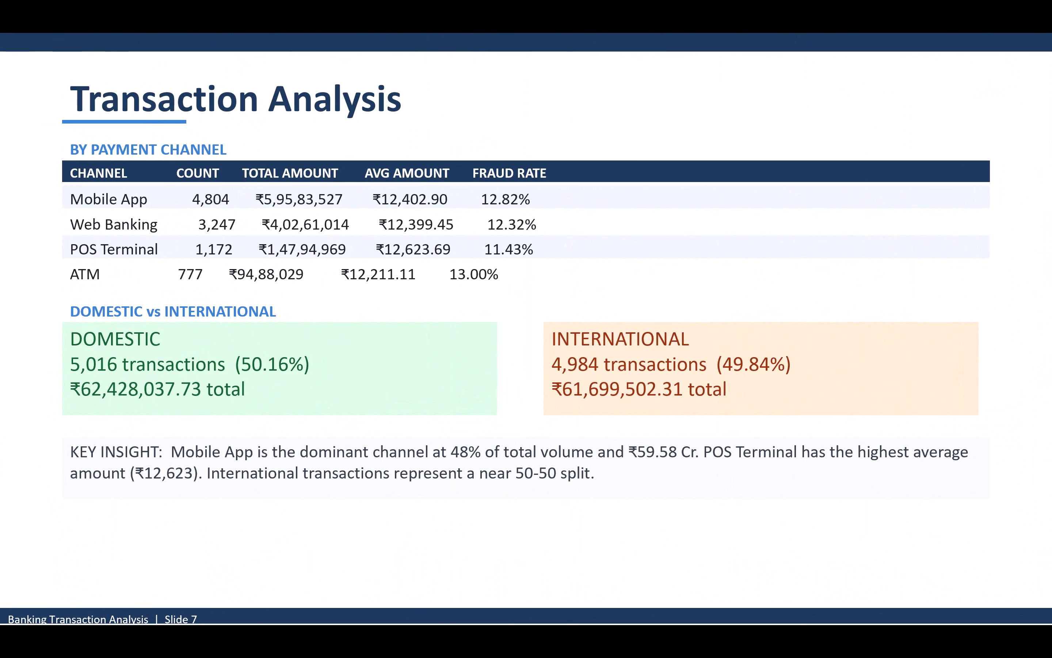
{"action": "key", "text": "Right"}
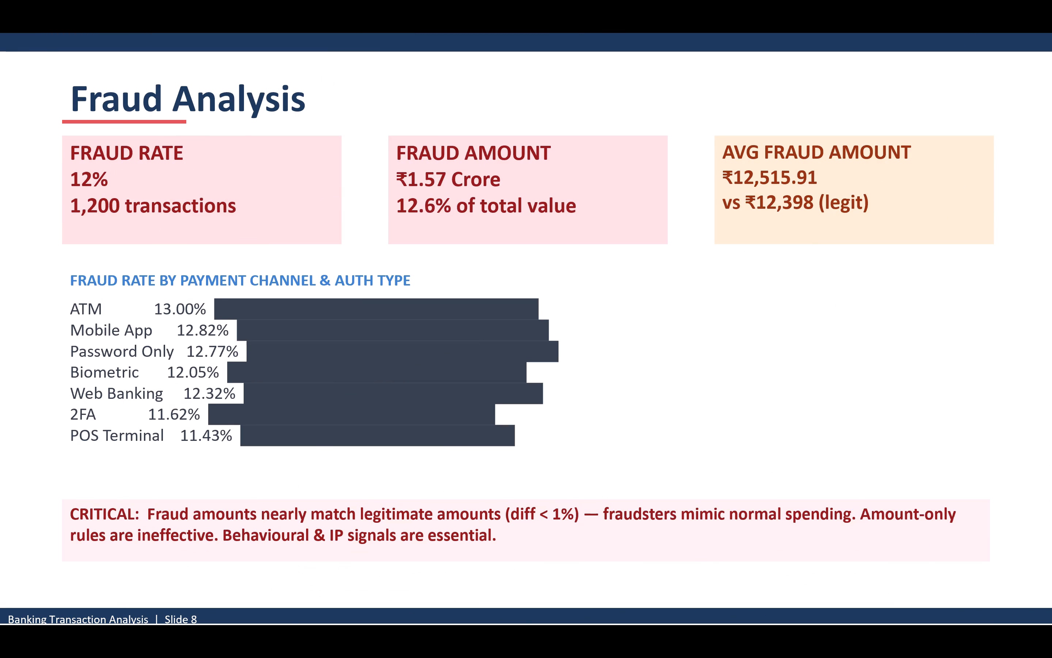
{"action": "key", "text": "Right"}
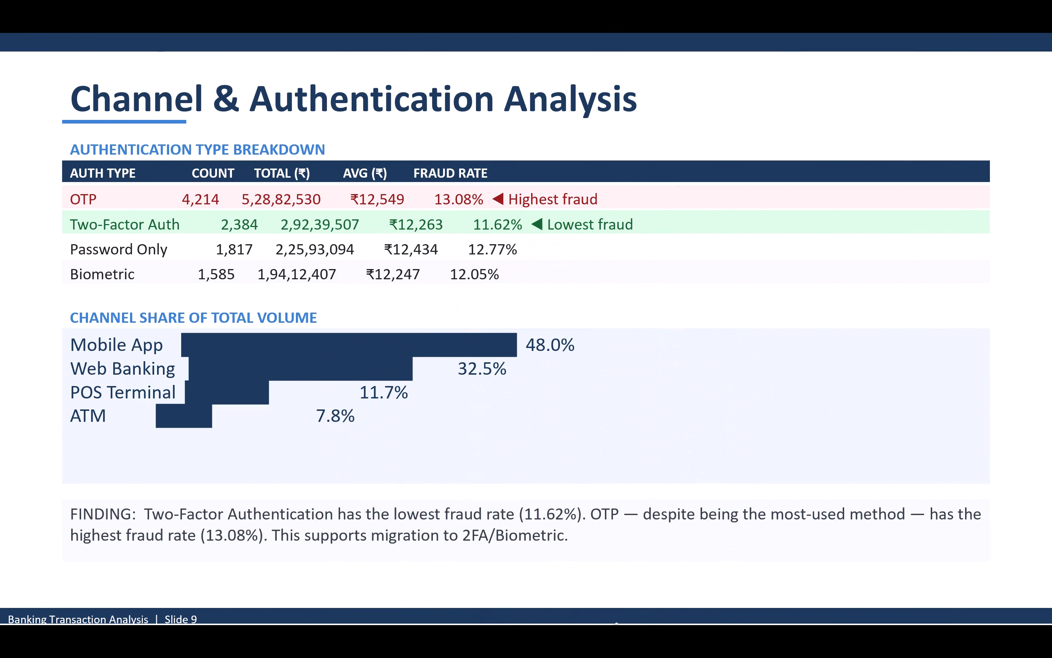
{"action": "key", "text": "Right"}
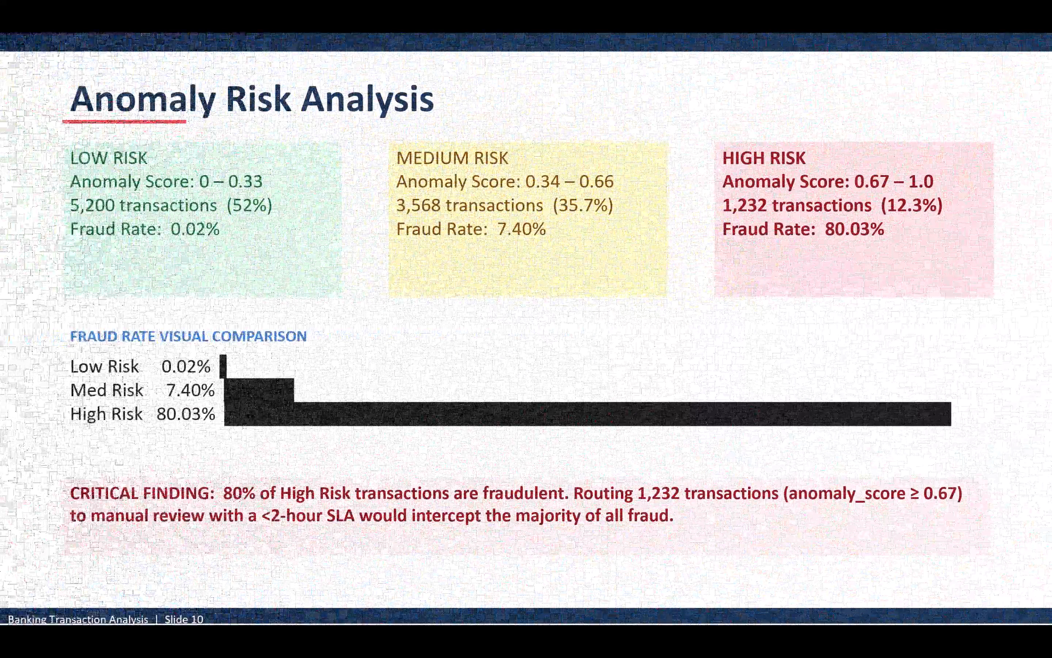
{"action": "key", "text": "Right"}
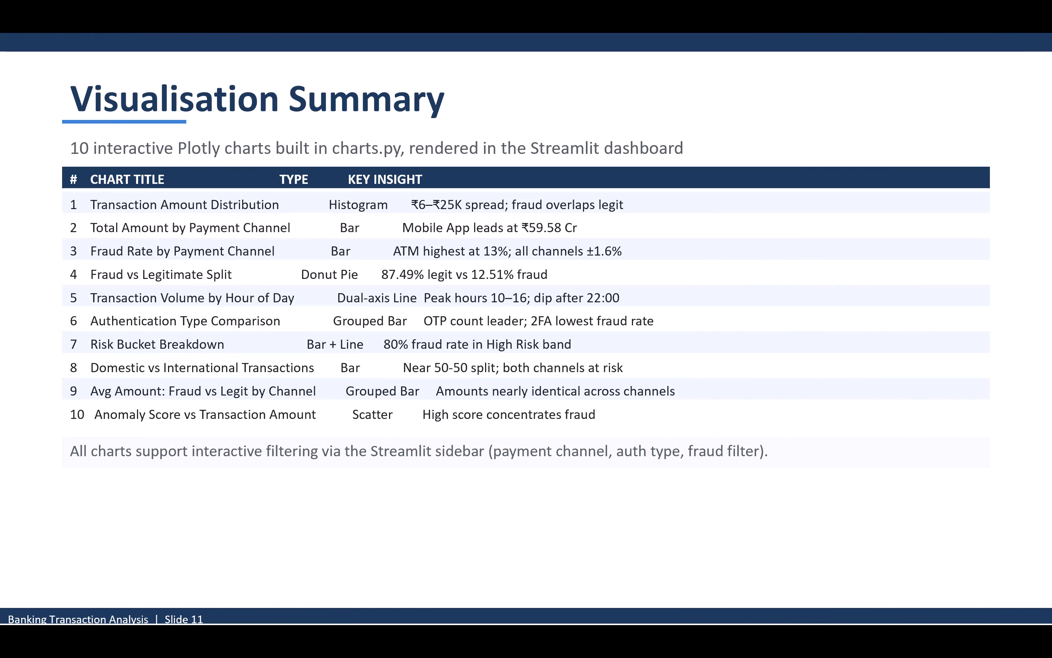
{"action": "key", "text": "Right"}
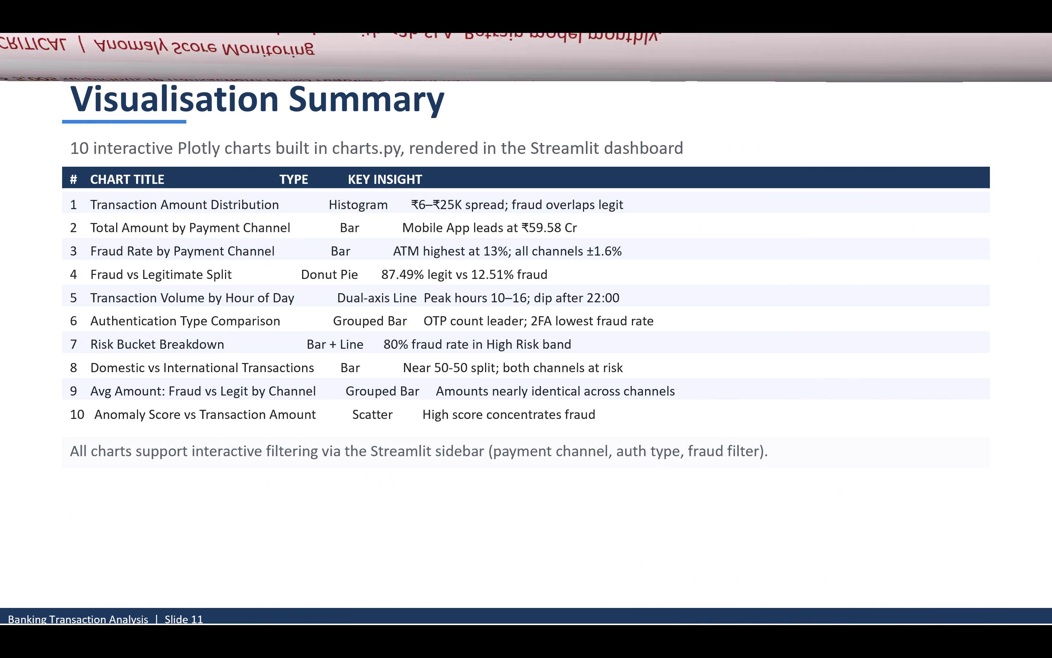
{"action": "key", "text": "Right"}
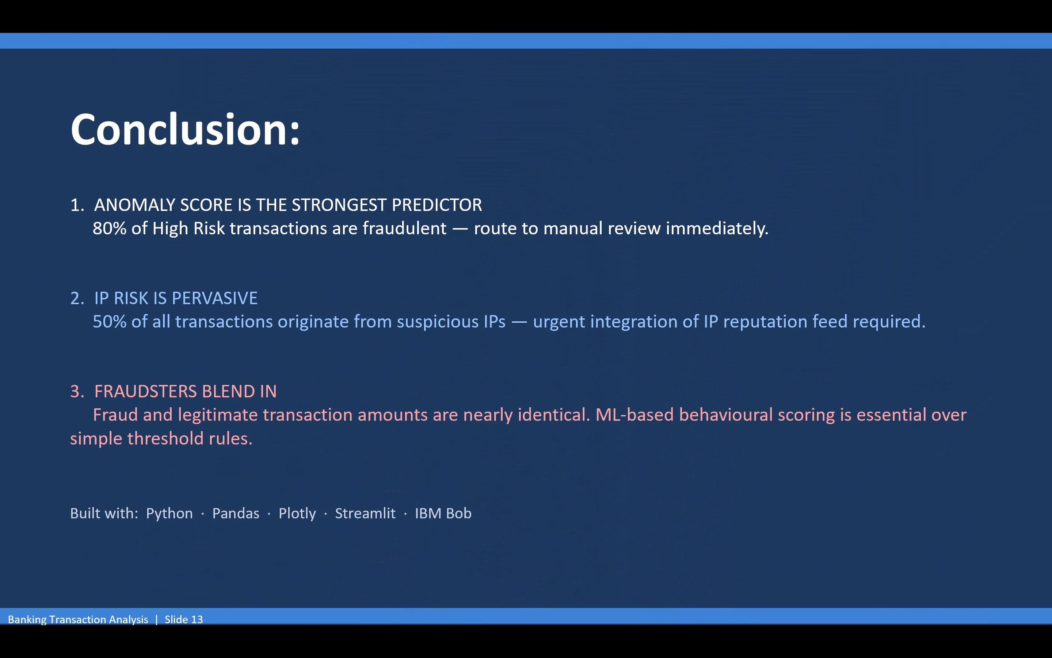
Play the Conclusion title's animation, replay it once, and advance to the end of the slide show.
{"action": "key", "text": "Right"}
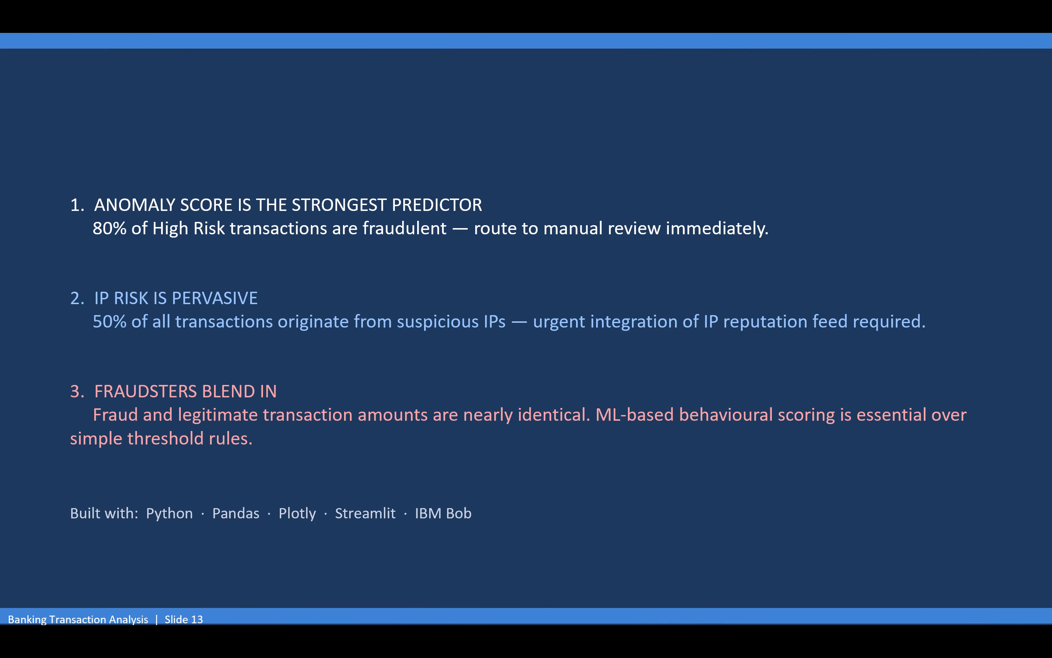
{"action": "key", "text": "Left"}
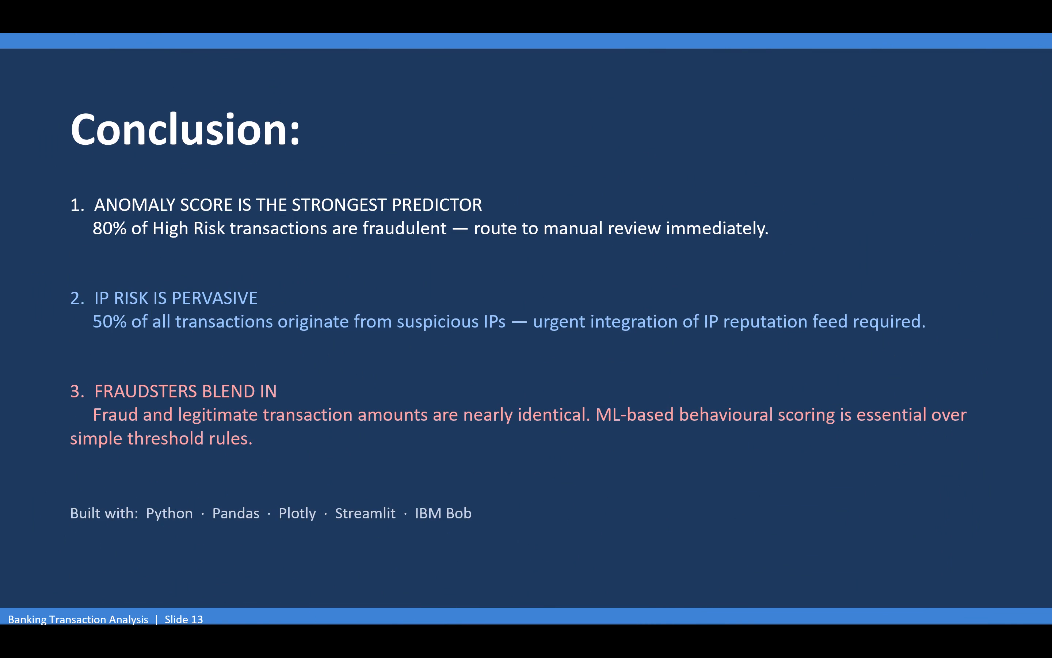
{"action": "key", "text": "Right"}
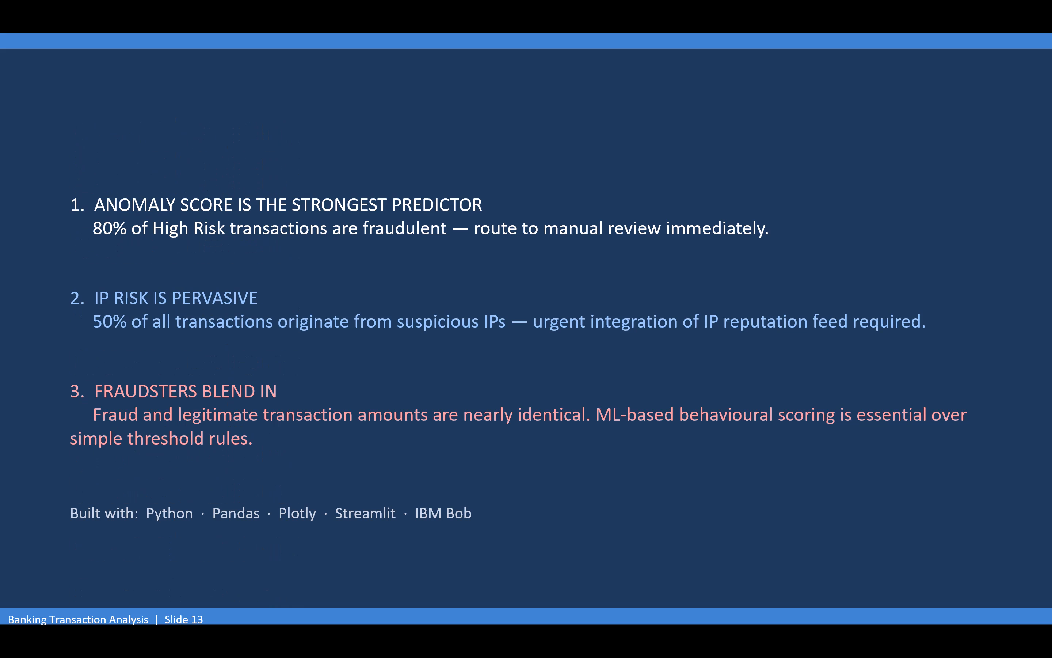
{"action": "key", "text": "Right"}
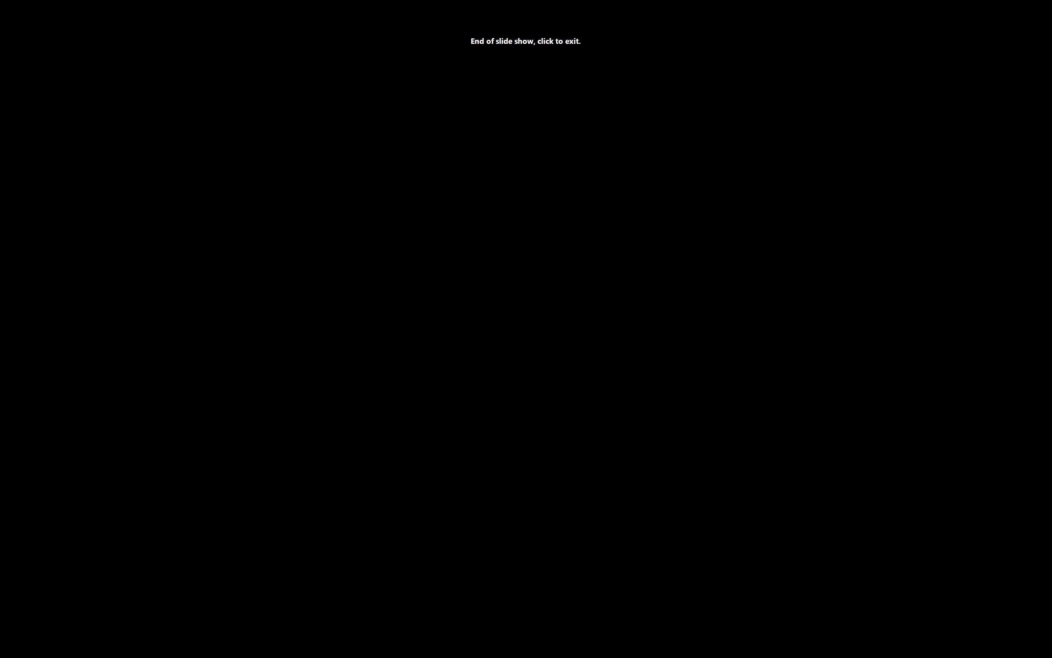
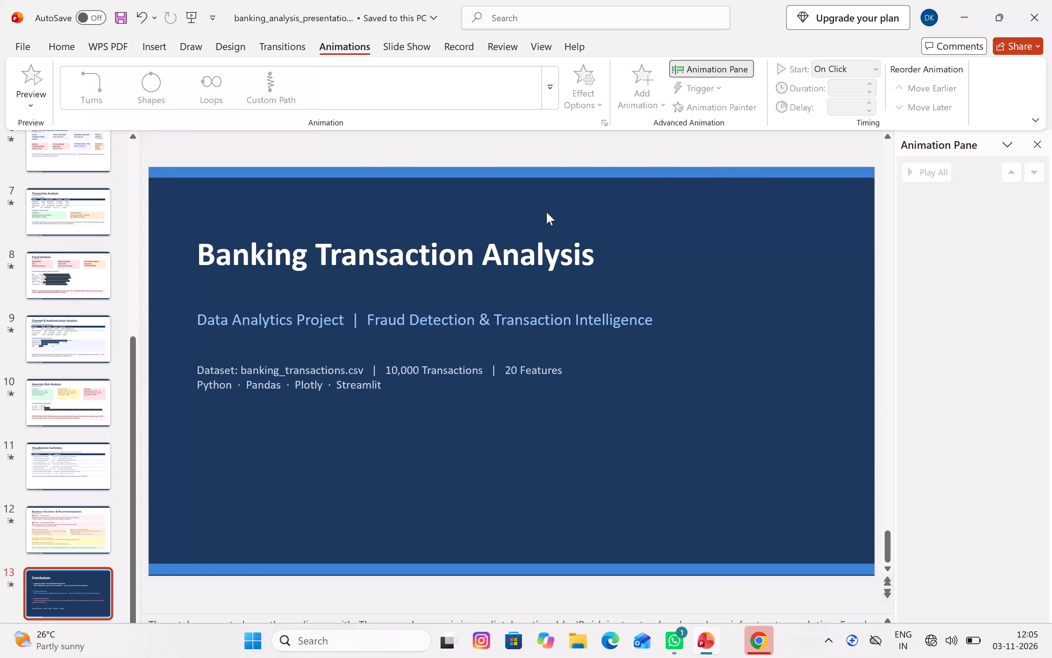
On the title slide, add a text box below the Python · Pandas · Plotly · Streamlit line reading "Prasented By:".
{"action": "scroll", "coordinate": [64, 207], "scroll_direction": "up", "scroll_amount": 7}
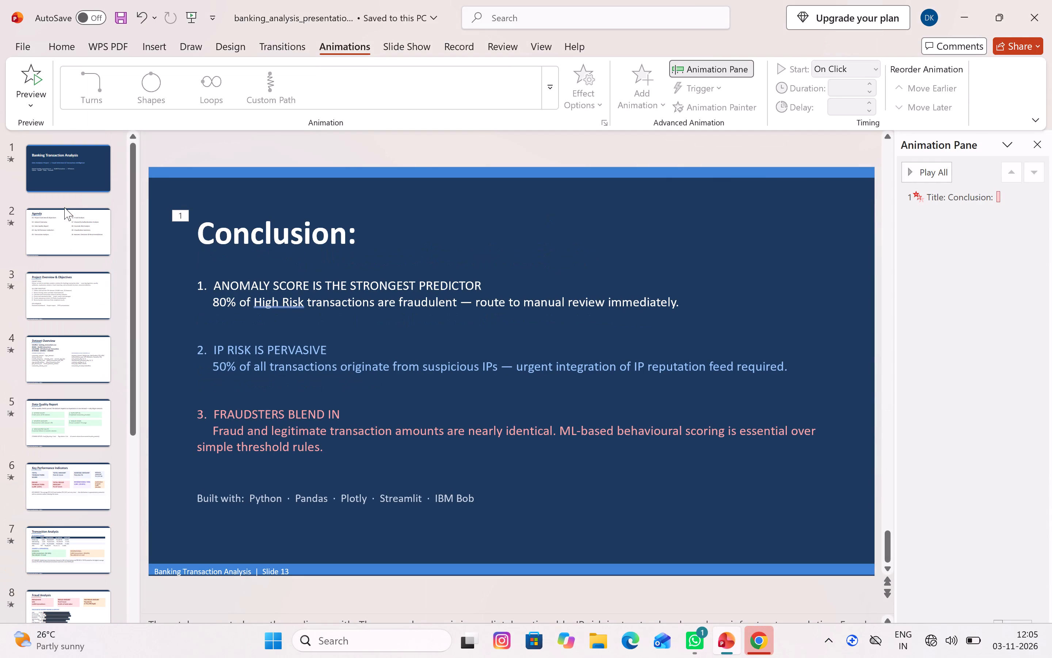
{"action": "scroll", "coordinate": [64, 207], "scroll_direction": "up", "scroll_amount": 1}
{"action": "left_click", "coordinate": [70, 173]}
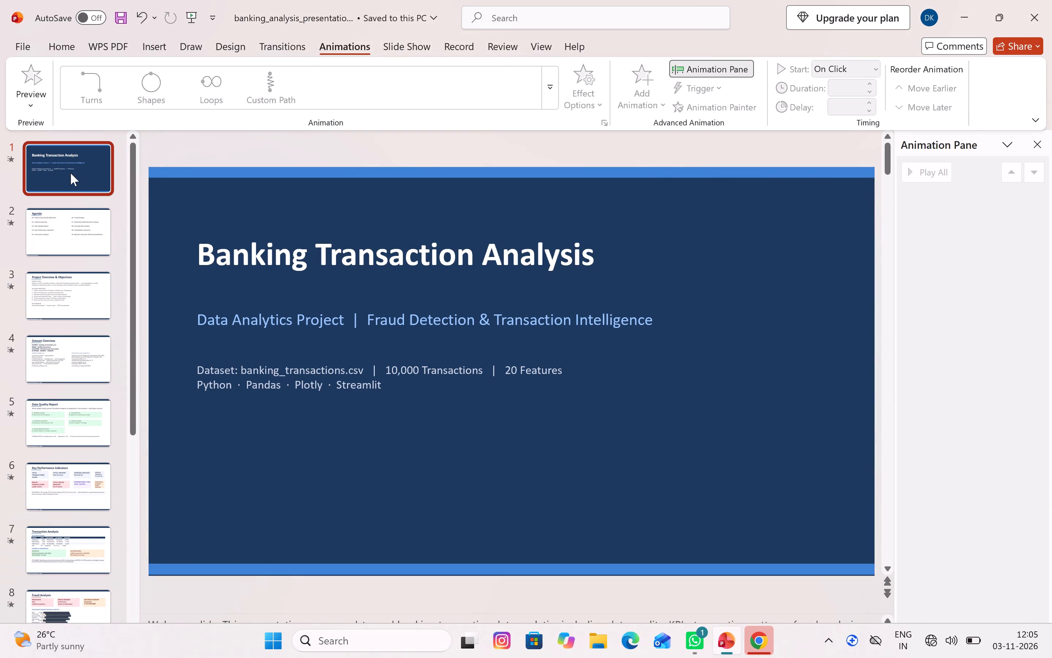
{"action": "left_click", "coordinate": [355, 422]}
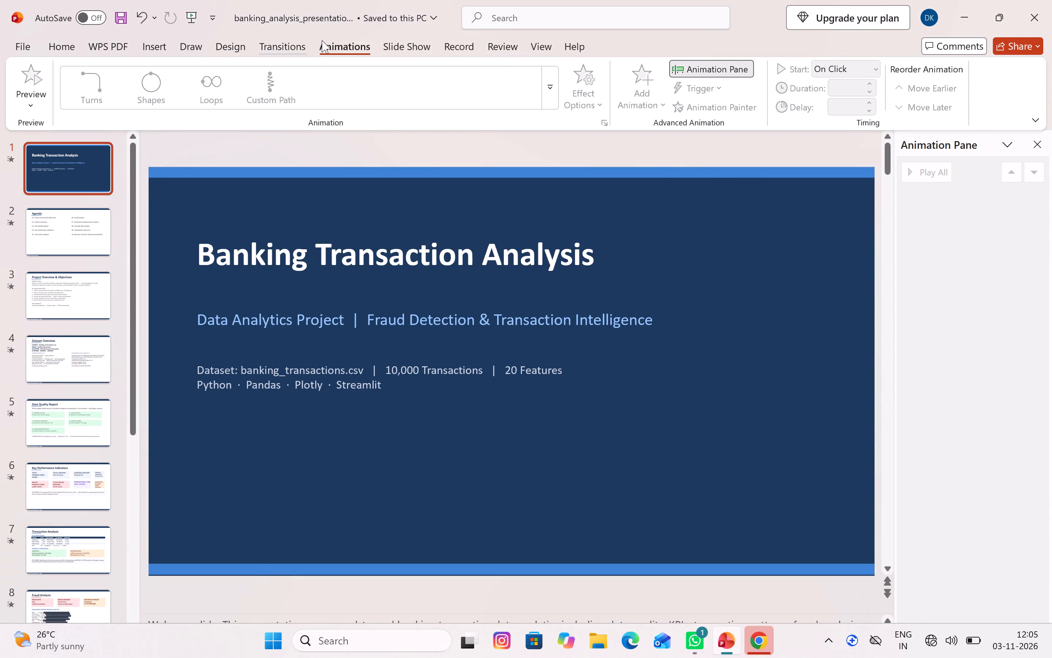
{"action": "left_click", "coordinate": [161, 45]}
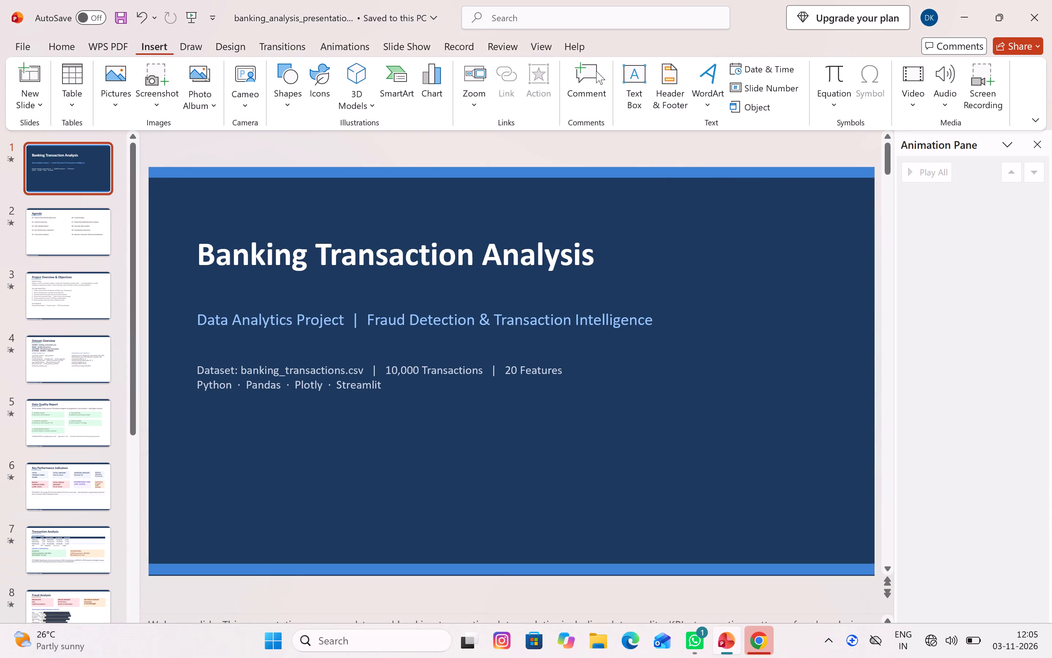
{"action": "left_click", "coordinate": [633, 75]}
{"action": "left_click", "coordinate": [272, 440]}
{"action": "type", "text": "Prasented"}
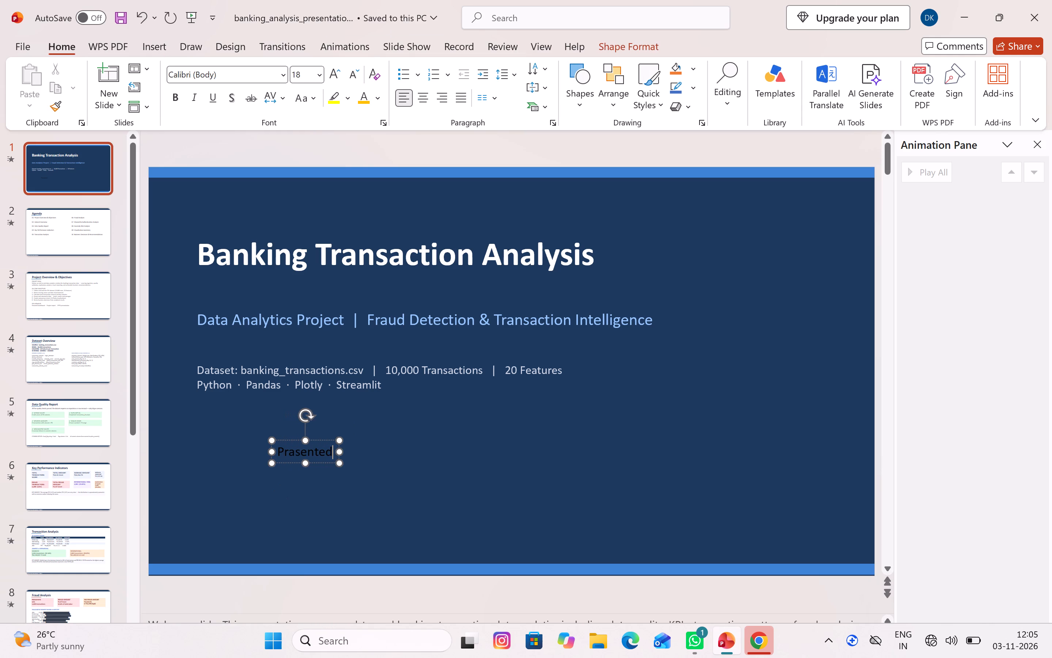
{"action": "key", "text": "space"}
{"action": "type", "text": "By"}
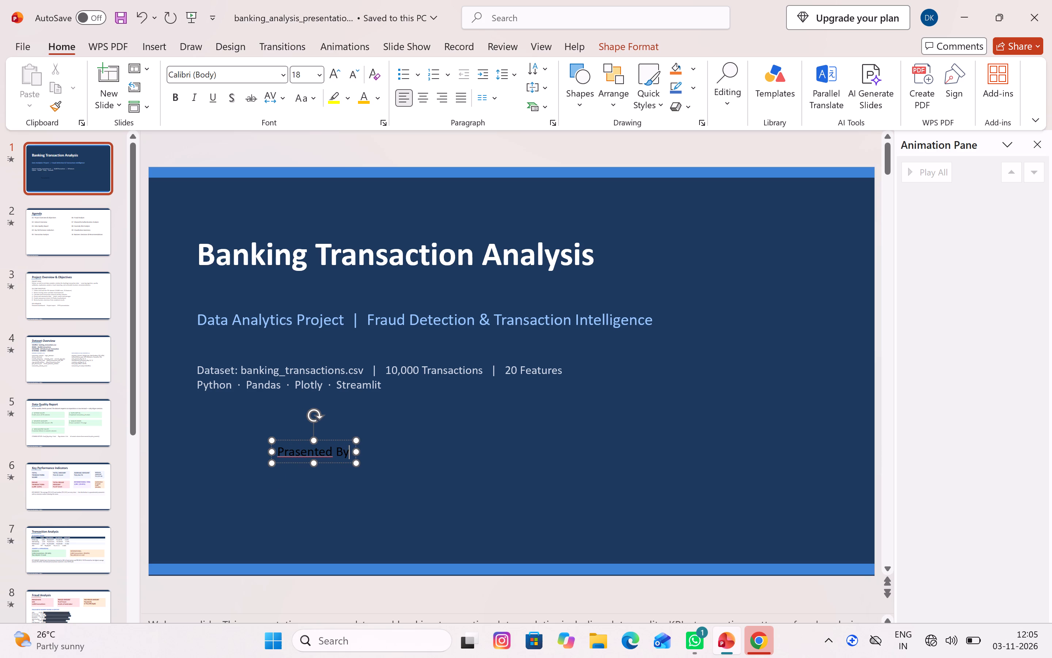
{"action": "key", "text": "shift+colon"}
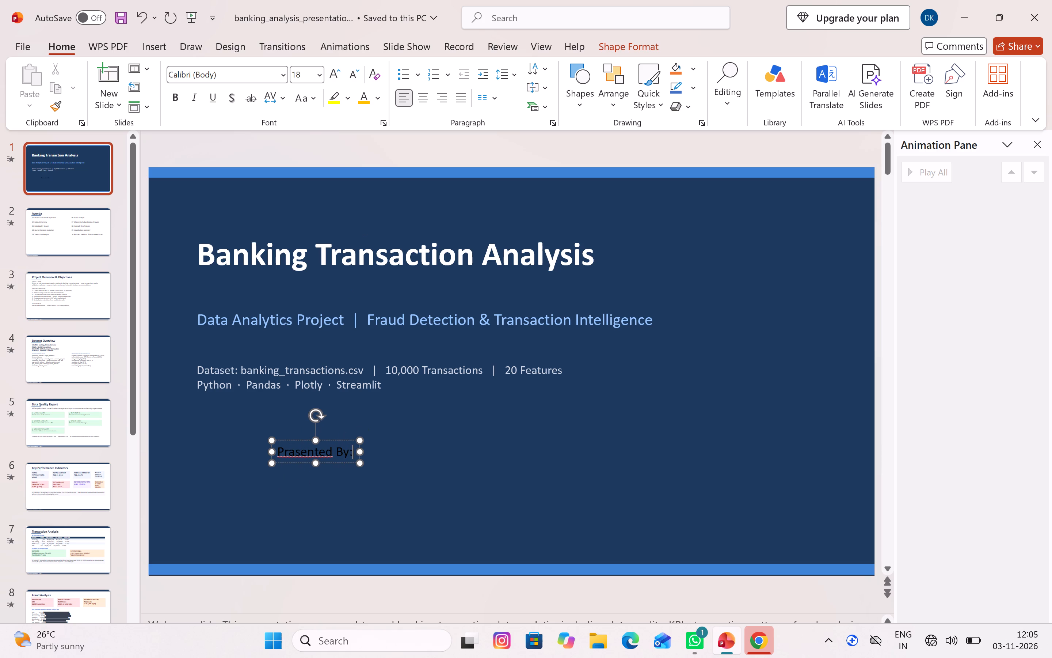
Set the font of the "Prasented By:" text to Wide Latin.
{"action": "left_click_drag", "start_coordinate": [350, 453], "coordinate": [298, 448]}
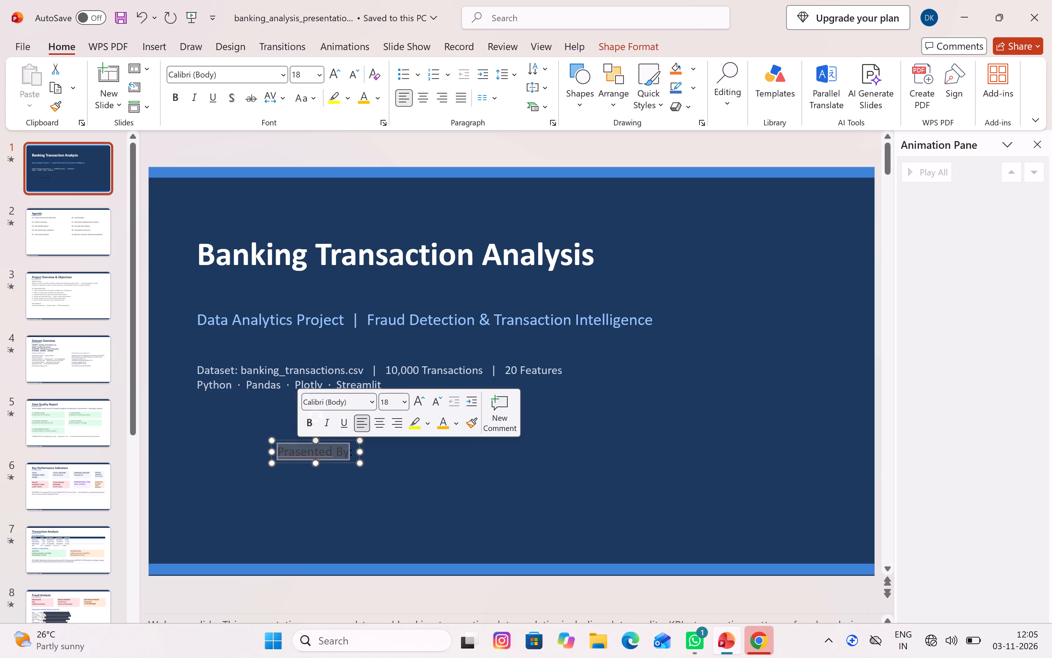
{"action": "left_click", "coordinate": [351, 451]}
{"action": "key", "text": "Right"}
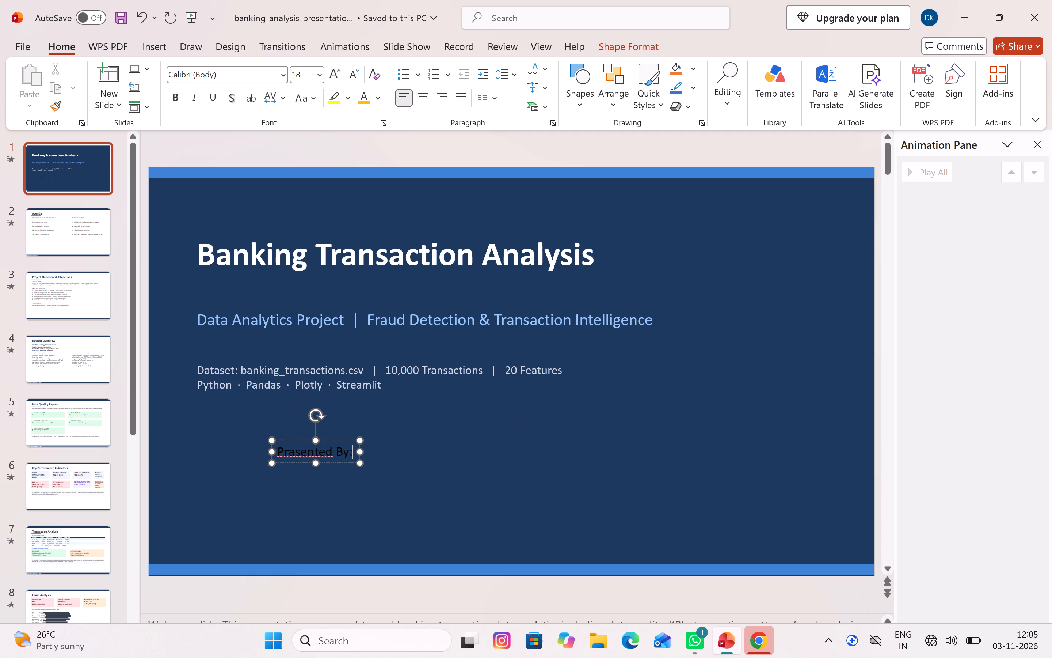
{"action": "left_click_drag", "start_coordinate": [351, 451], "coordinate": [298, 447]}
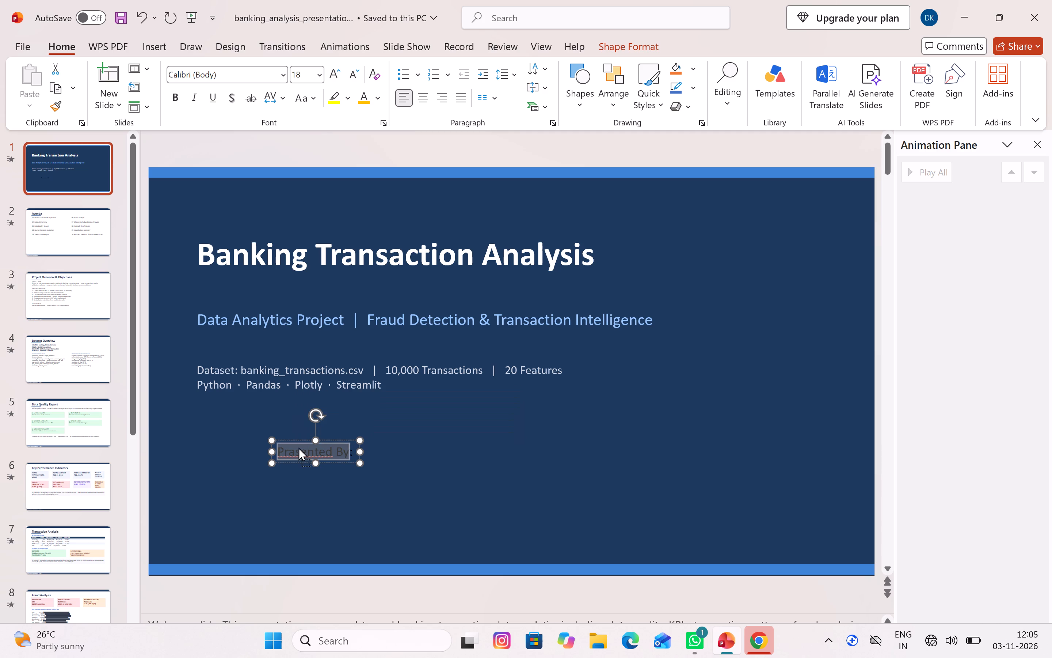
{"action": "left_click", "coordinate": [298, 447]}
{"action": "left_click", "coordinate": [352, 451]}
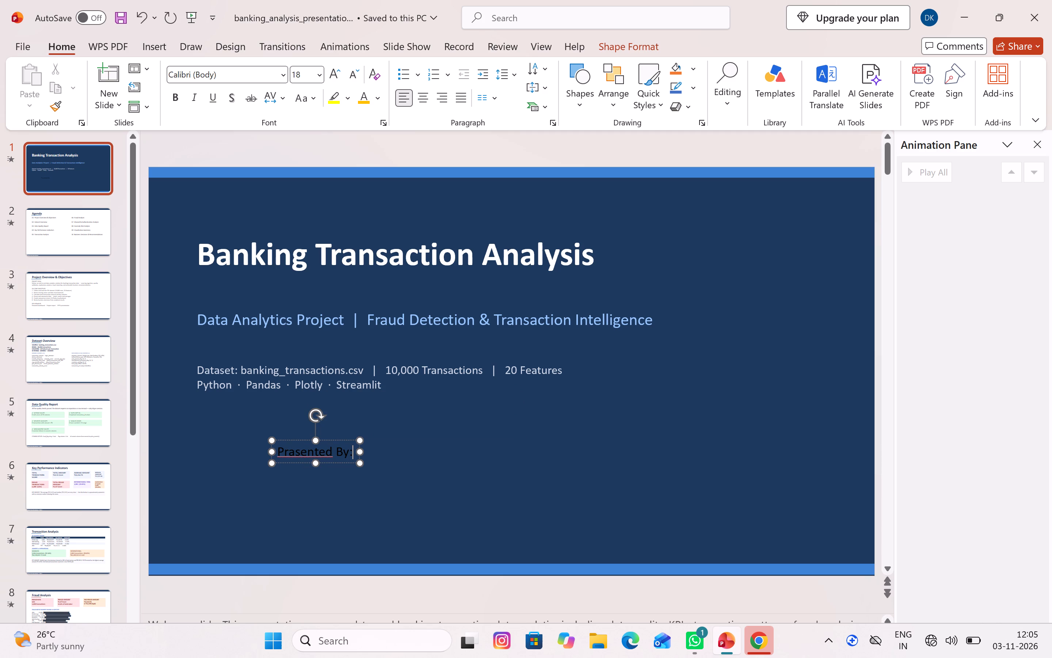
{"action": "left_click_drag", "start_coordinate": [352, 451], "coordinate": [300, 453]}
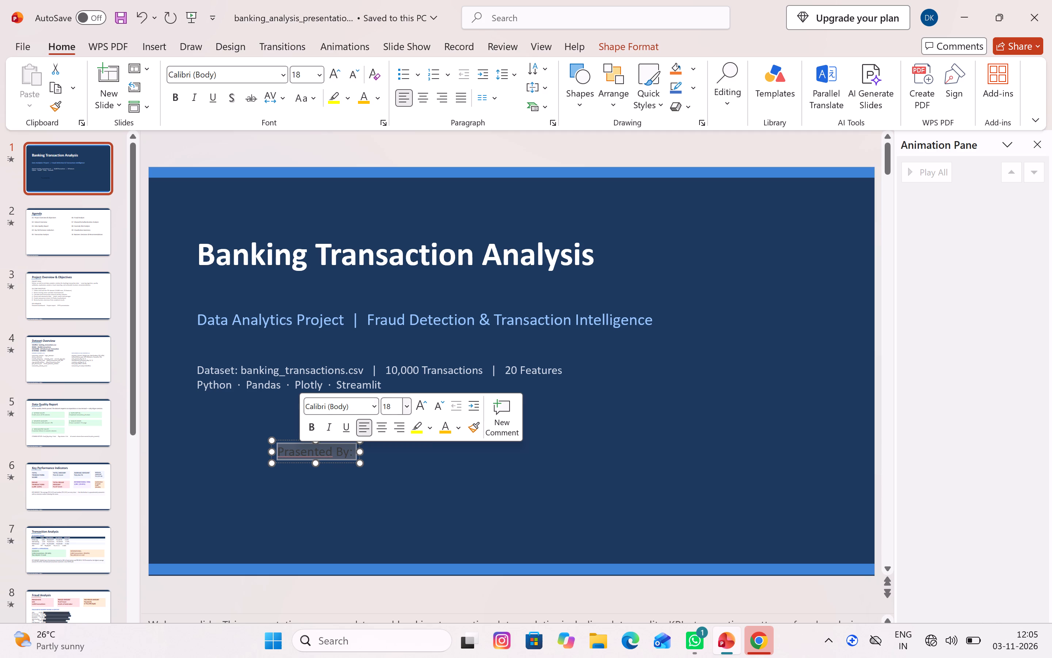
{"action": "left_click", "coordinate": [376, 406]}
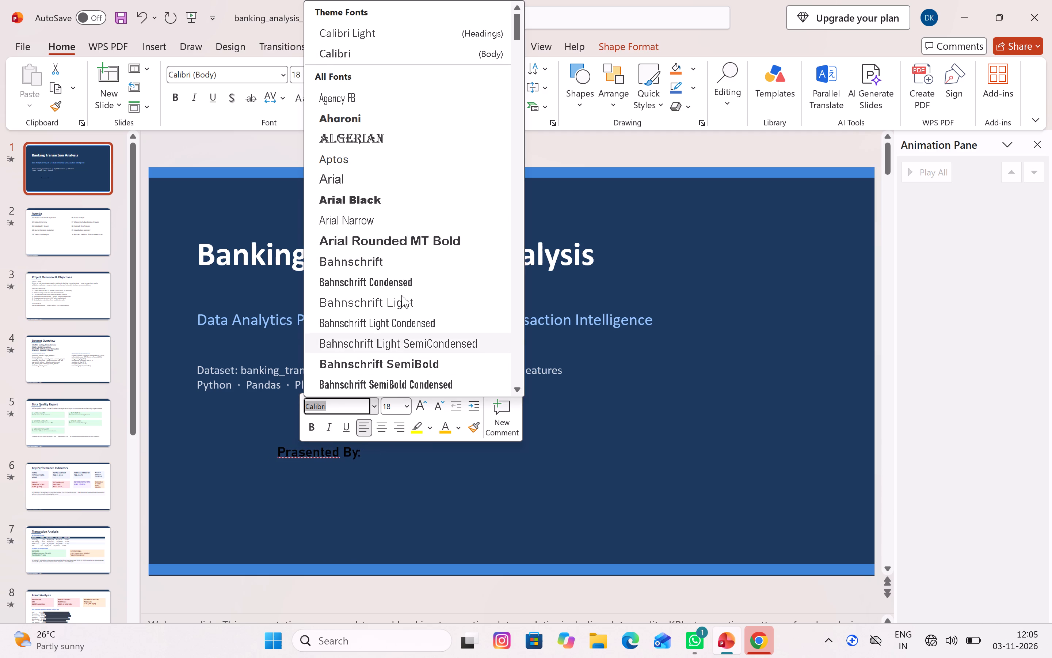
{"action": "scroll", "coordinate": [400, 272], "scroll_direction": "down", "scroll_amount": 3}
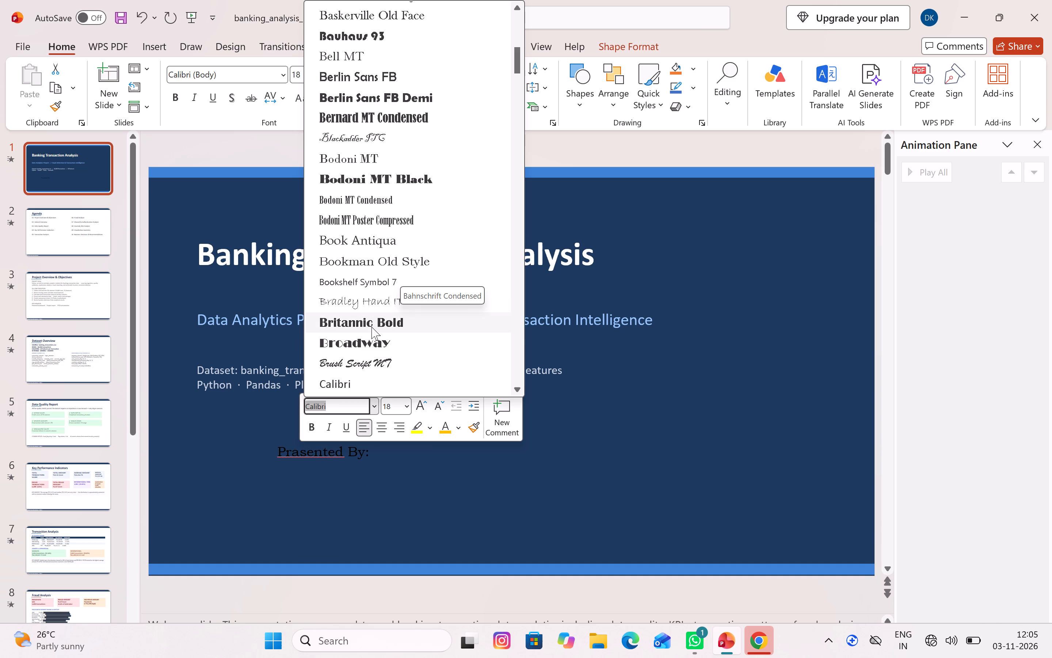
{"action": "scroll", "coordinate": [371, 327], "scroll_direction": "down", "scroll_amount": 3}
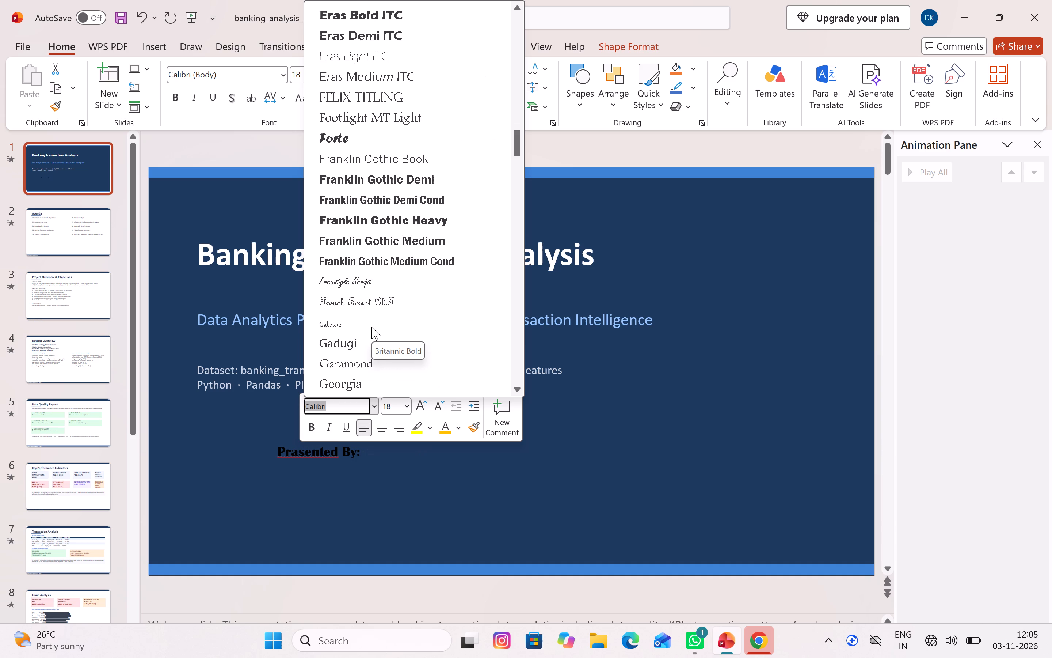
{"action": "scroll", "coordinate": [371, 327], "scroll_direction": "down", "scroll_amount": 2}
{"action": "scroll", "coordinate": [371, 327], "scroll_direction": "up", "scroll_amount": 1}
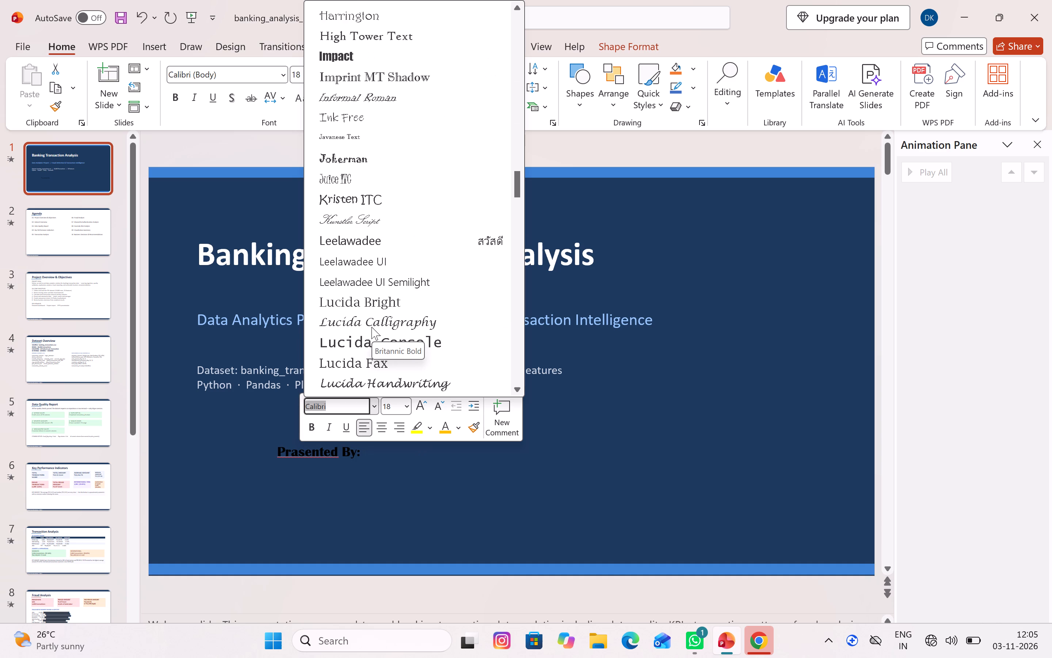
{"action": "scroll", "coordinate": [371, 327], "scroll_direction": "up", "scroll_amount": 1}
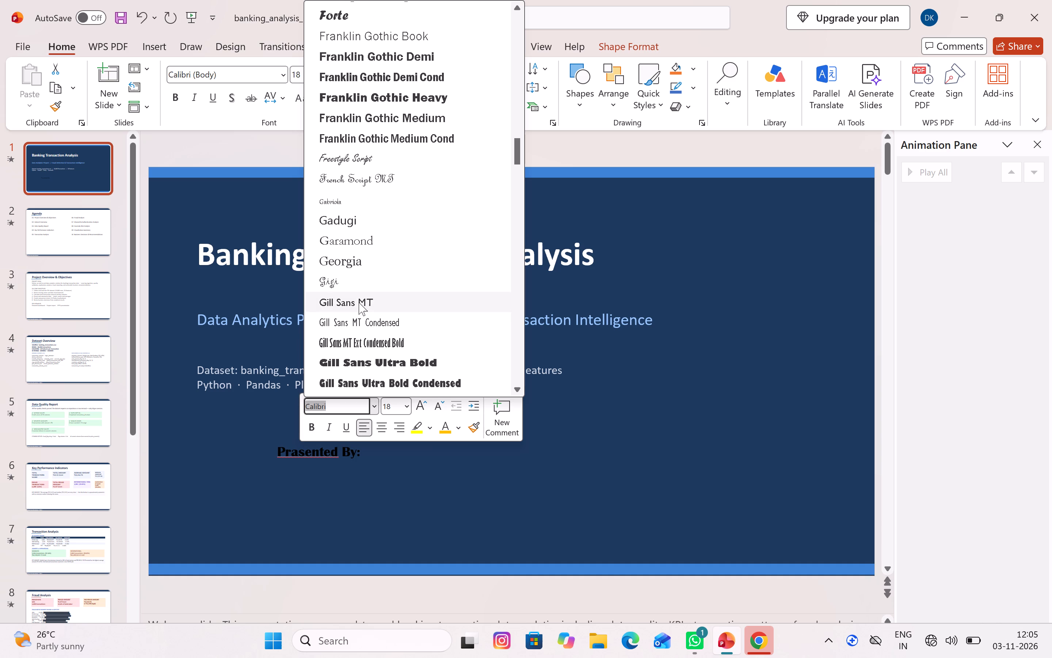
{"action": "scroll", "coordinate": [381, 195], "scroll_direction": "down", "scroll_amount": 1}
{"action": "scroll", "coordinate": [385, 260], "scroll_direction": "down", "scroll_amount": 1}
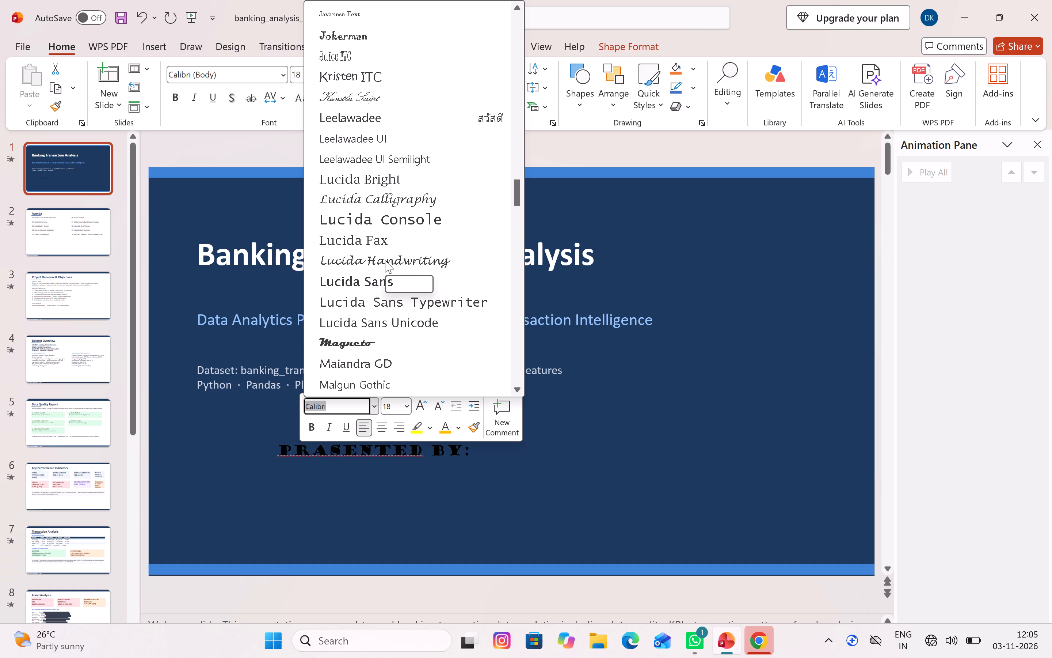
{"action": "scroll", "coordinate": [360, 341], "scroll_direction": "down", "scroll_amount": 3}
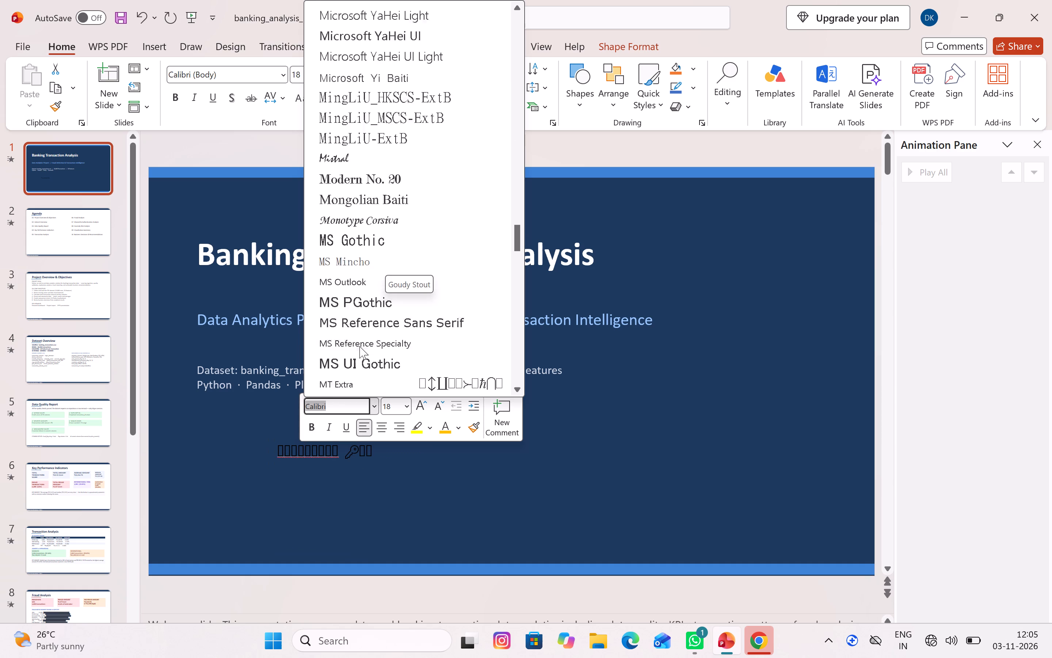
{"action": "scroll", "coordinate": [359, 346], "scroll_direction": "down", "scroll_amount": 3}
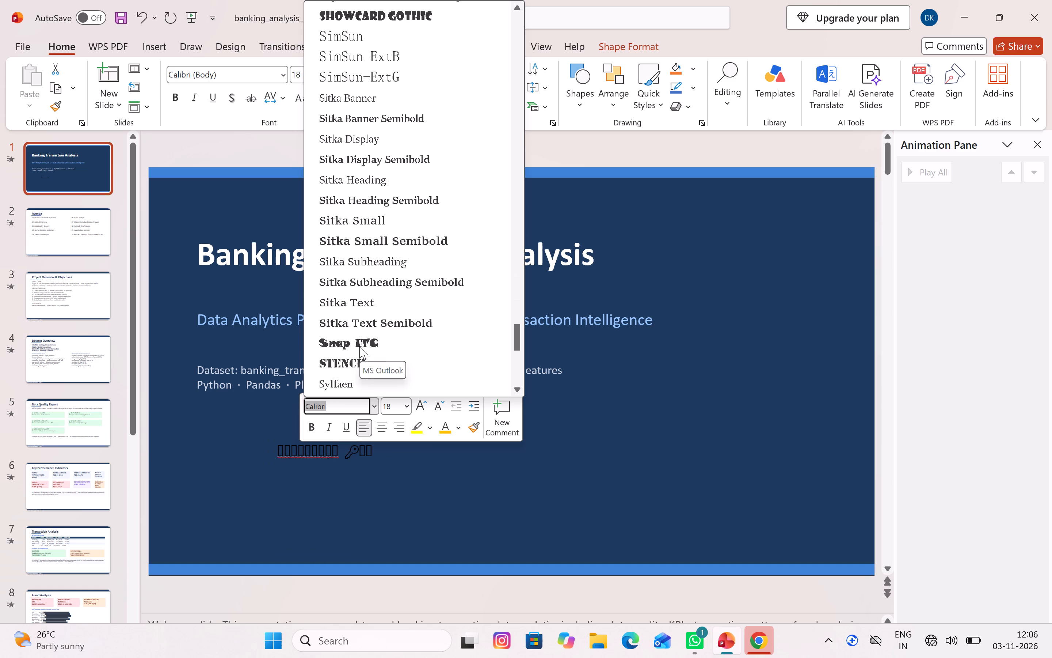
{"action": "scroll", "coordinate": [359, 346], "scroll_direction": "down", "scroll_amount": 2}
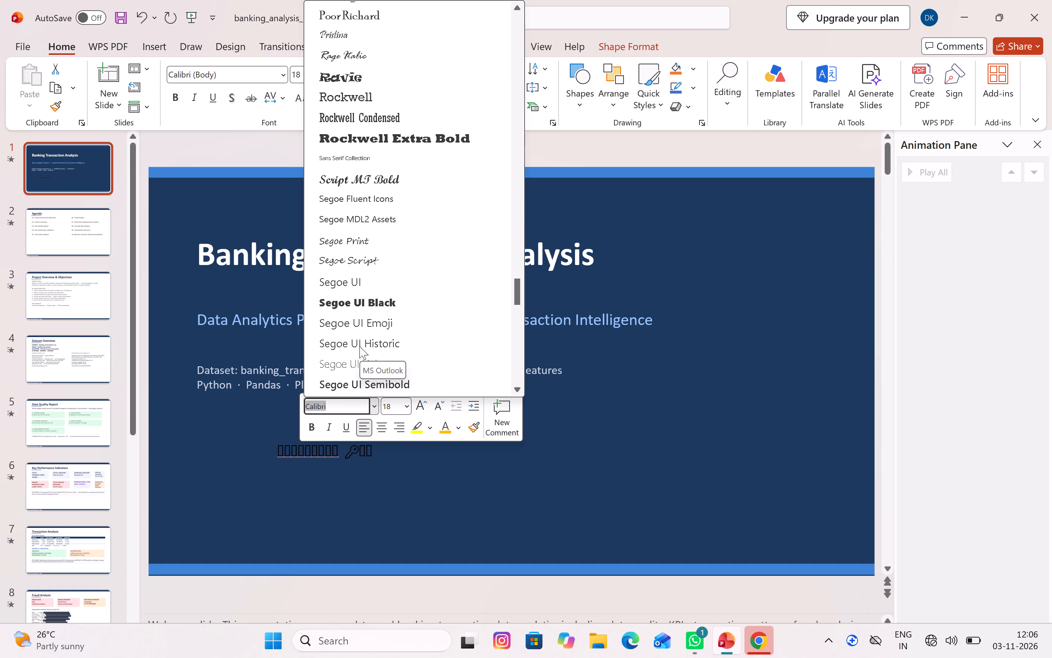
{"action": "scroll", "coordinate": [359, 346], "scroll_direction": "down", "scroll_amount": 1}
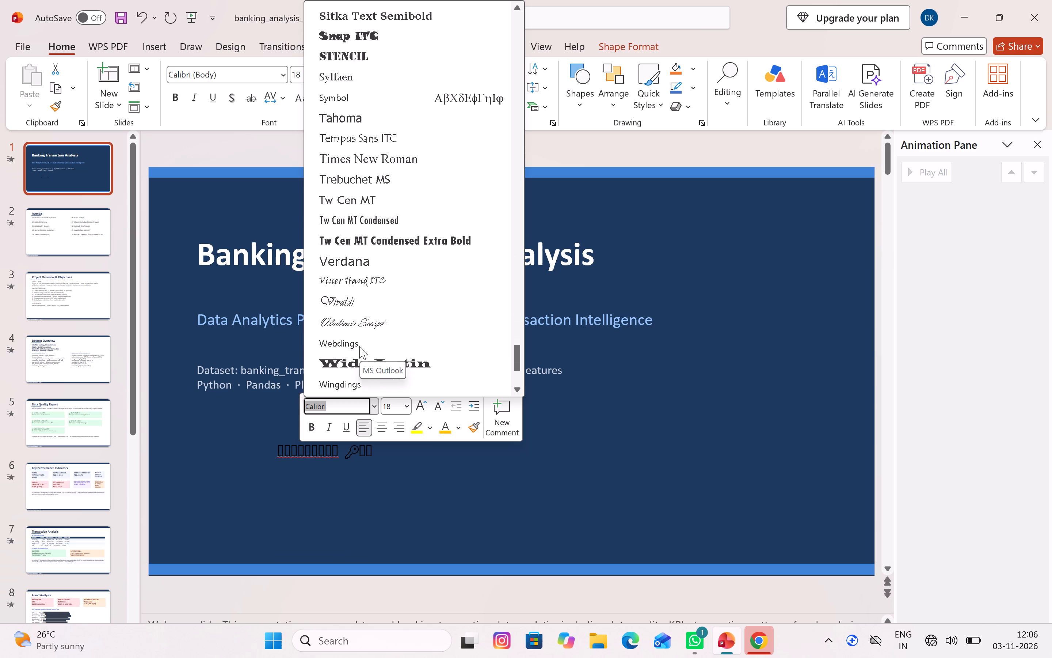
{"action": "scroll", "coordinate": [359, 346], "scroll_direction": "down", "scroll_amount": 1}
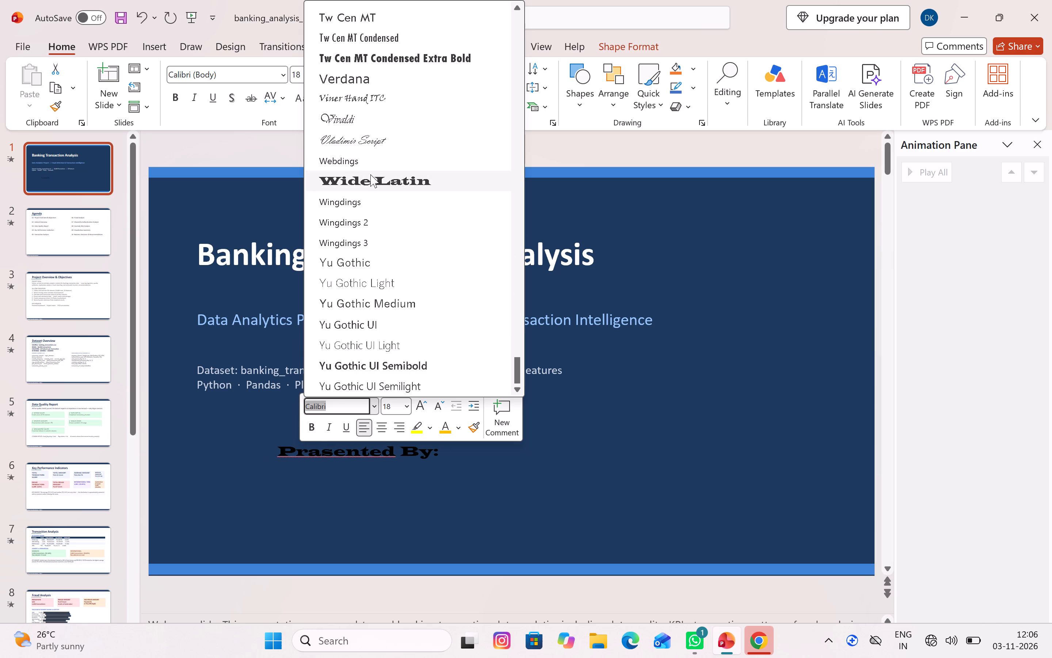
{"action": "left_click", "coordinate": [370, 174]}
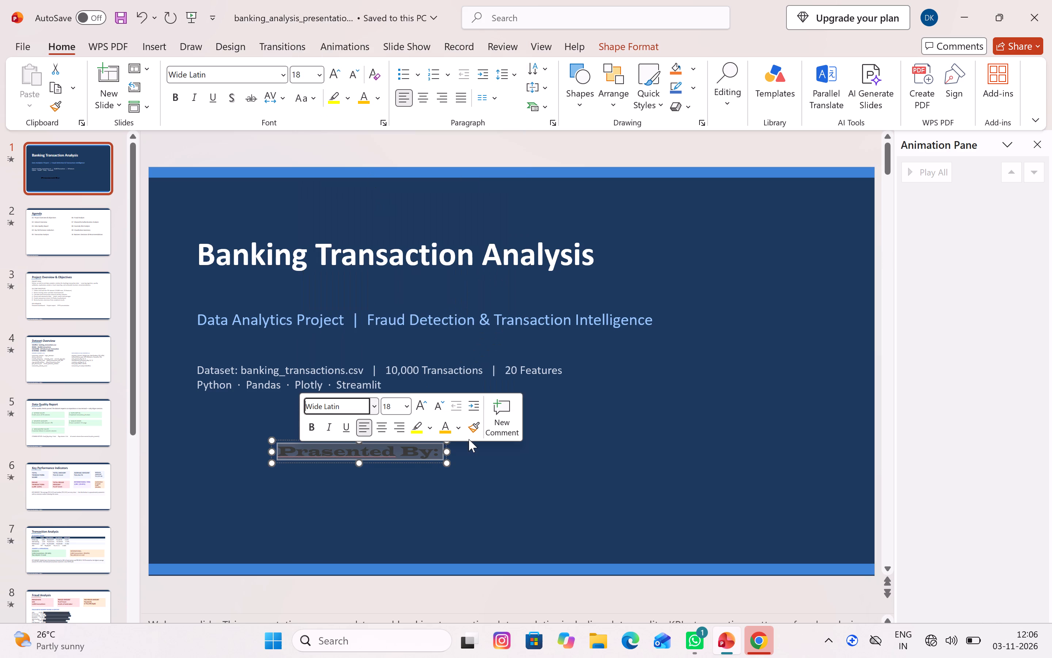
Colour the "Prasented By:" text with the light gold theme colour.
{"action": "left_click", "coordinate": [457, 429]}
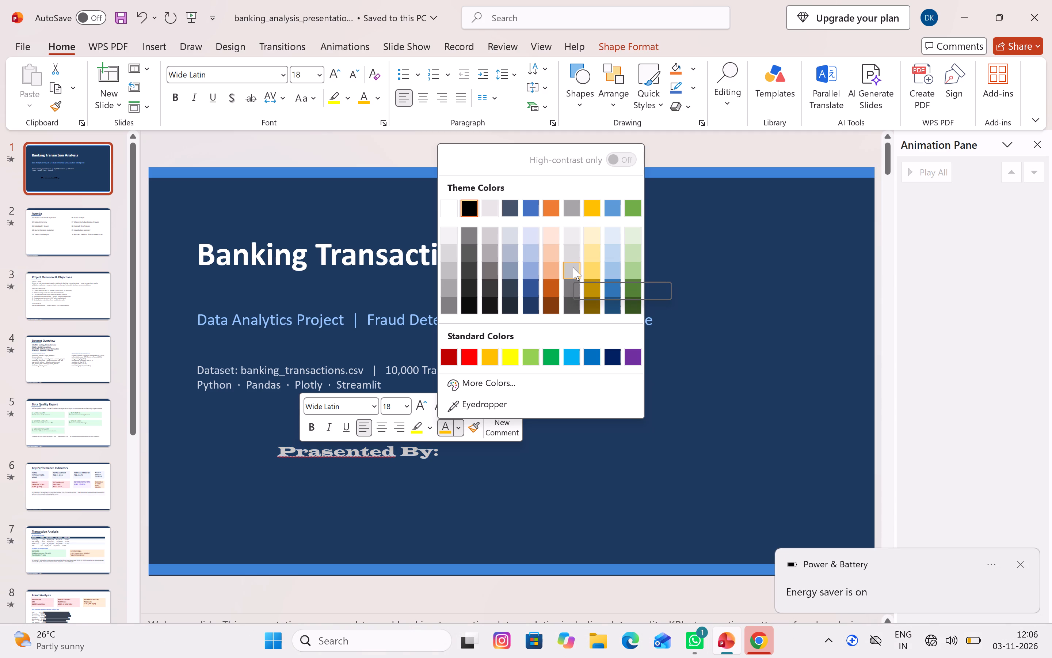
{"action": "left_click", "coordinate": [594, 266]}
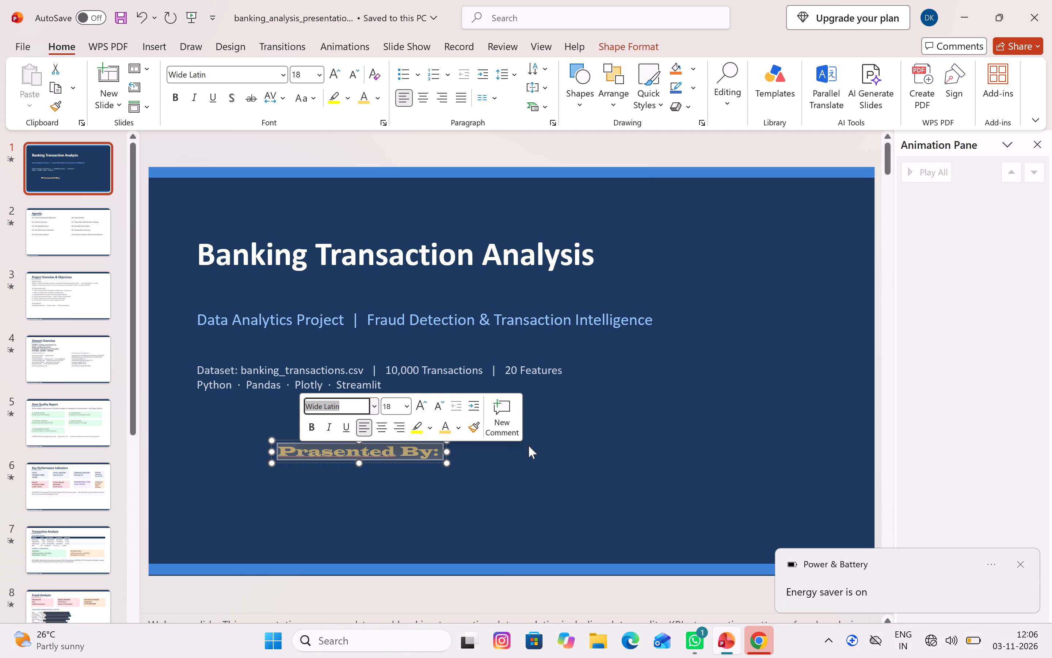
{"action": "left_click", "coordinate": [509, 472]}
Move the "Prasented By:" text box just below the dataset and tools lines, left-aligned with their text.
{"action": "left_click", "coordinate": [410, 449]}
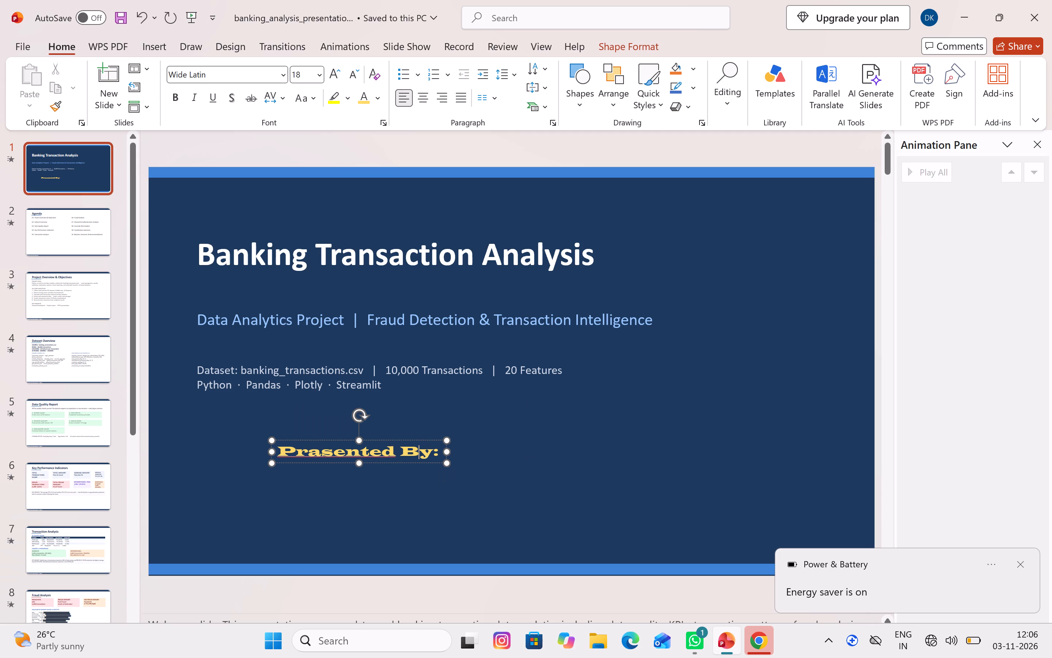
{"action": "left_click_drag", "start_coordinate": [384, 442], "coordinate": [312, 419]}
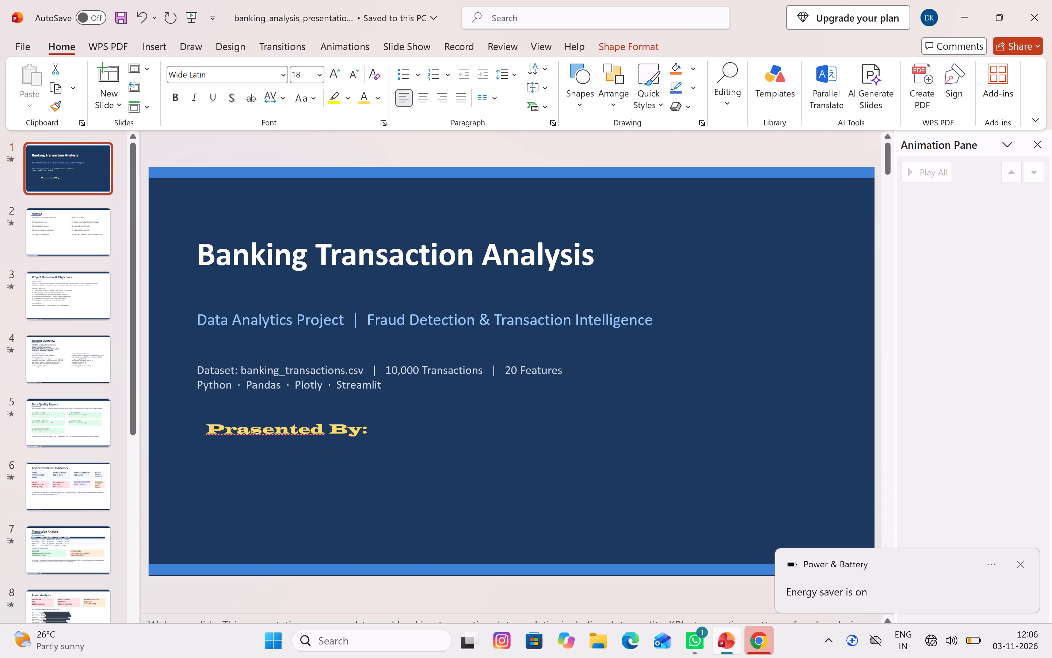
{"action": "left_click_drag", "start_coordinate": [312, 419], "coordinate": [306, 415]}
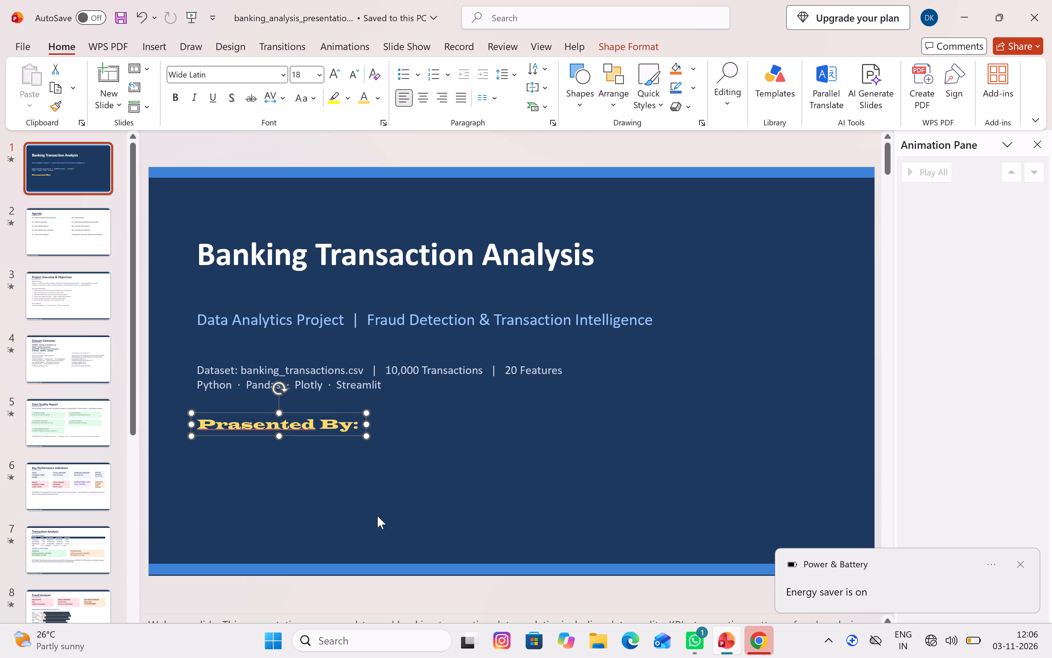
{"action": "left_click", "coordinate": [377, 516]}
{"action": "left_click", "coordinate": [366, 423]}
{"action": "left_click", "coordinate": [417, 414]}
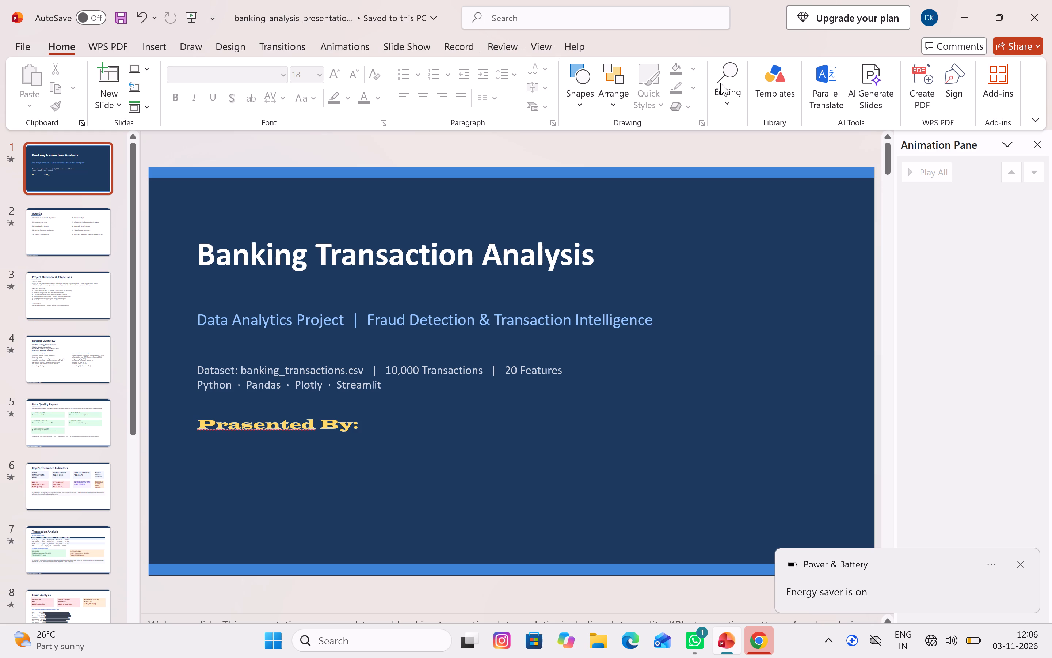
On the title slide, add a text box beside the "Prasented By:" text reading "Anil".
{"action": "left_click", "coordinate": [167, 48]}
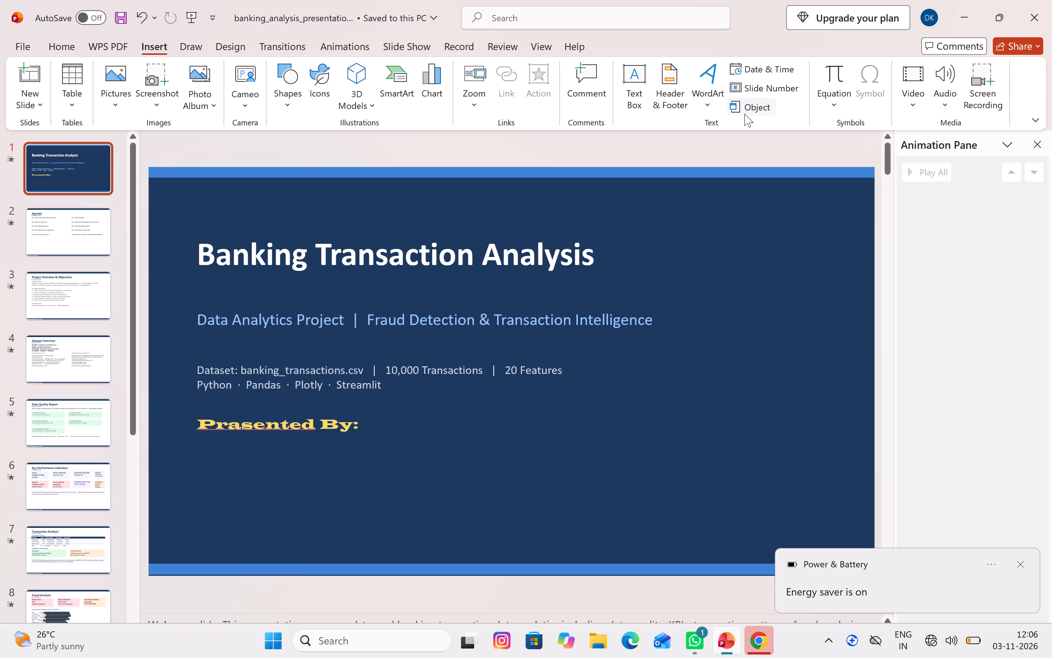
{"action": "left_click", "coordinate": [642, 73]}
{"action": "left_click", "coordinate": [378, 425]}
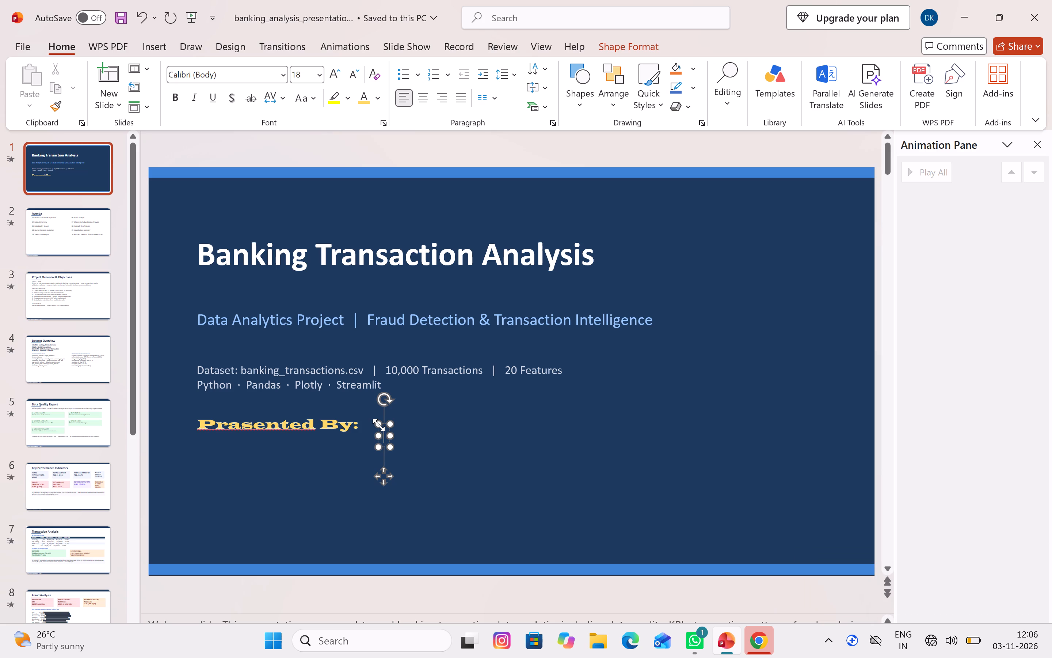
{"action": "key", "text": "shift+a"}
{"action": "type", "text": "nik"}
{"action": "key", "text": "BackSpace"}
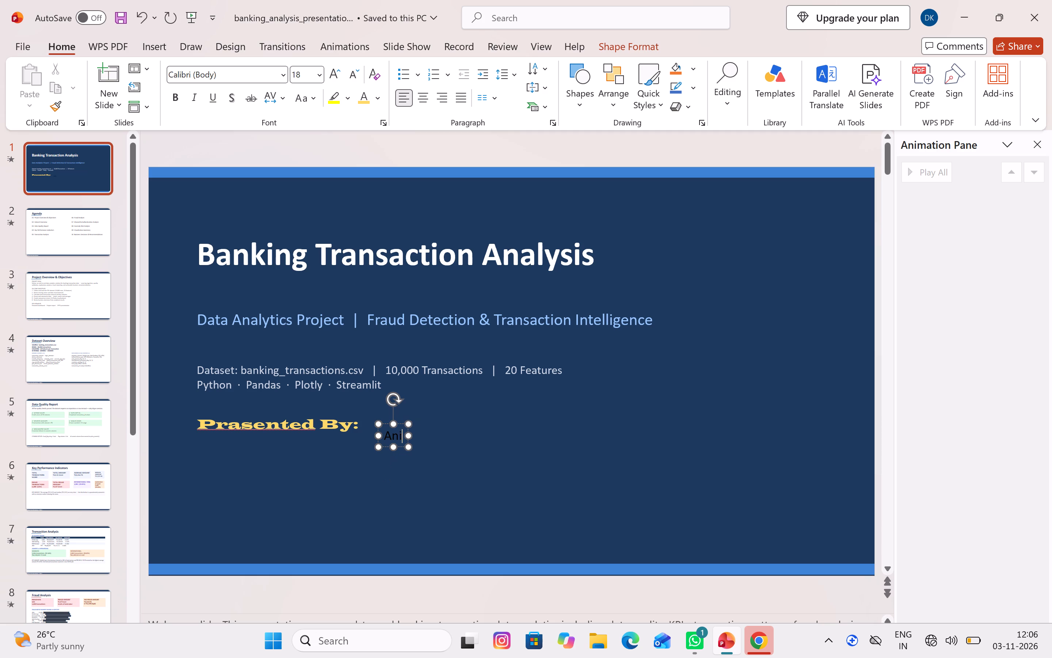
{"action": "key", "text": "l"}
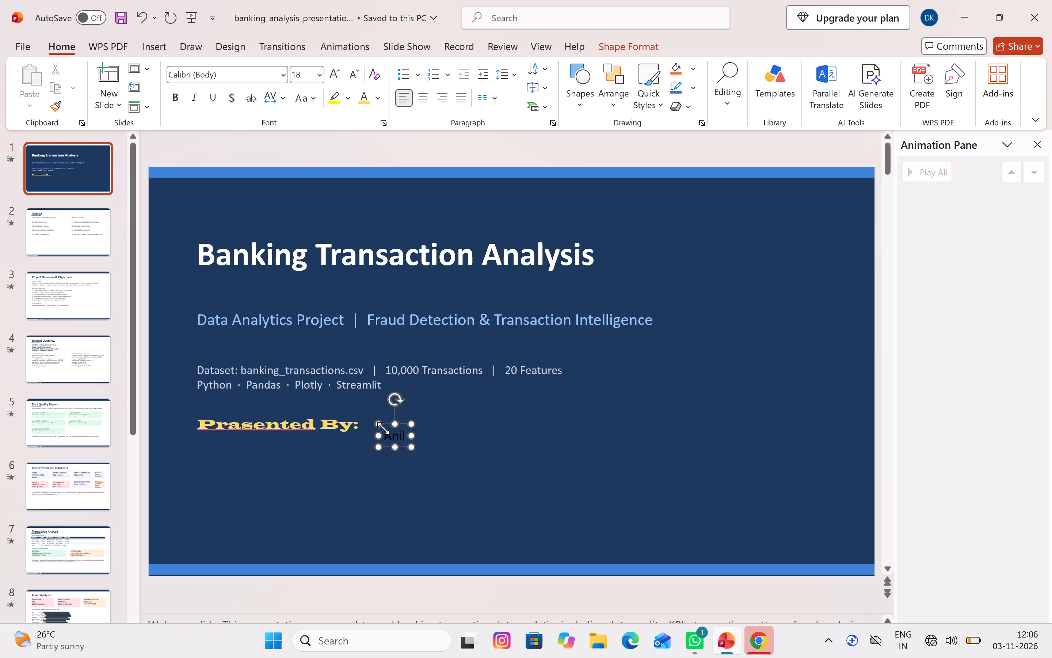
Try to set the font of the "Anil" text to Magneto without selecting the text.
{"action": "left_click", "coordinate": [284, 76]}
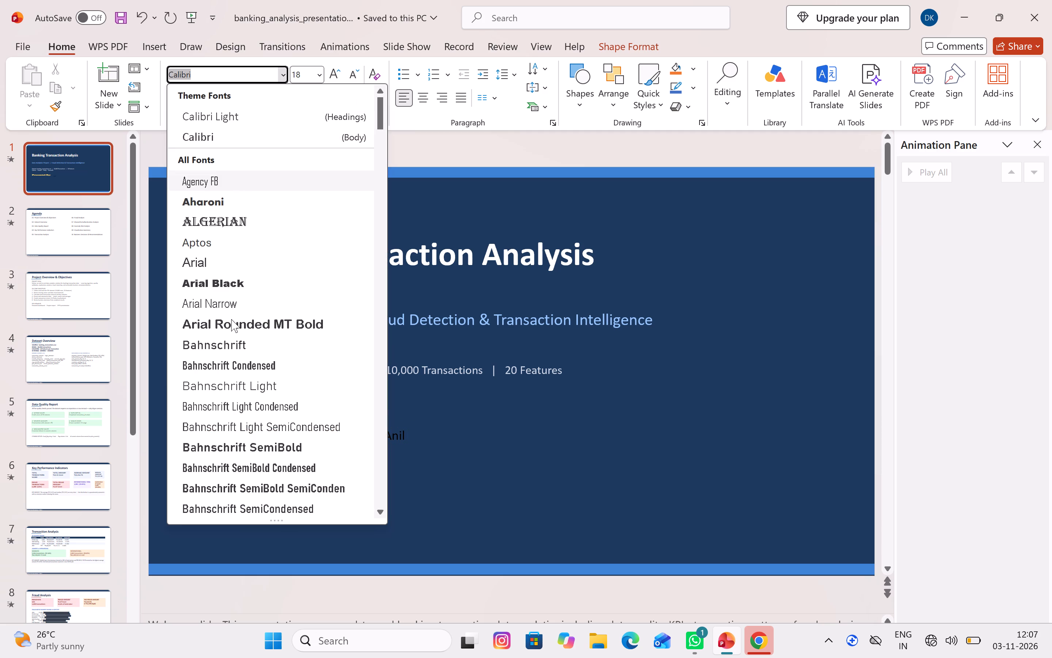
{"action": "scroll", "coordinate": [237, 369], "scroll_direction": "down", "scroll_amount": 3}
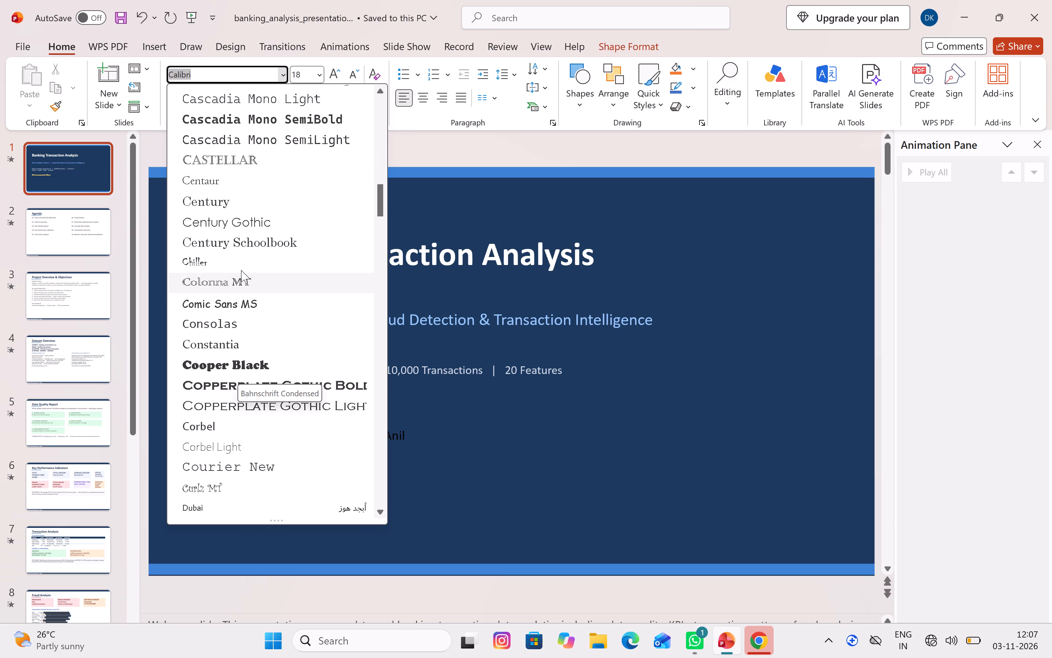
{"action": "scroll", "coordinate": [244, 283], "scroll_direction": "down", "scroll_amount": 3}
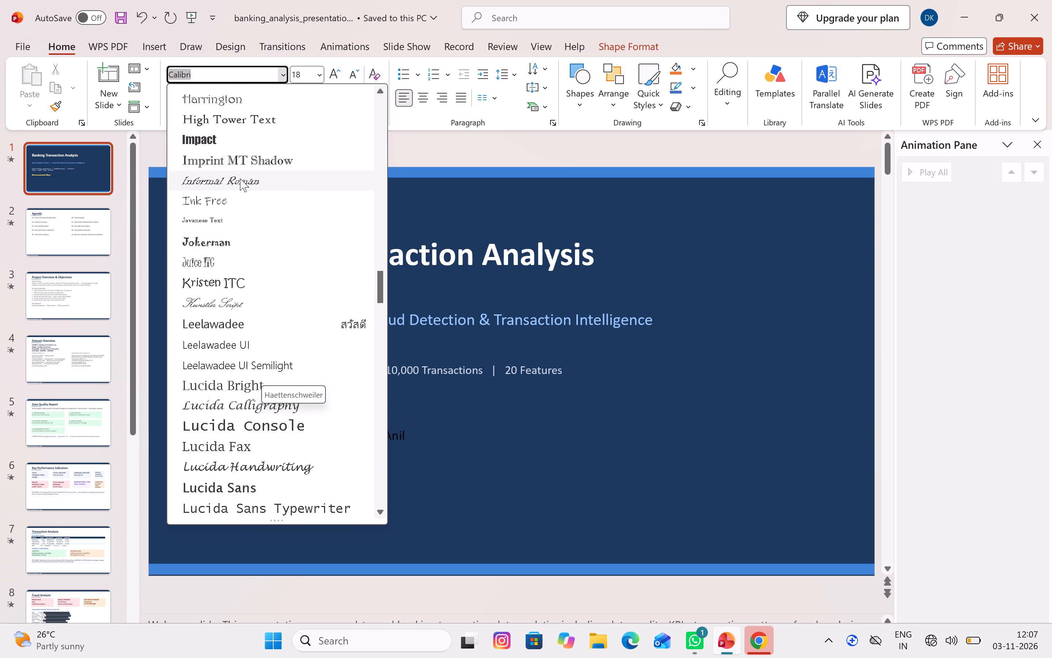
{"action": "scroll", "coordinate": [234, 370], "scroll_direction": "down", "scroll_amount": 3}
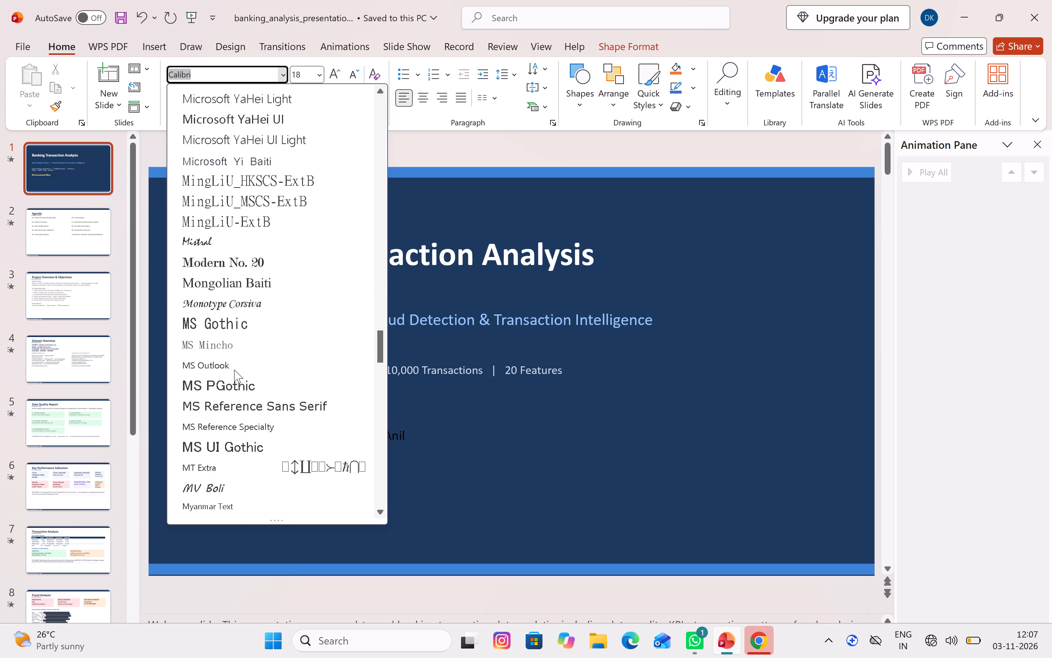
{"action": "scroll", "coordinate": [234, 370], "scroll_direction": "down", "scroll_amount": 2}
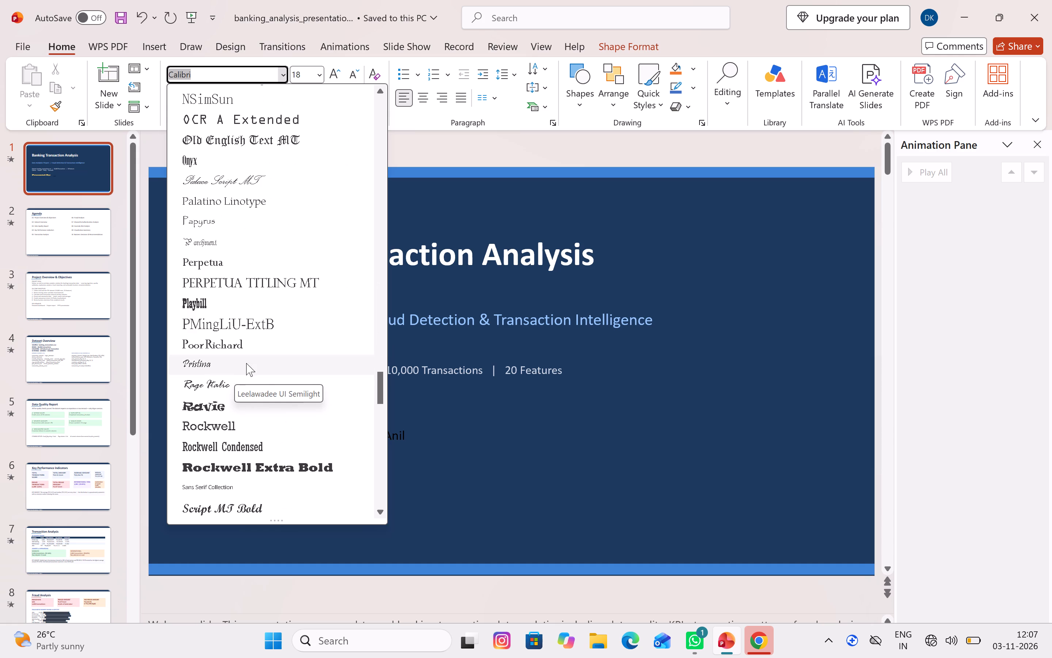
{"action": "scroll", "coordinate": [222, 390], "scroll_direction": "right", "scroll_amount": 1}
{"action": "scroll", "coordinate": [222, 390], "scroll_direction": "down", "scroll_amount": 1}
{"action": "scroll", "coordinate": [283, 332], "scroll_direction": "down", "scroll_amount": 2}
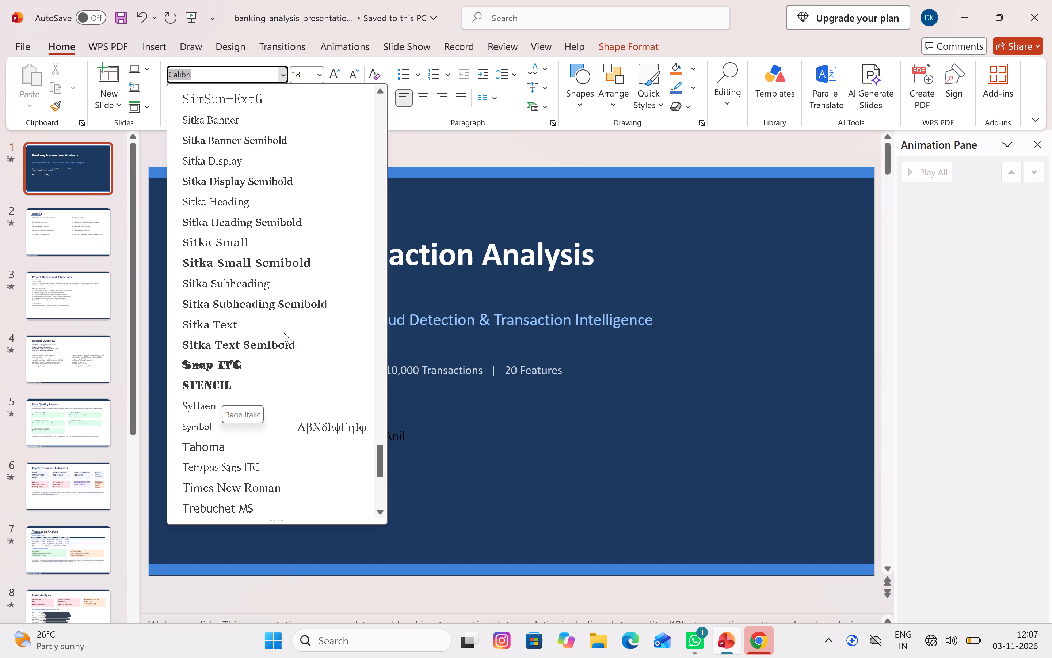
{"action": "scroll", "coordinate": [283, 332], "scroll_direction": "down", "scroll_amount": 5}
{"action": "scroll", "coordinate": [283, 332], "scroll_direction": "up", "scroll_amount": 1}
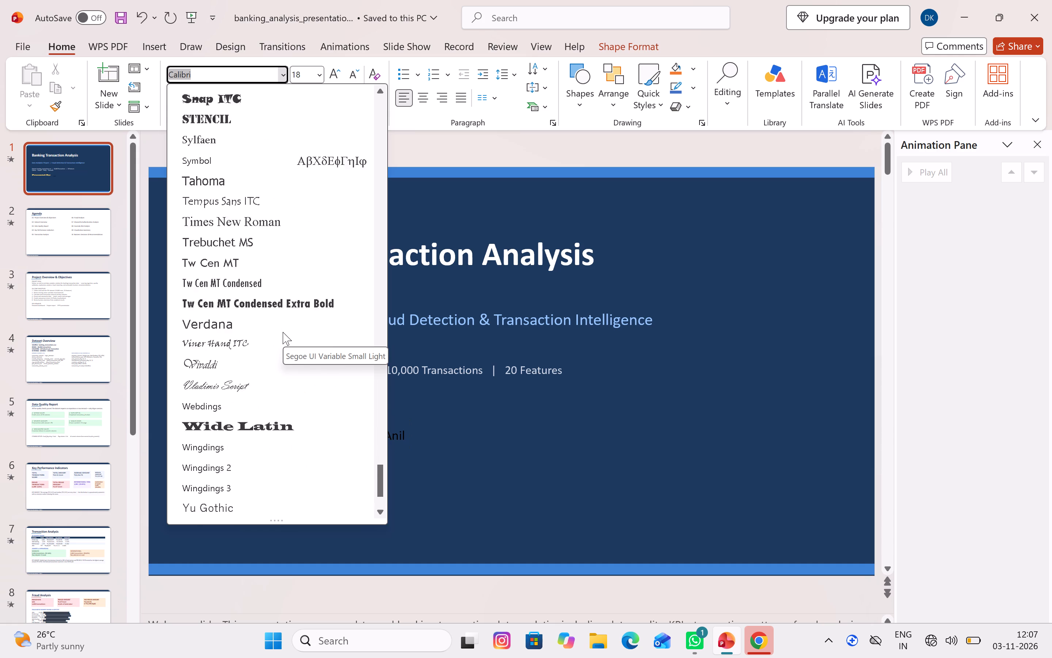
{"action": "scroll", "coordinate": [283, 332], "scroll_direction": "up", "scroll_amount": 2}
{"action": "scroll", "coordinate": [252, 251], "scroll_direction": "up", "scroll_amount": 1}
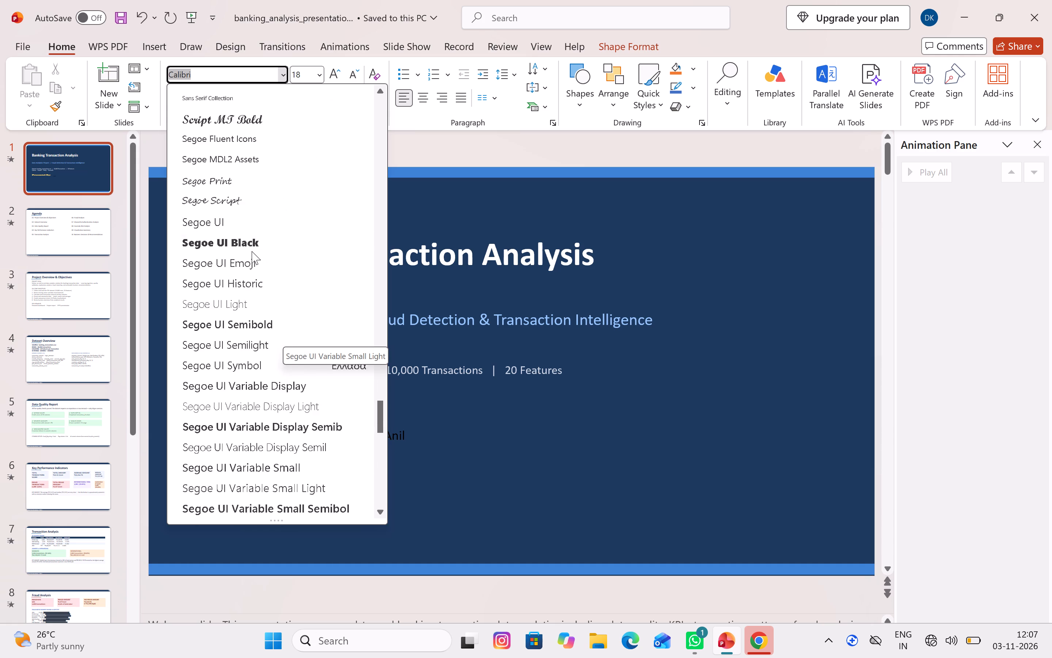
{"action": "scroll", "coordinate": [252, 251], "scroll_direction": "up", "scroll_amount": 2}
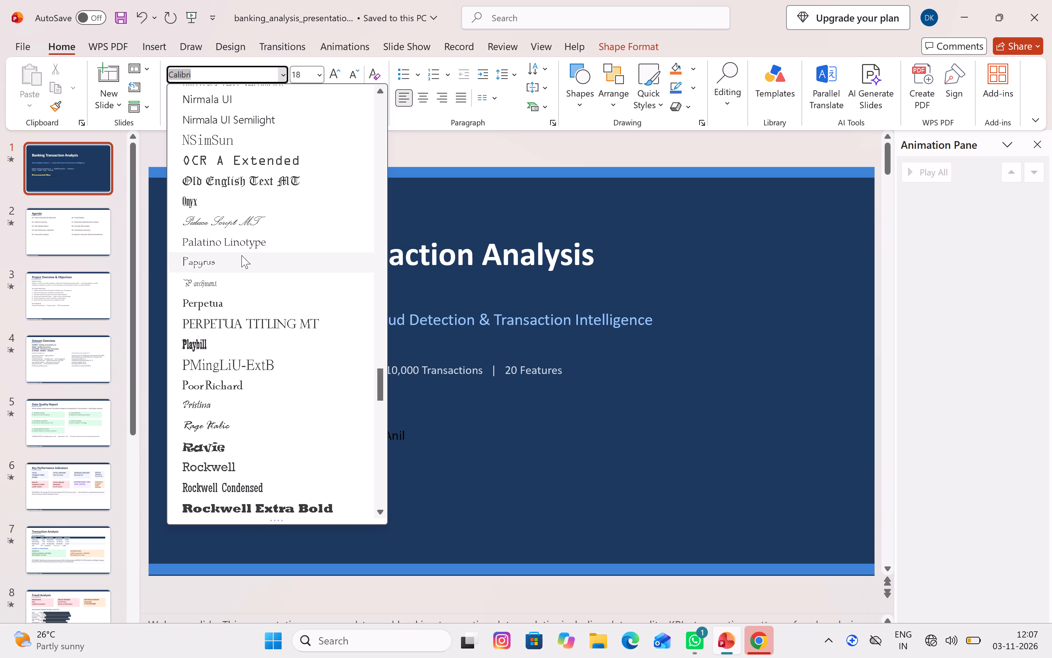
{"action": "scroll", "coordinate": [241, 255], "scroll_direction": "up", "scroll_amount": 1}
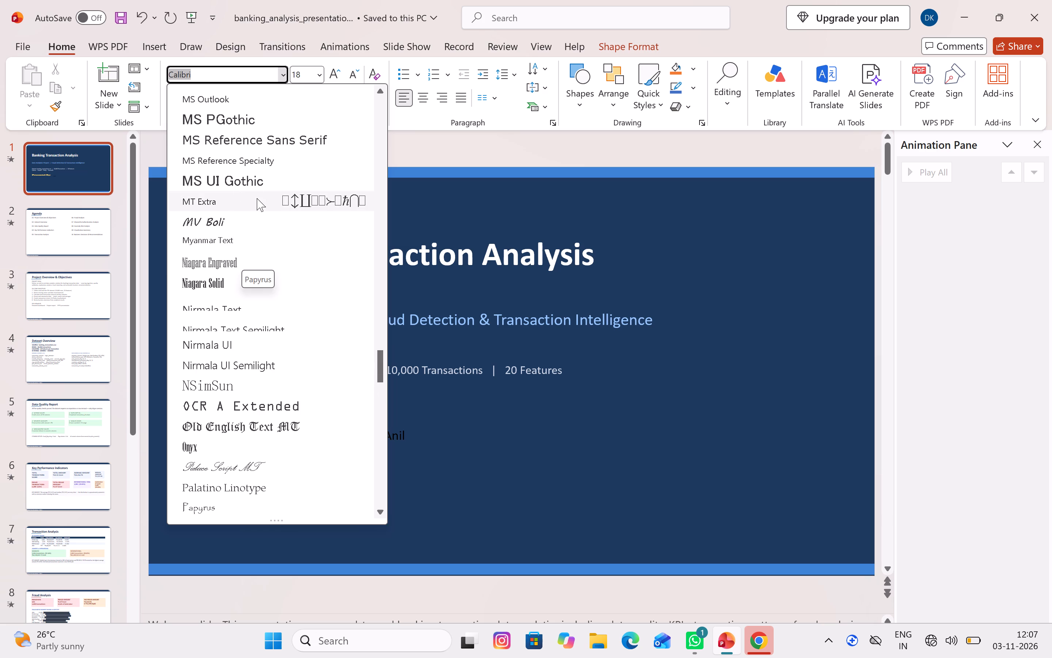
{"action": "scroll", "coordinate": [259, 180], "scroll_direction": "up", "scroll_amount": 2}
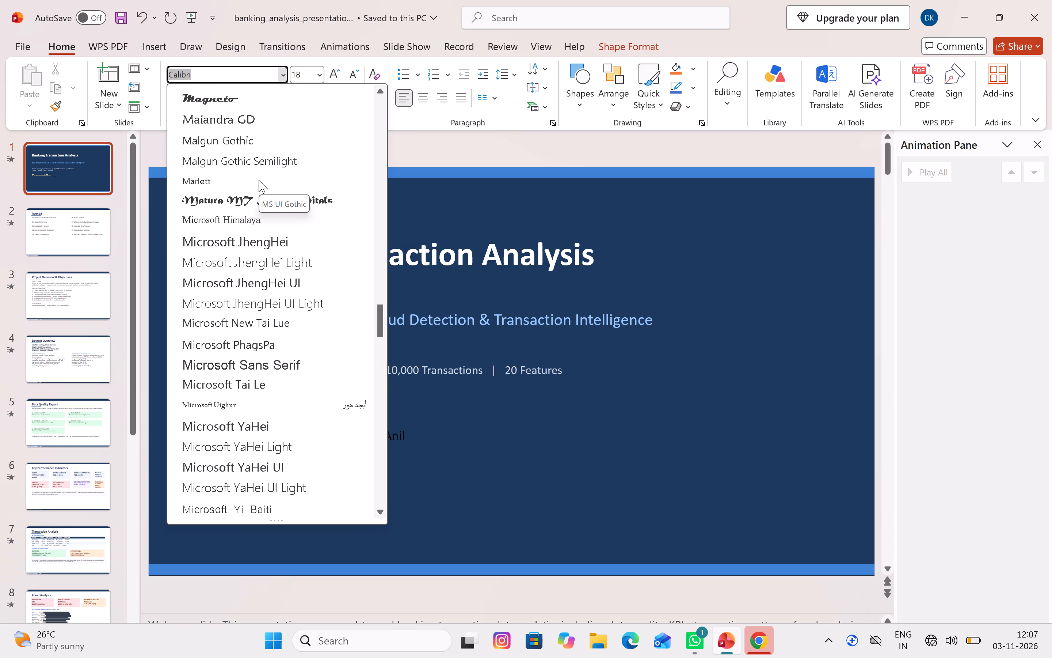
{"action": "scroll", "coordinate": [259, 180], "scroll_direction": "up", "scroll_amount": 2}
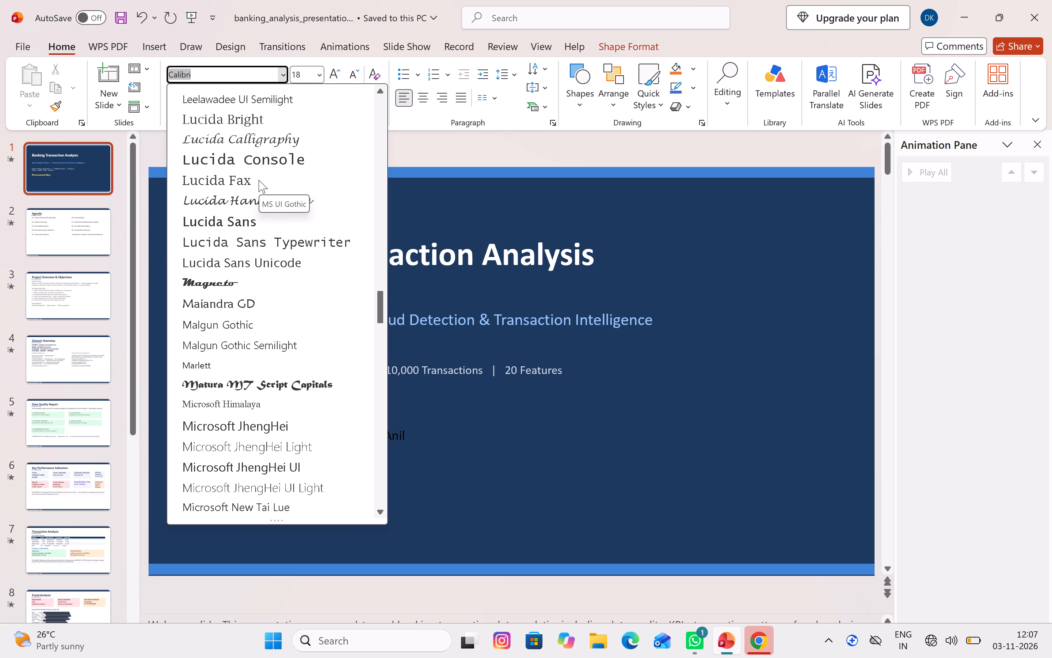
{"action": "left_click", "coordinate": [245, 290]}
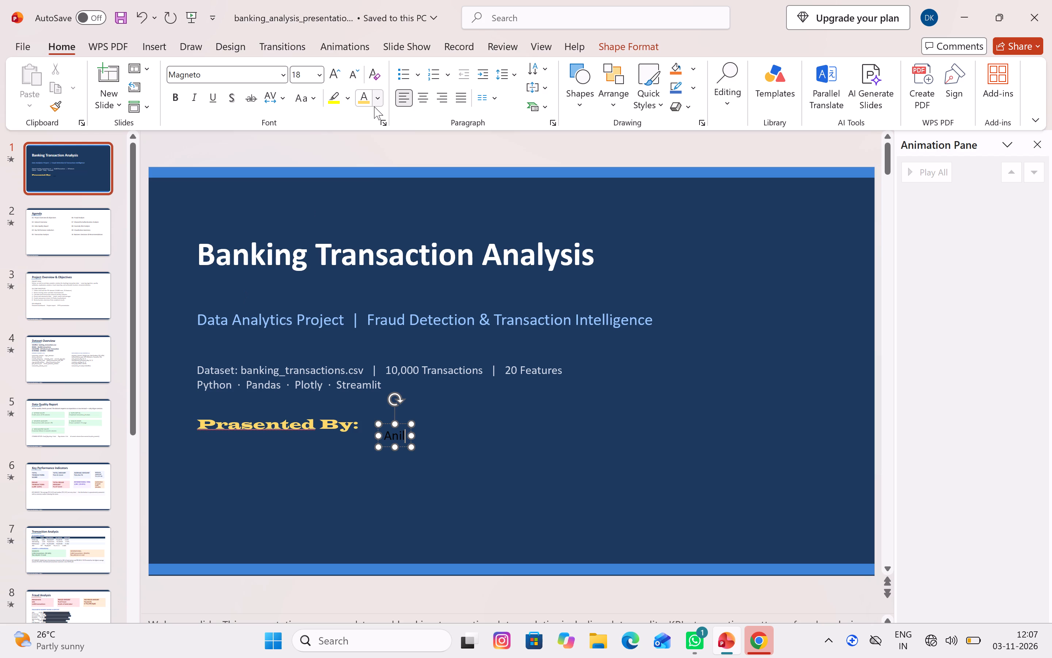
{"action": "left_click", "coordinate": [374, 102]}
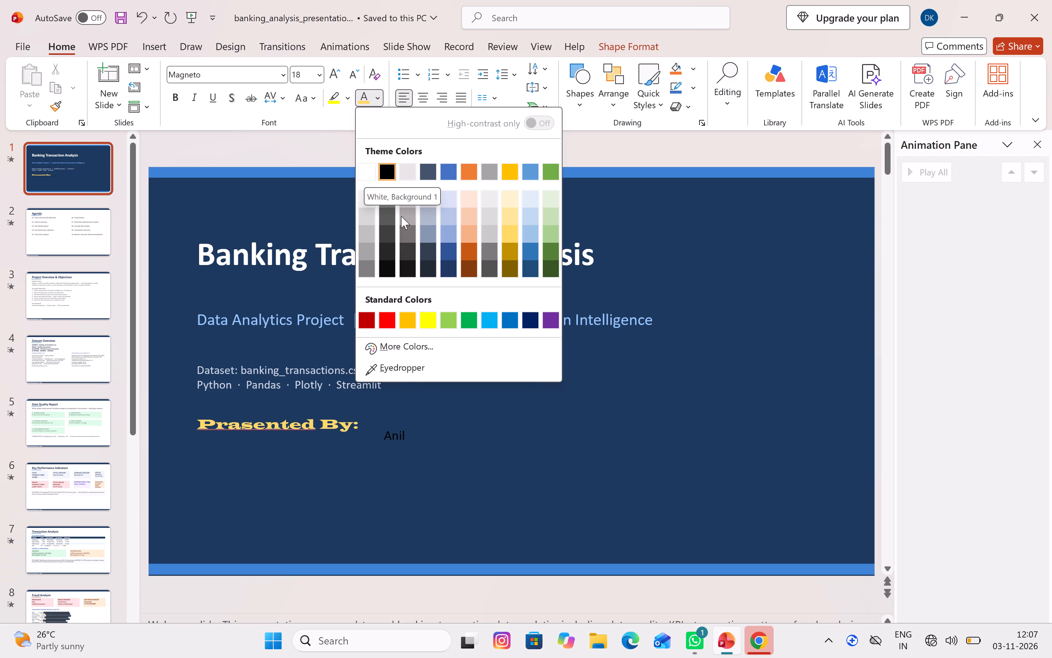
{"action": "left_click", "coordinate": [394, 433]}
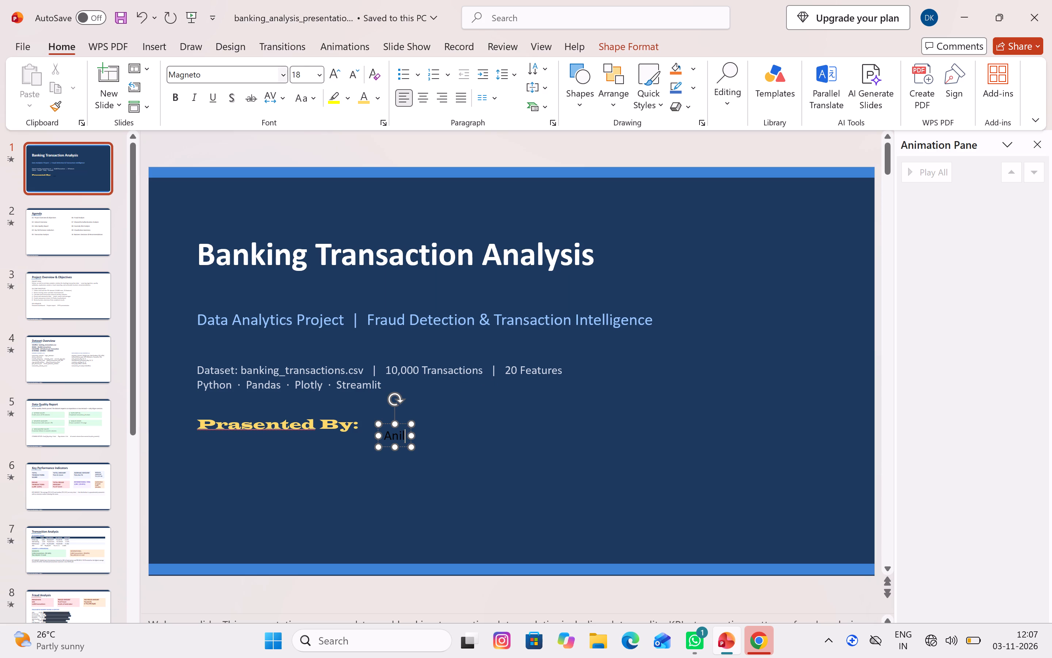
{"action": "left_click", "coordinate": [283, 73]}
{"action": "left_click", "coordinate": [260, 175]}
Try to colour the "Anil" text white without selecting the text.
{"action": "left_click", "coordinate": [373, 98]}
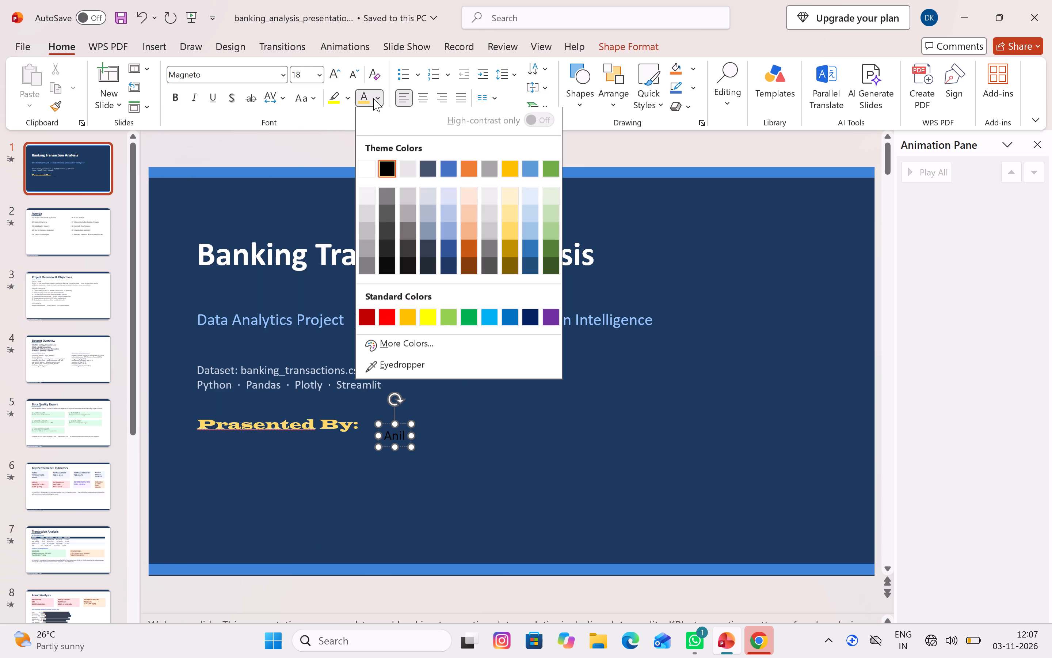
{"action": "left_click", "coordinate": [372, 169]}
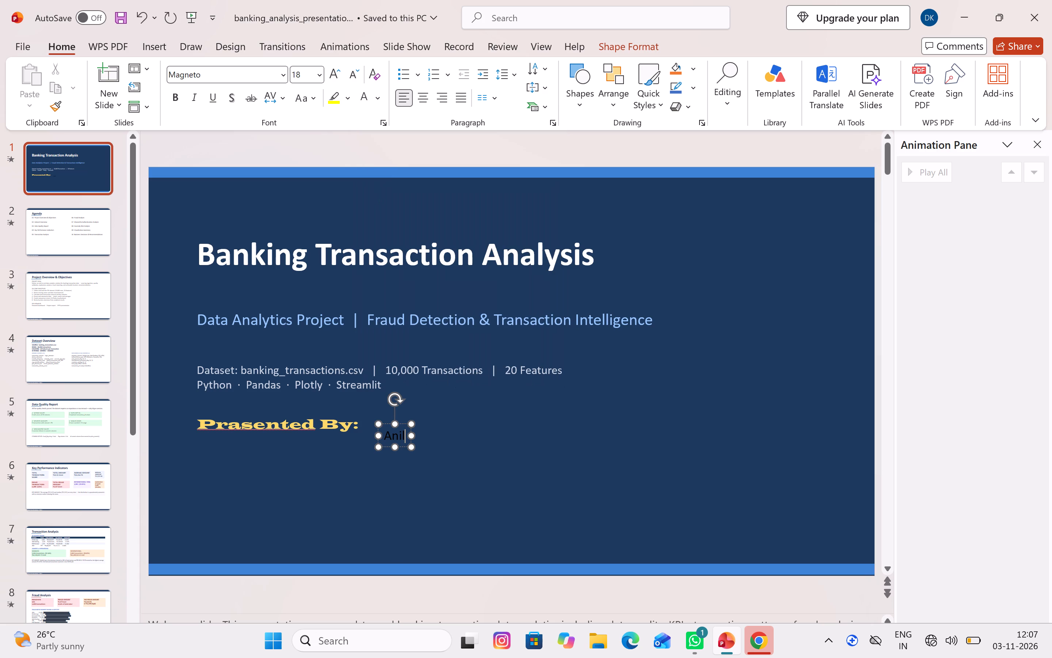
Select the "Anil" text and set its font to Magneto.
{"action": "left_click_drag", "start_coordinate": [404, 433], "coordinate": [390, 435]}
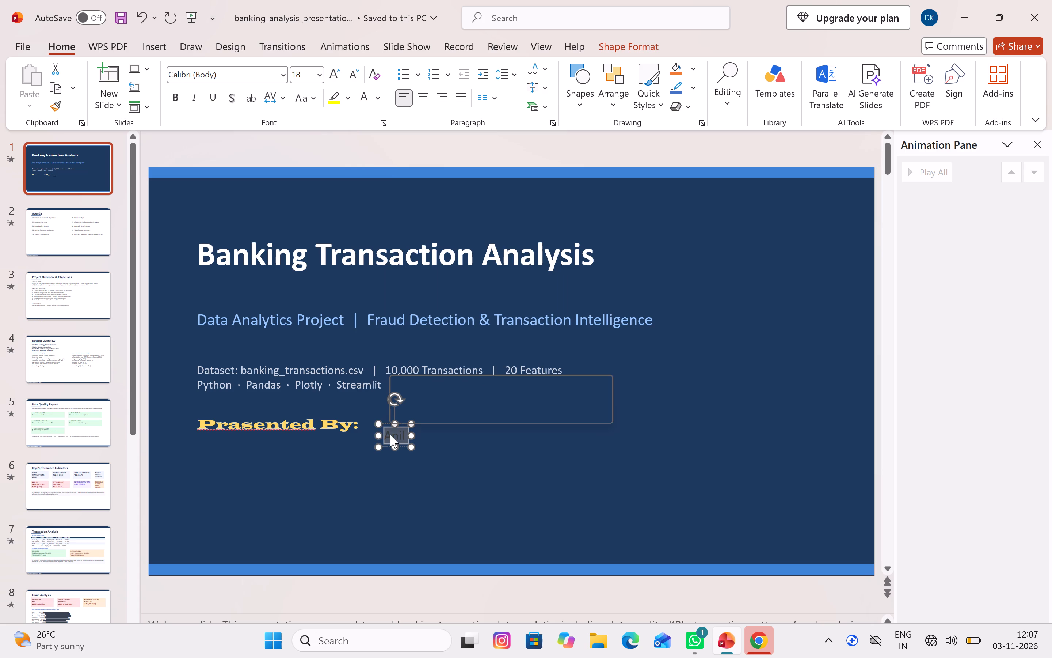
{"action": "left_click", "coordinate": [468, 388]}
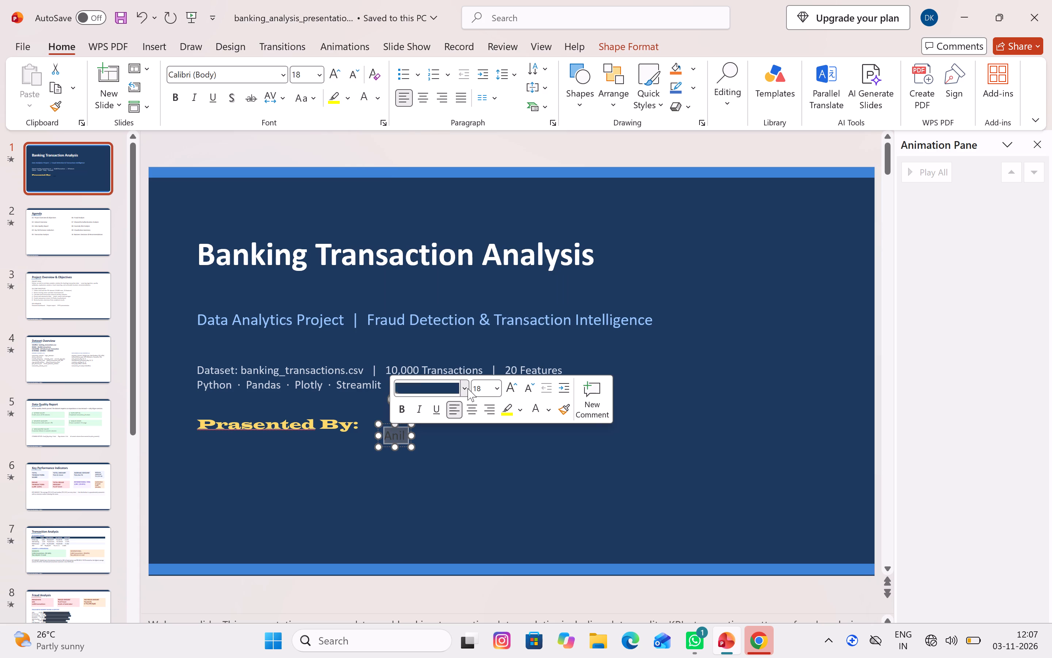
{"action": "scroll", "coordinate": [484, 120], "scroll_direction": "down", "scroll_amount": 3}
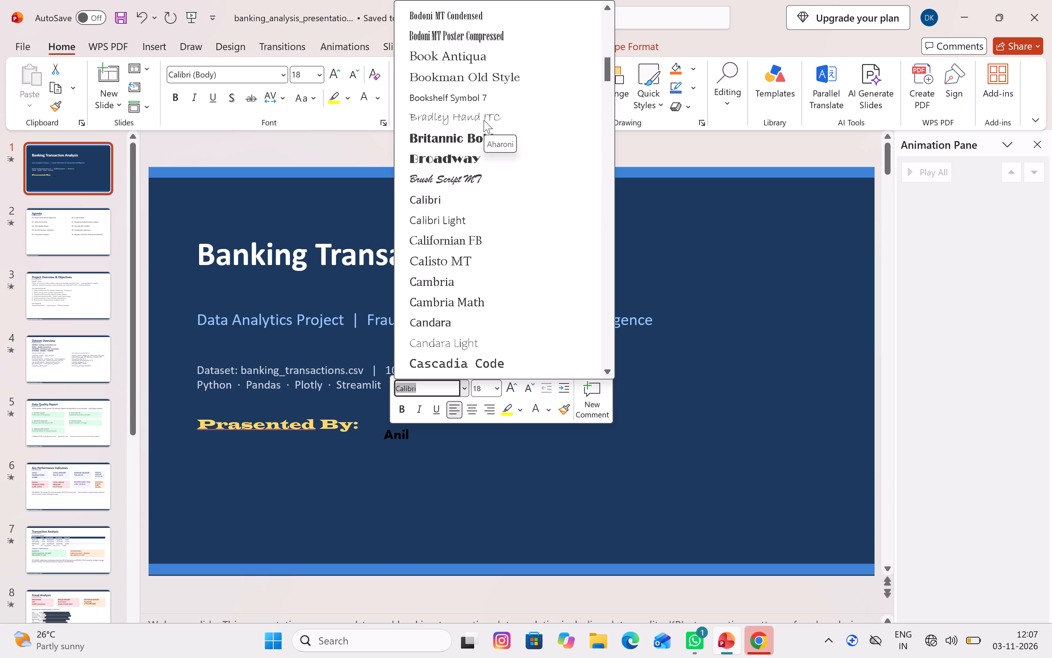
{"action": "scroll", "coordinate": [484, 120], "scroll_direction": "down", "scroll_amount": 3}
{"action": "scroll", "coordinate": [464, 213], "scroll_direction": "down", "scroll_amount": 1}
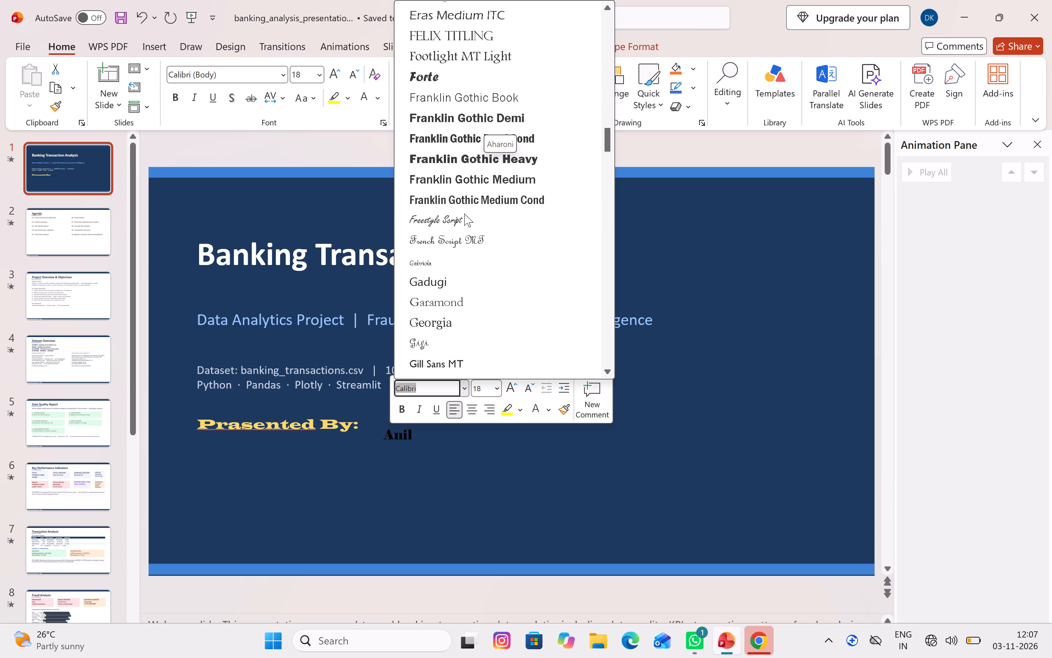
{"action": "scroll", "coordinate": [464, 213], "scroll_direction": "down", "scroll_amount": 3}
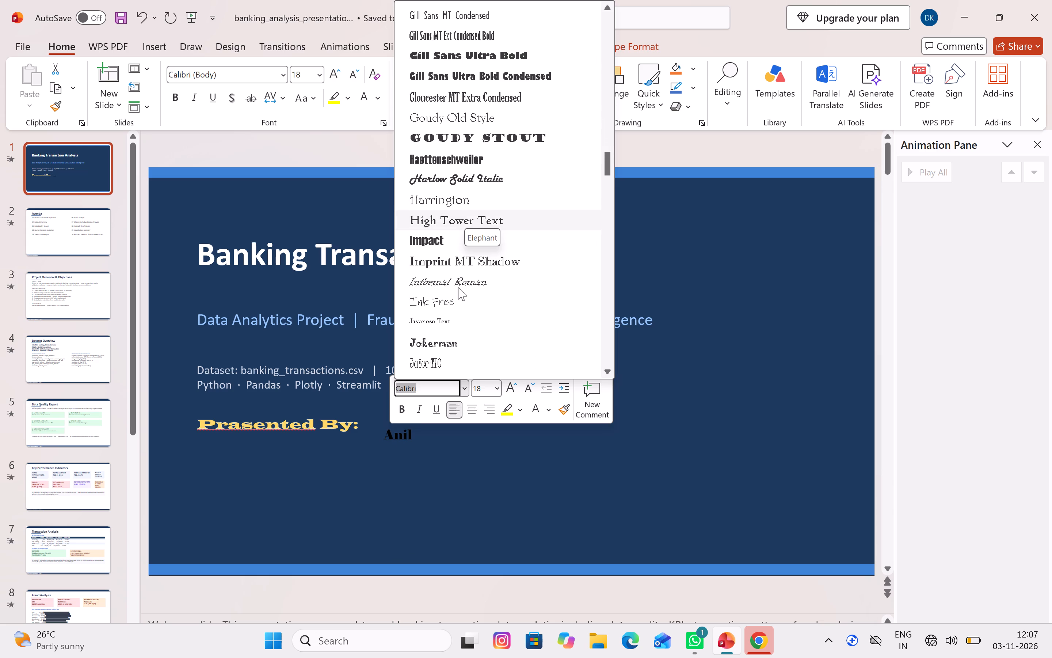
{"action": "scroll", "coordinate": [499, 220], "scroll_direction": "down", "scroll_amount": 1}
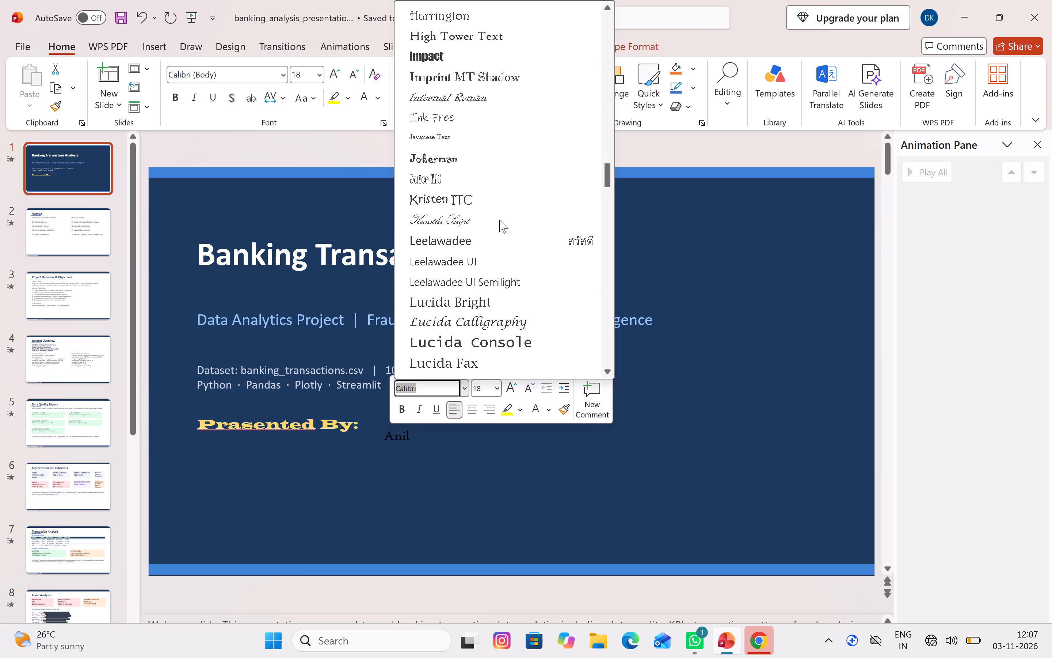
{"action": "scroll", "coordinate": [499, 220], "scroll_direction": "down", "scroll_amount": 1}
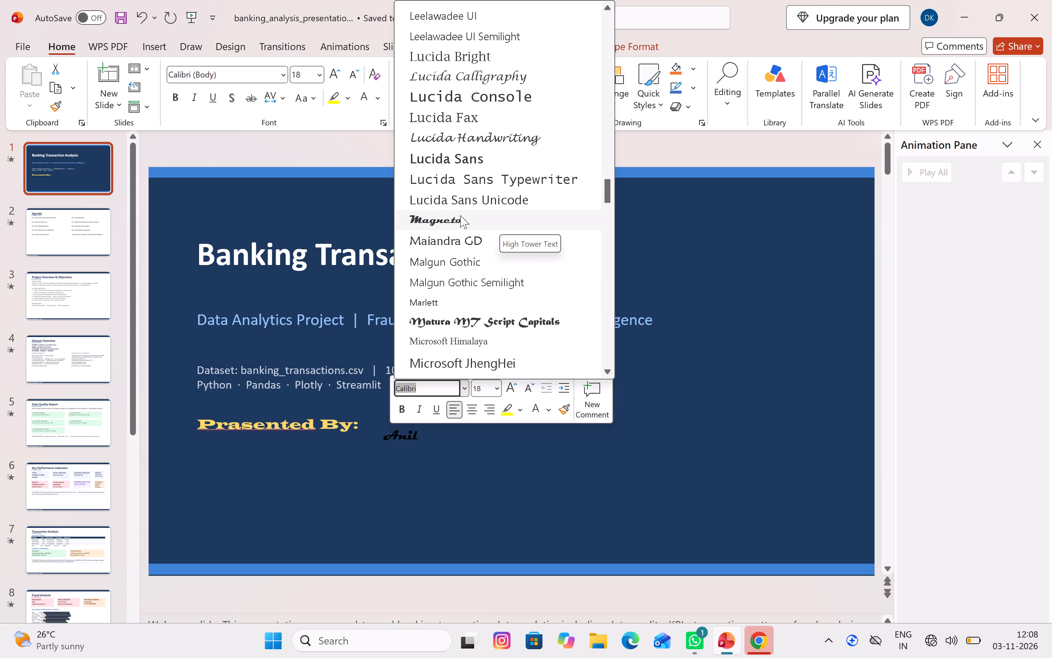
{"action": "left_click", "coordinate": [460, 215]}
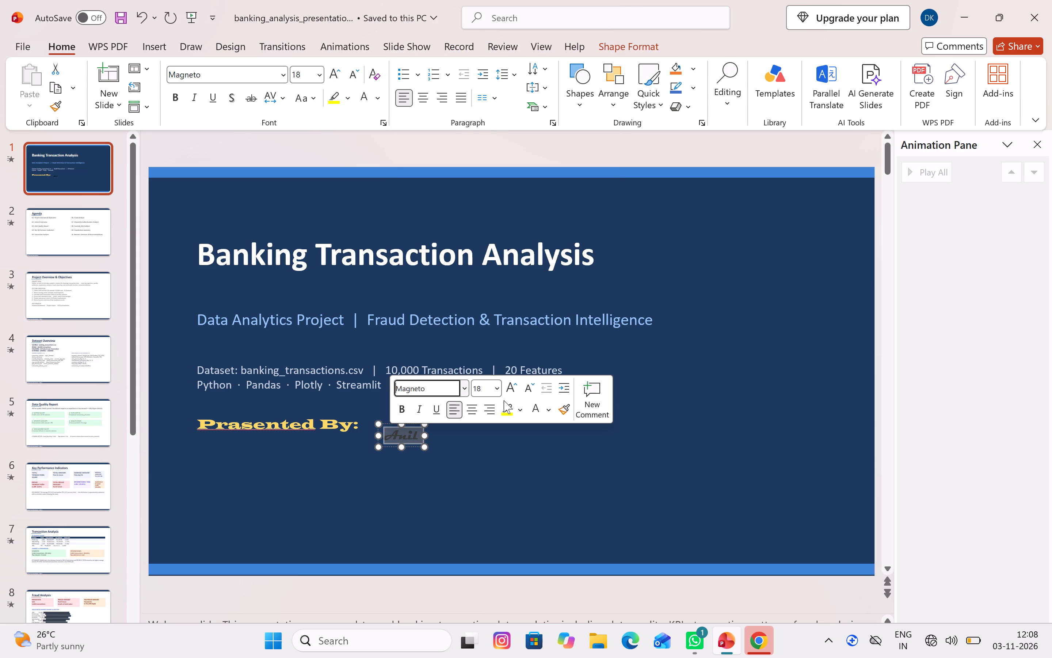
Colour the selected "Anil" text with the lightest tint of the gray accent theme colour.
{"action": "left_click", "coordinate": [545, 406]}
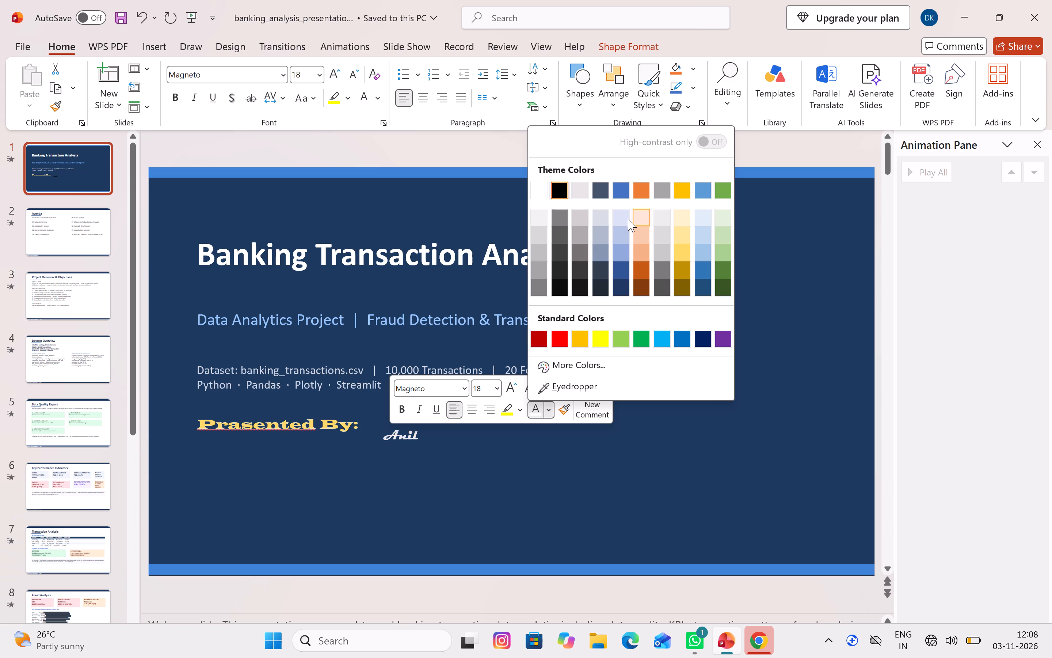
{"action": "left_click", "coordinate": [660, 217]}
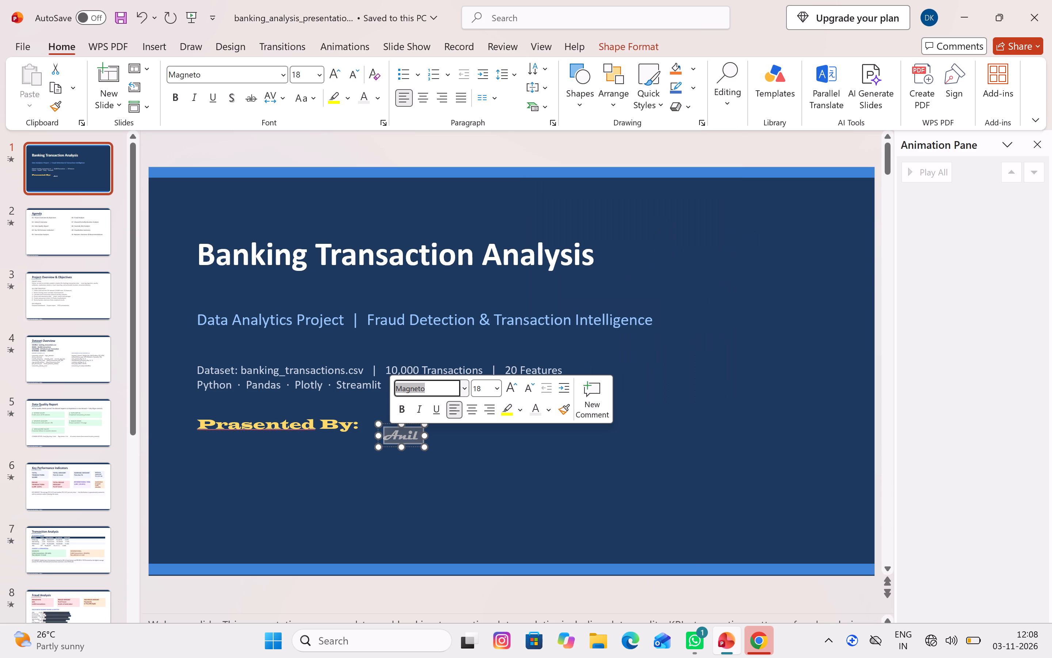
{"action": "left_click", "coordinate": [442, 456]}
Move the "Anil" text box up beside "Prasented By:" so both texts sit on the same line.
{"action": "left_click", "coordinate": [415, 443]}
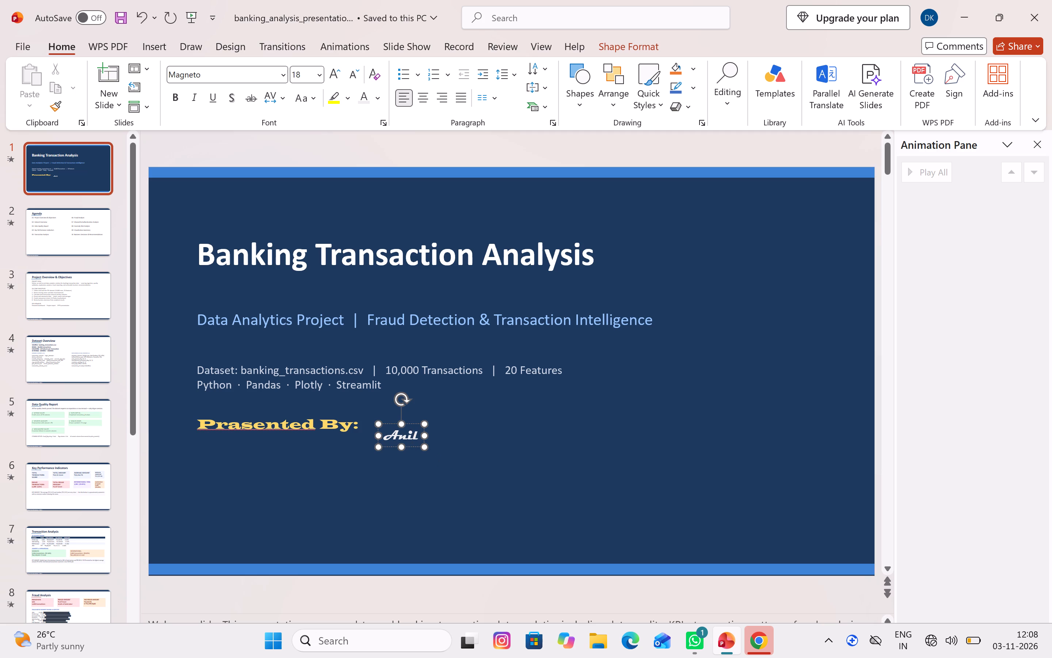
{"action": "left_click_drag", "start_coordinate": [412, 425], "coordinate": [398, 414]}
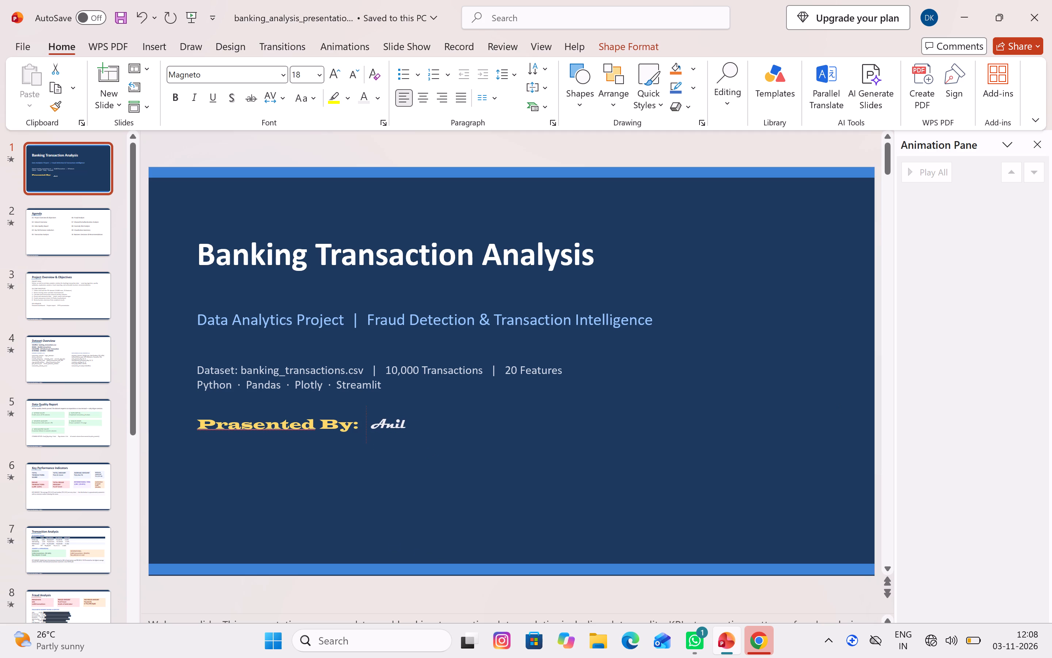
Animate the "Anil" text box with a Custom Path drawn from the slide's top-left corner down to just below the name.
{"action": "left_click_drag", "start_coordinate": [398, 414], "coordinate": [397, 415]}
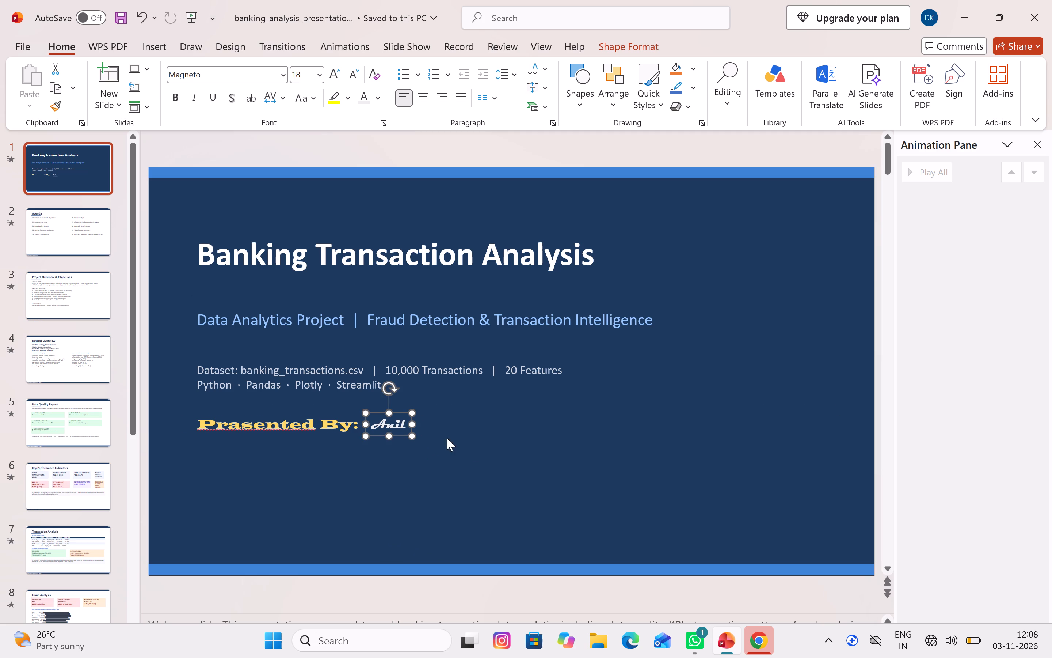
{"action": "left_click", "coordinate": [487, 450]}
{"action": "left_click", "coordinate": [399, 431]}
{"action": "left_click", "coordinate": [336, 43]}
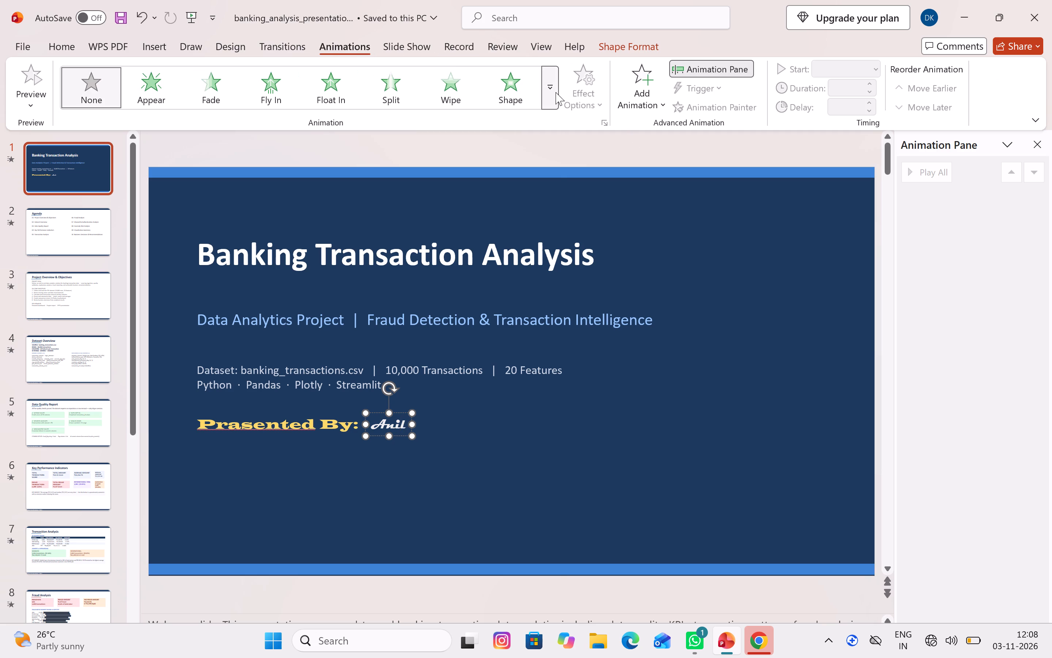
{"action": "left_click", "coordinate": [556, 92]}
{"action": "scroll", "coordinate": [300, 493], "scroll_direction": "down", "scroll_amount": 4}
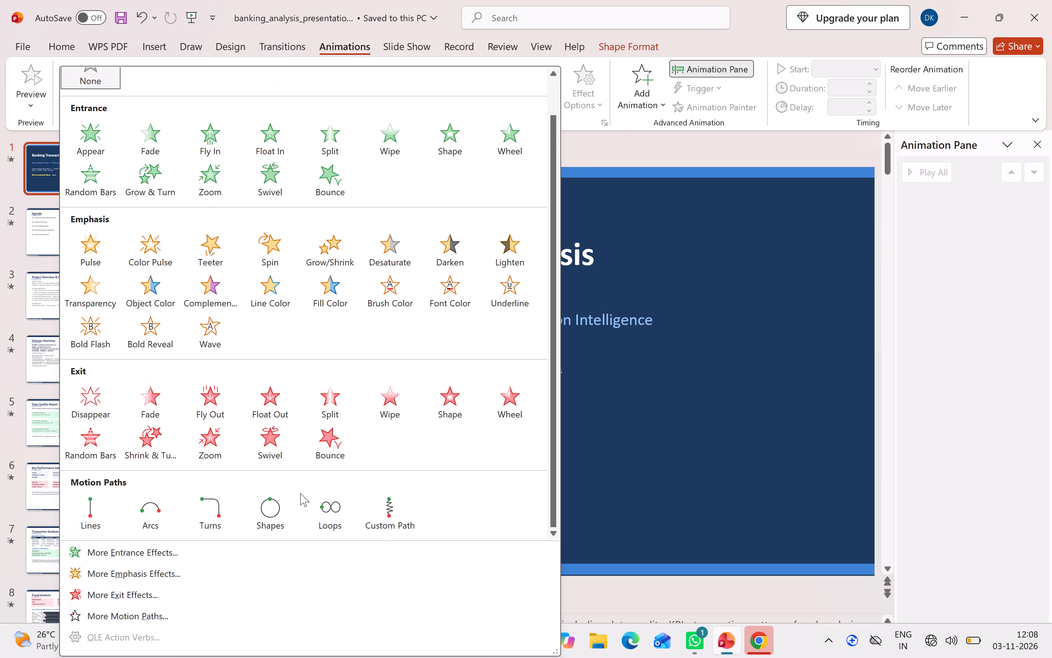
{"action": "left_click", "coordinate": [382, 513]}
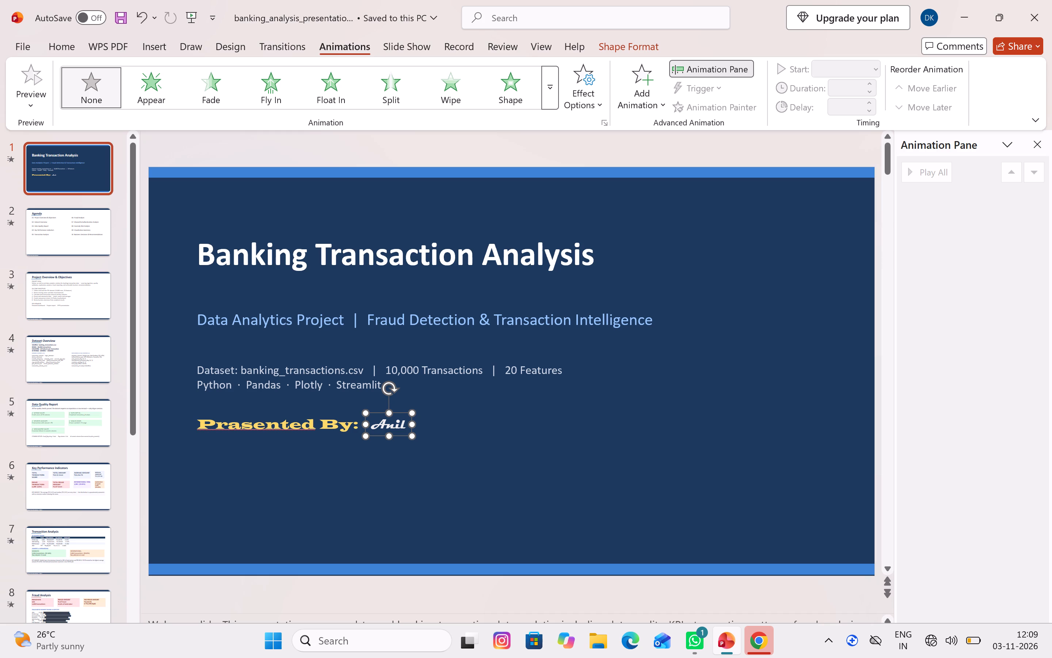
{"action": "left_click_drag", "start_coordinate": [150, 167], "coordinate": [359, 376]}
{"action": "left_click_drag", "start_coordinate": [359, 376], "coordinate": [384, 461]}
{"action": "key", "text": "Return"}
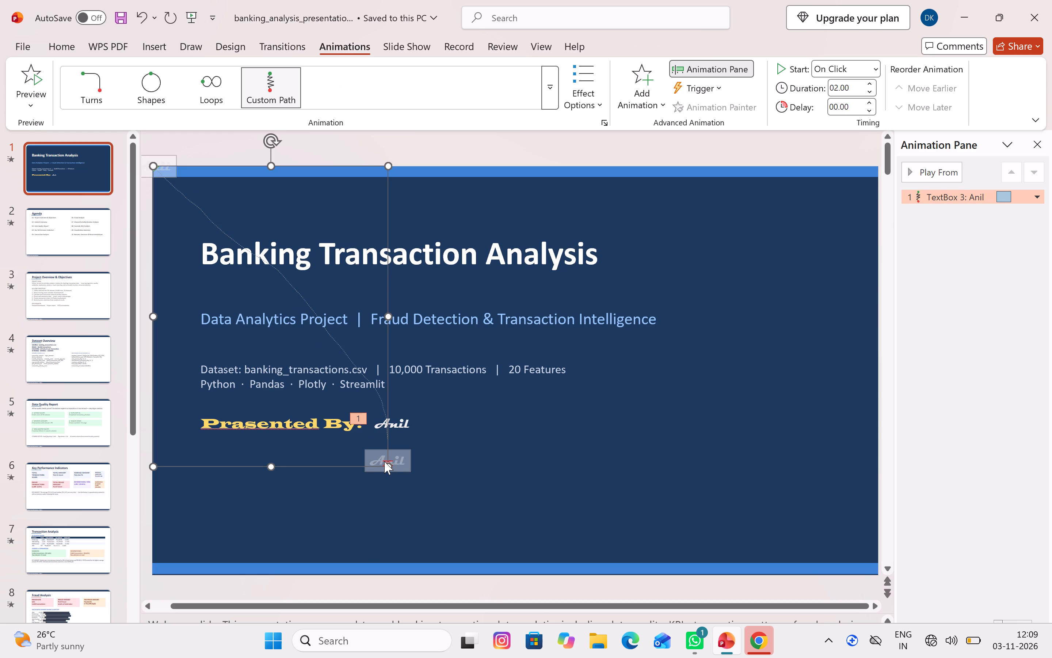
{"action": "left_click", "coordinate": [437, 461]}
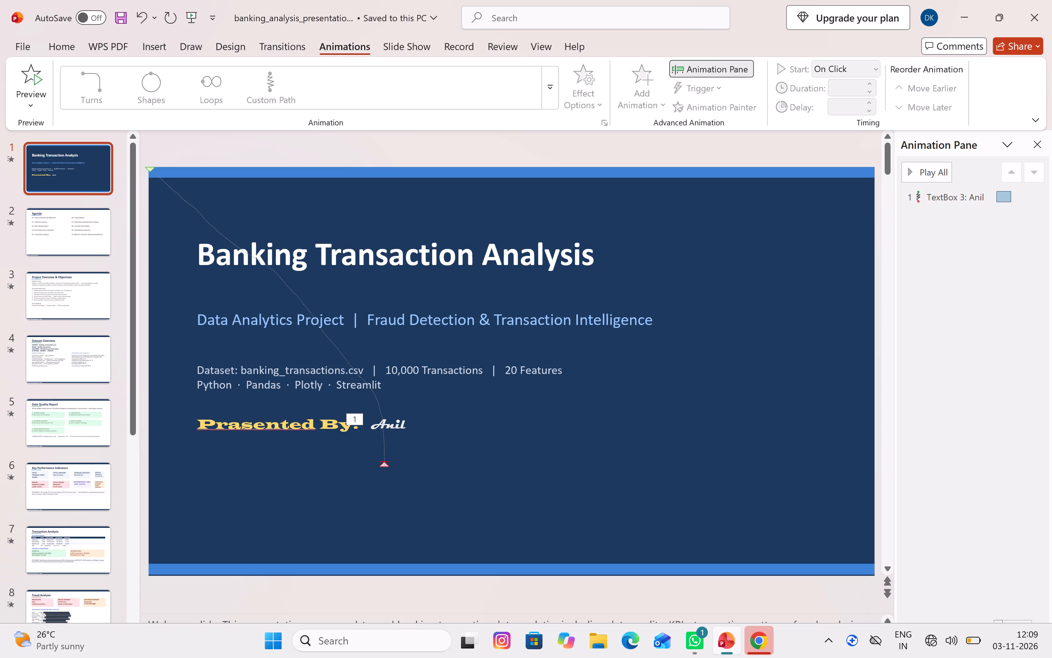
Preview the title slide as a slide show to check the motion of the "Anil" text.
{"action": "key", "text": "Left"}
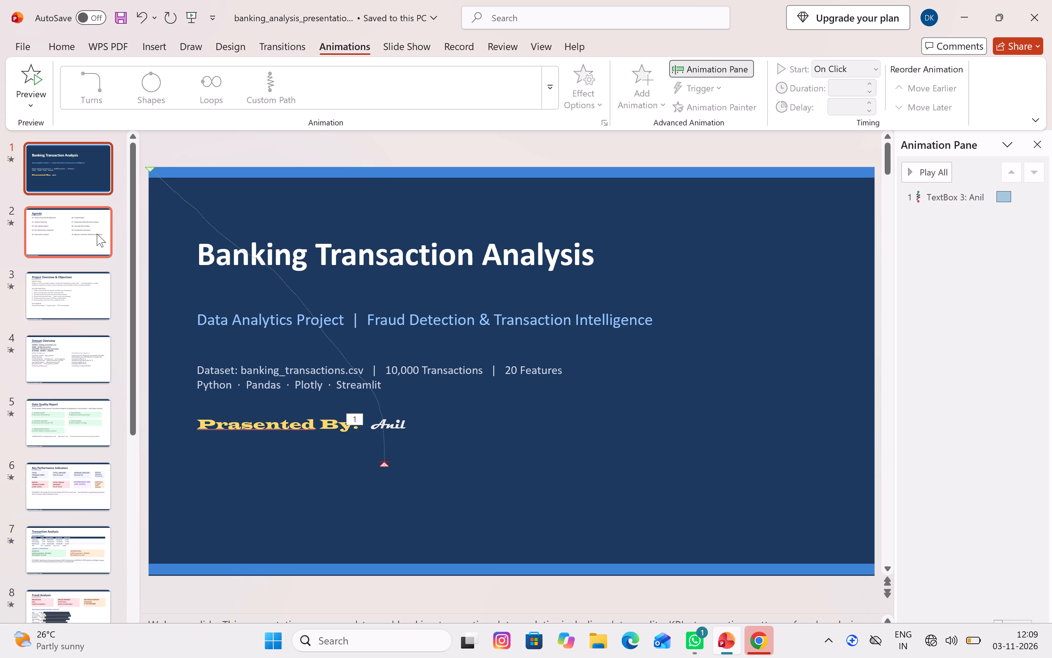
{"action": "left_click", "coordinate": [99, 241]}
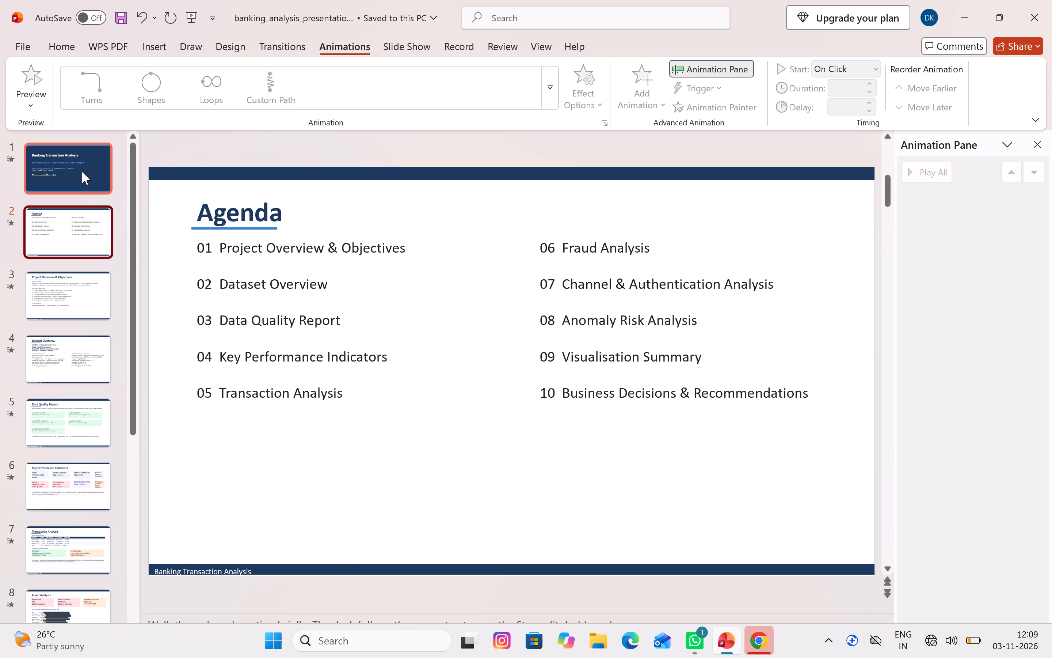
{"action": "left_click", "coordinate": [82, 171]}
{"action": "key", "text": "Right"}
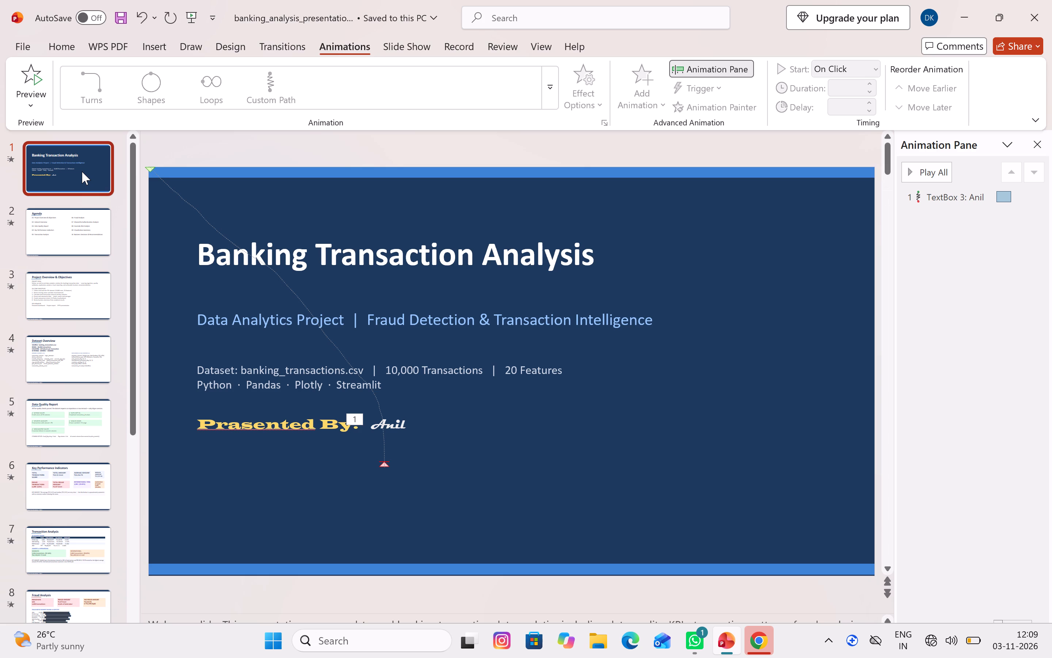
{"action": "key", "text": "Right"}
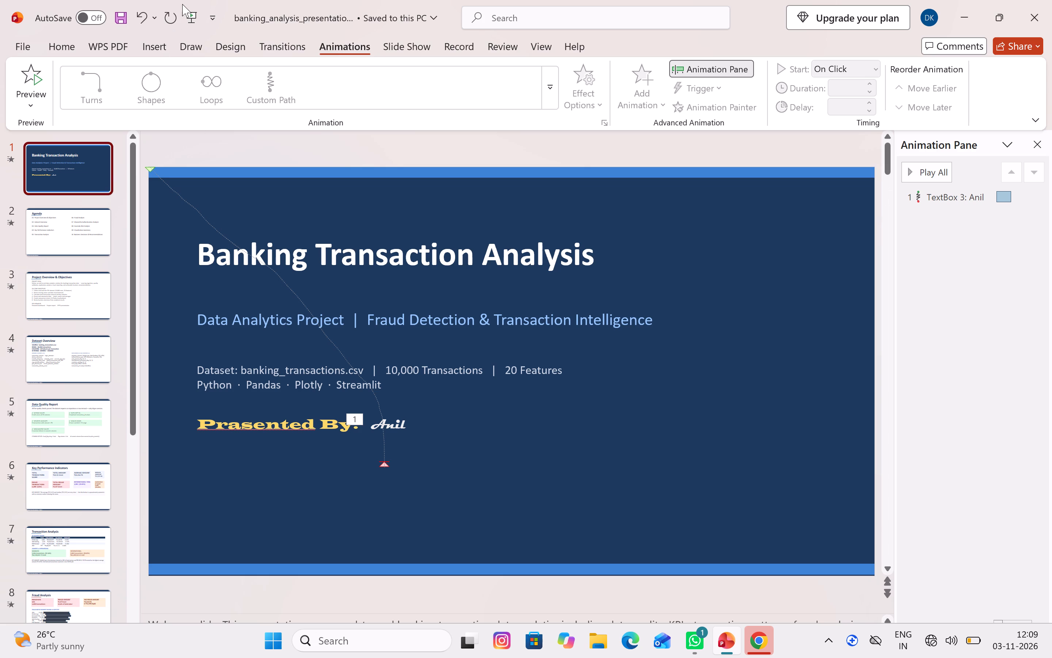
{"action": "left_click", "coordinate": [196, 11]}
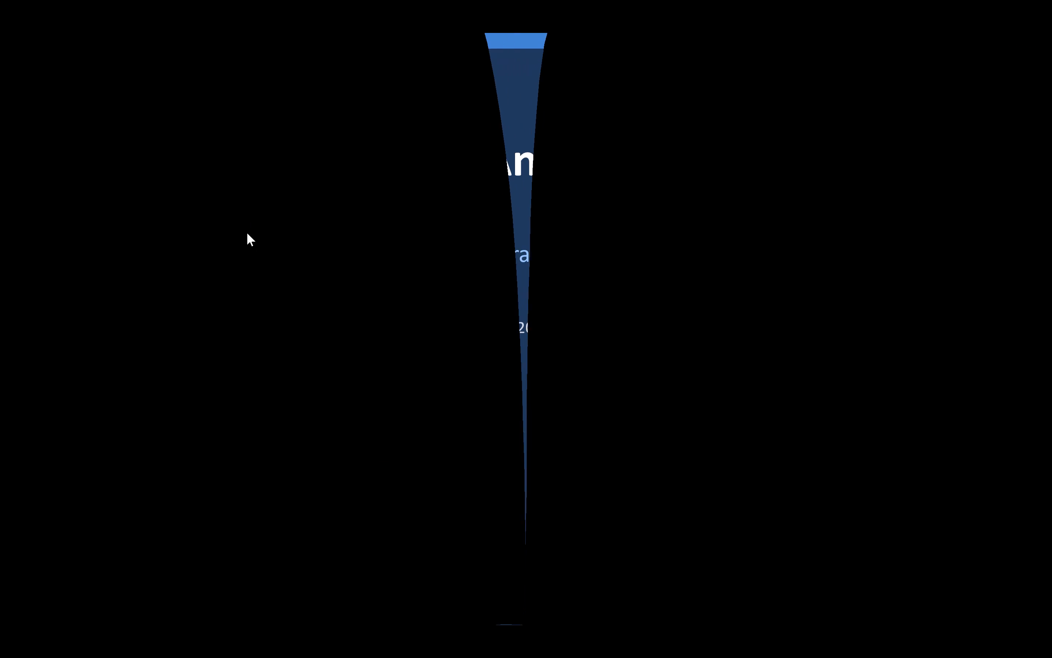
{"action": "key", "text": "Right"}
{"action": "key", "text": "Right"}
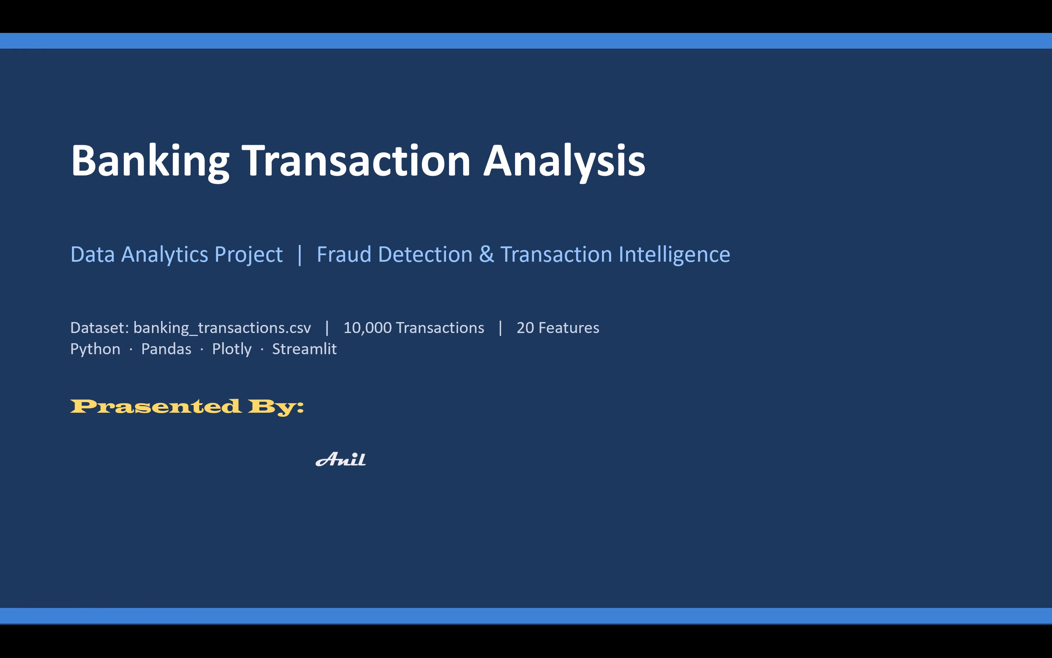
{"action": "key", "text": "Escape"}
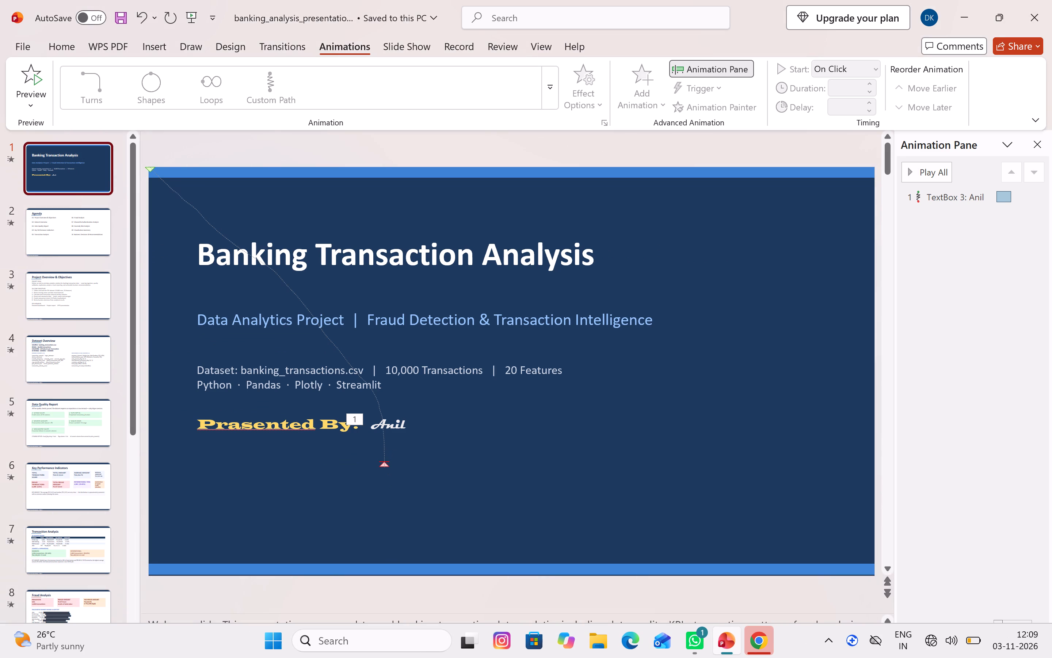
Shift the motion path upward so its end point sits on the "Anil" text beside "Prasented By:".
{"action": "left_click_drag", "start_coordinate": [383, 462], "coordinate": [390, 418]}
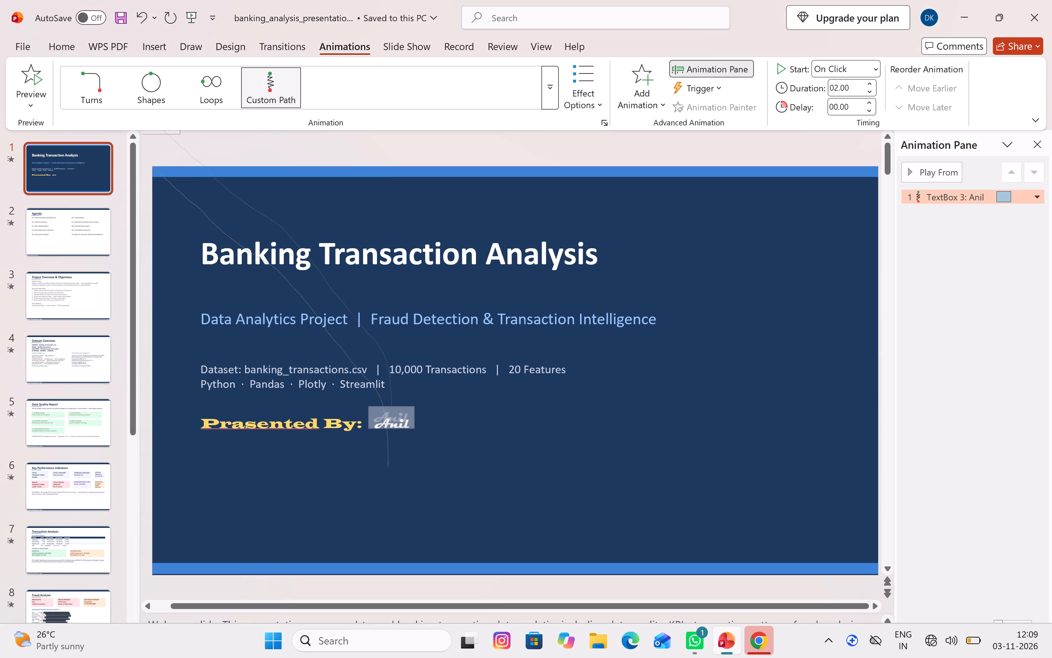
{"action": "left_click_drag", "start_coordinate": [390, 418], "coordinate": [383, 424]}
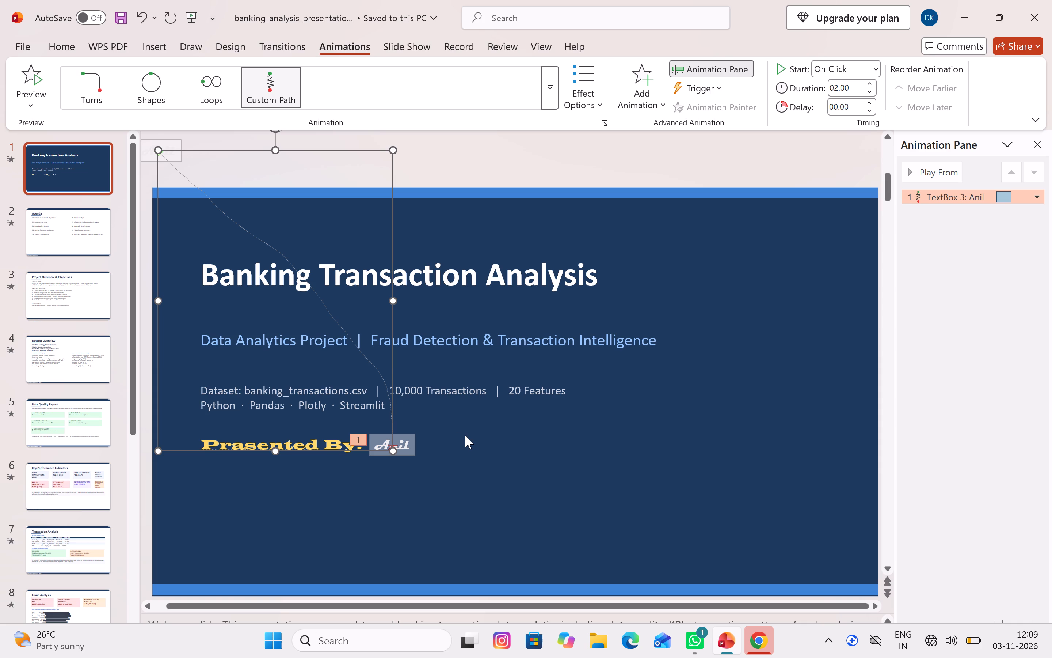
{"action": "left_click", "coordinate": [465, 435]}
{"action": "key", "text": "Return"}
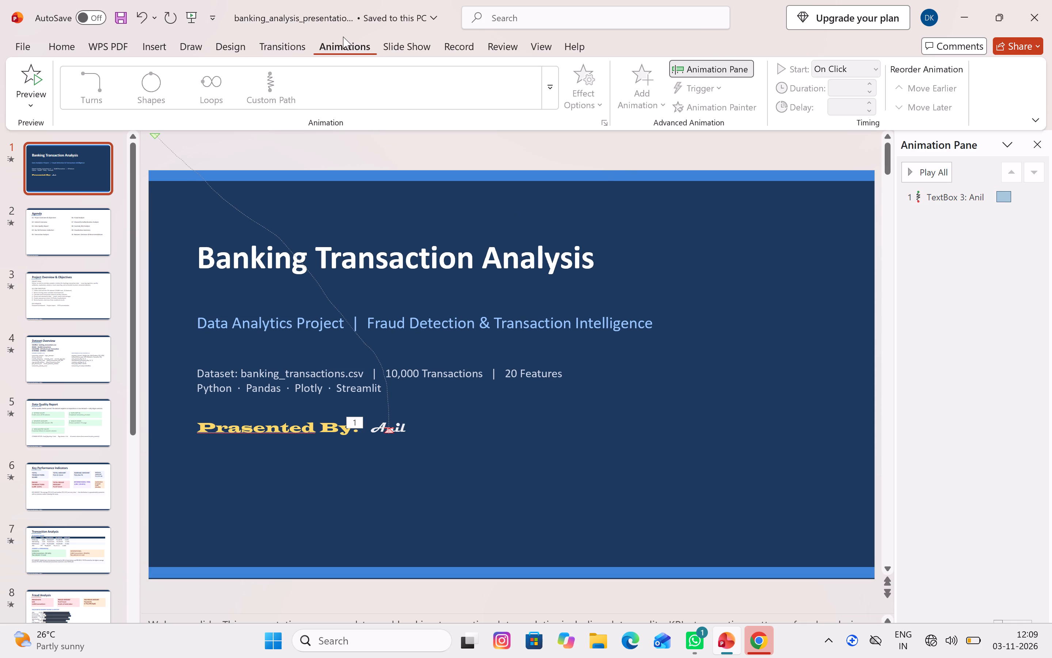
Insert a text box reading "Akshay" just after the "Anil" text on the title slide.
{"action": "left_click", "coordinate": [152, 41]}
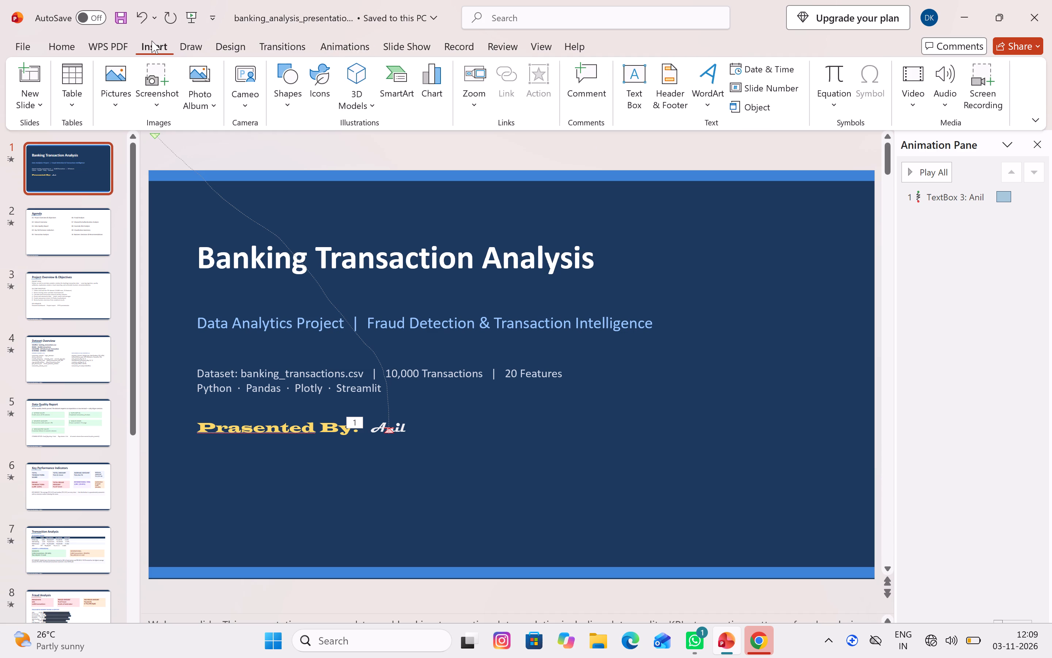
{"action": "left_click", "coordinate": [631, 72]}
{"action": "left_click", "coordinate": [423, 431]}
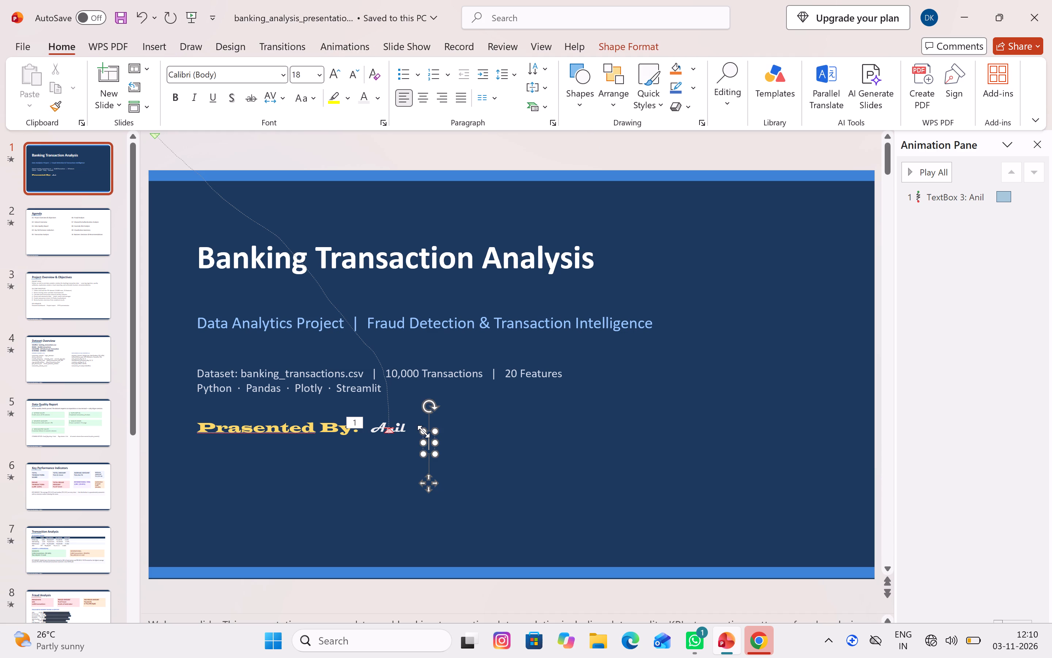
{"action": "type", "text": "Akshay"}
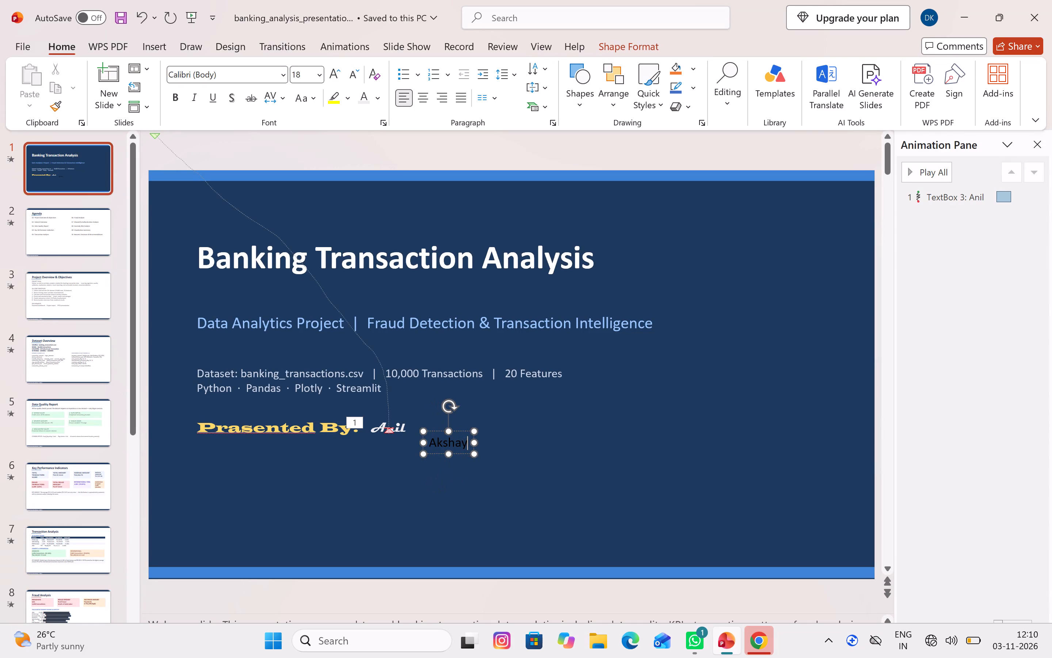
Select the "Akshay" text and set its font to Magneto.
{"action": "left_click_drag", "start_coordinate": [466, 443], "coordinate": [438, 450]}
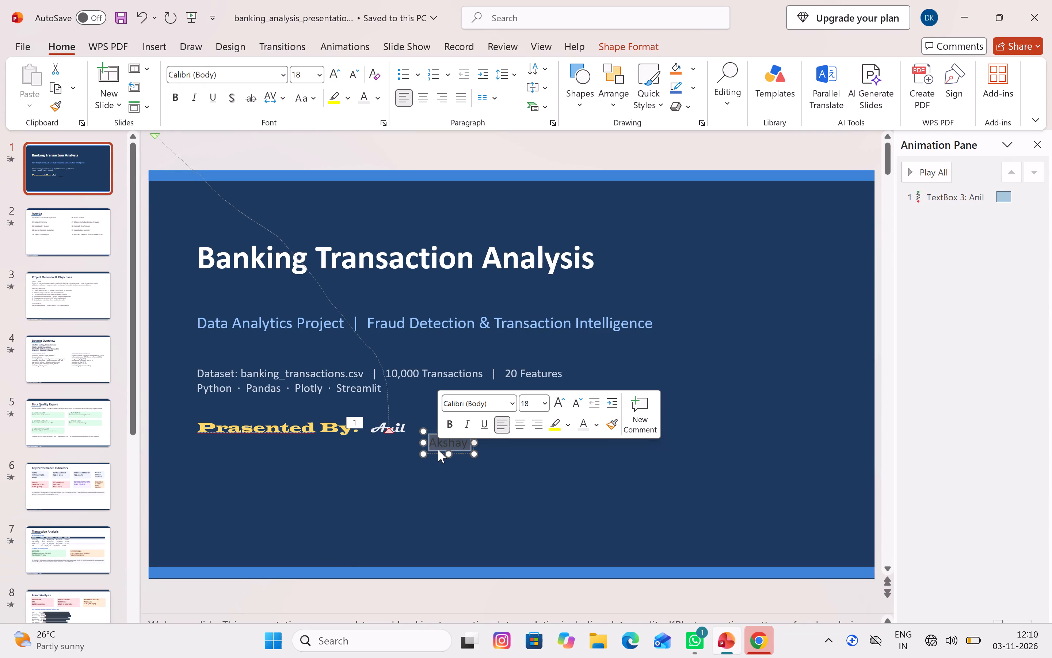
{"action": "left_click", "coordinate": [512, 408]}
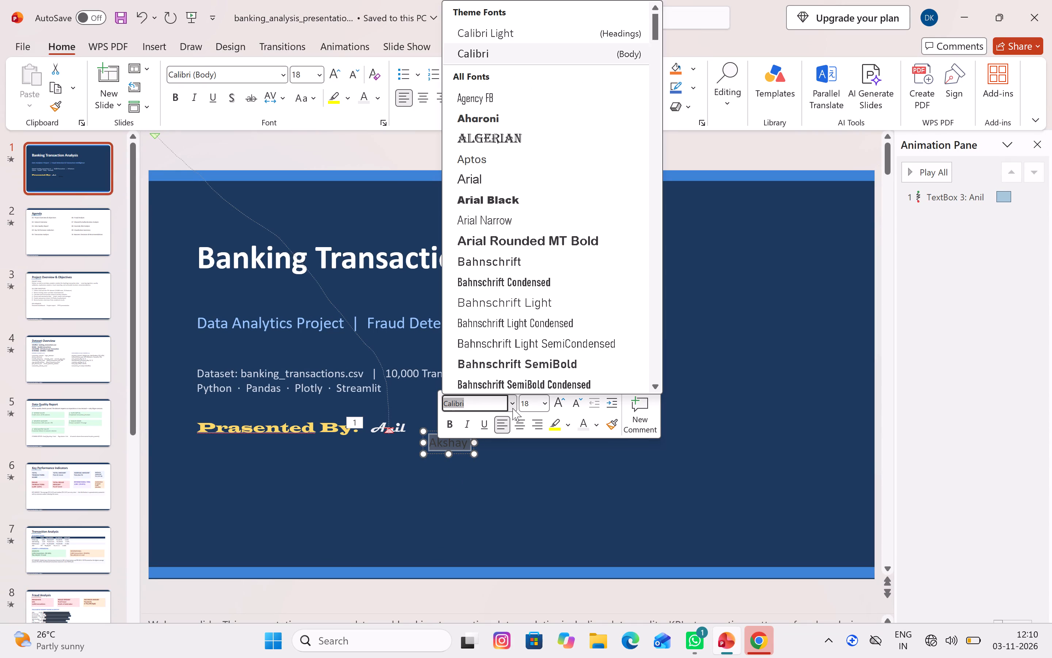
{"action": "scroll", "coordinate": [508, 197], "scroll_direction": "down", "scroll_amount": 3}
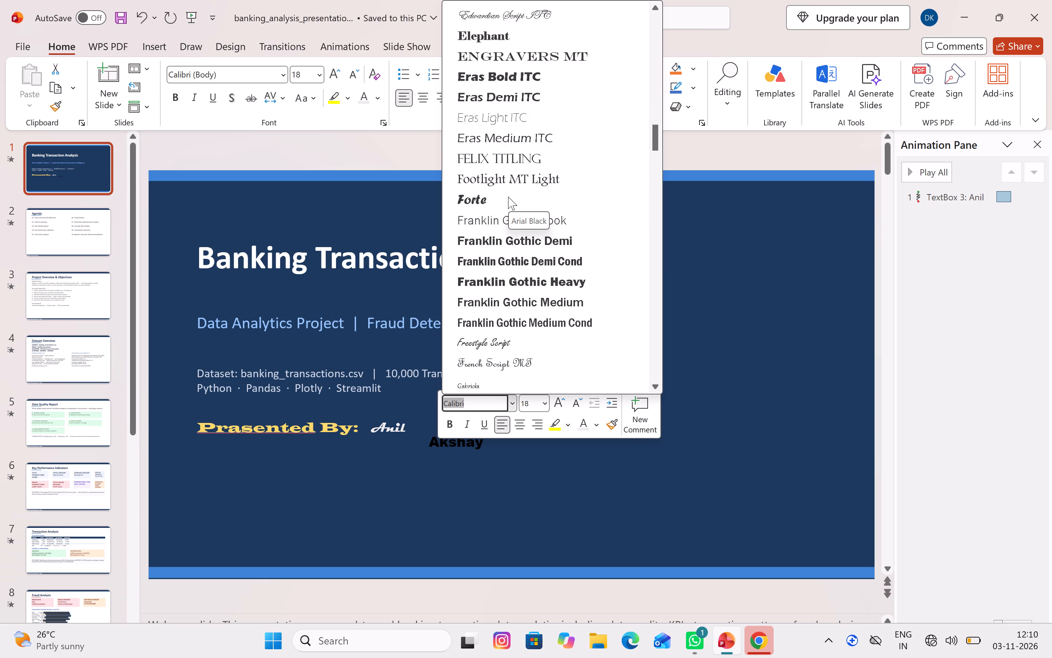
{"action": "scroll", "coordinate": [508, 197], "scroll_direction": "down", "scroll_amount": 1}
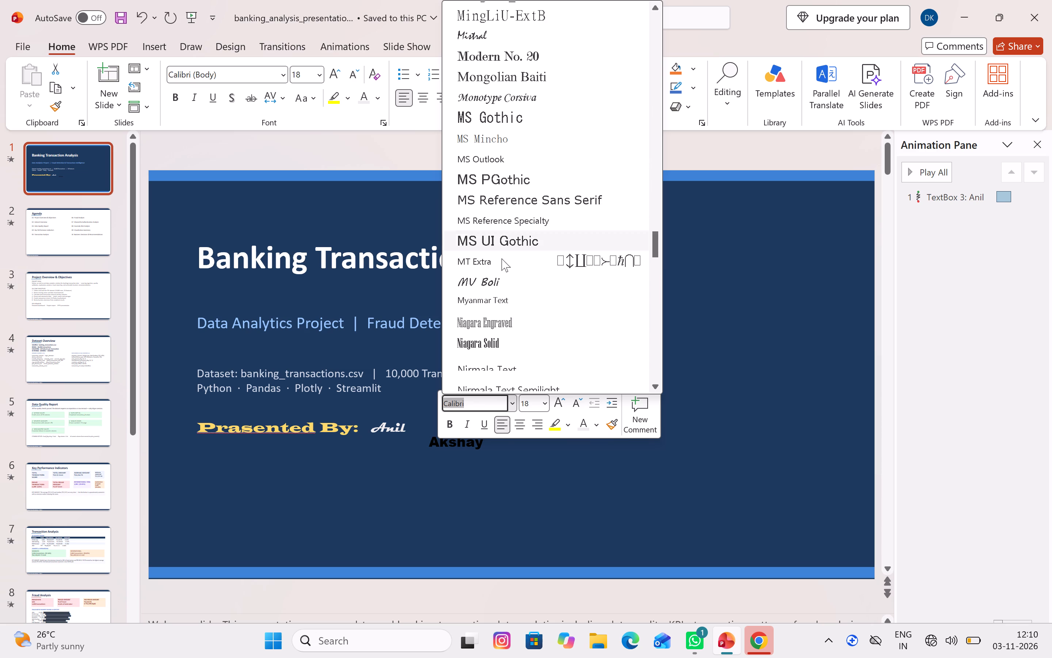
{"action": "scroll", "coordinate": [499, 323], "scroll_direction": "down", "scroll_amount": 1}
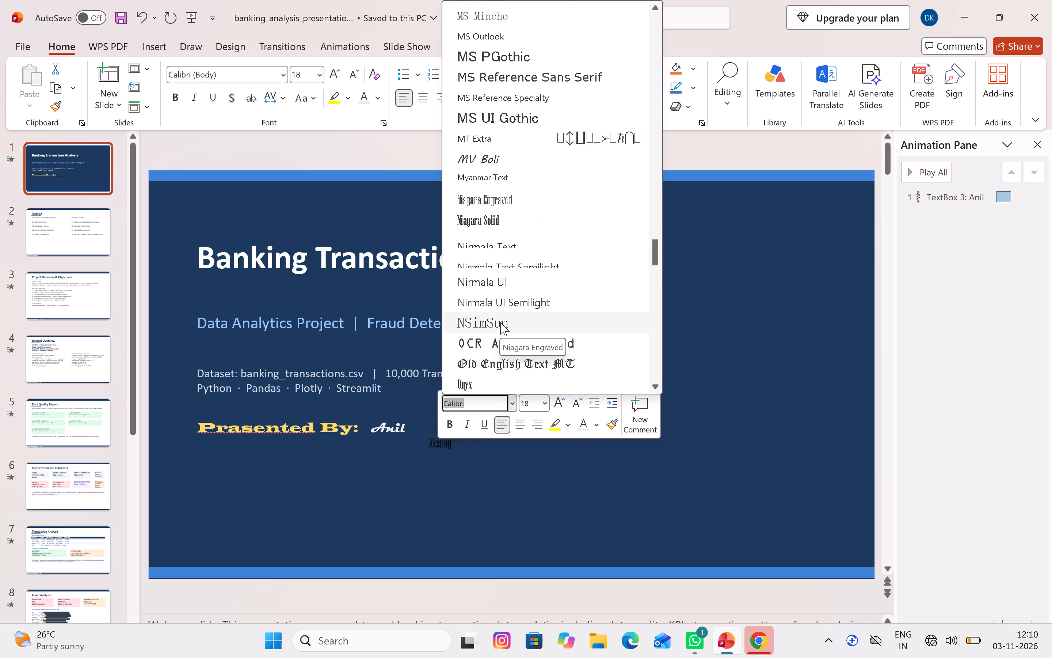
{"action": "scroll", "coordinate": [494, 358], "scroll_direction": "up", "scroll_amount": 1}
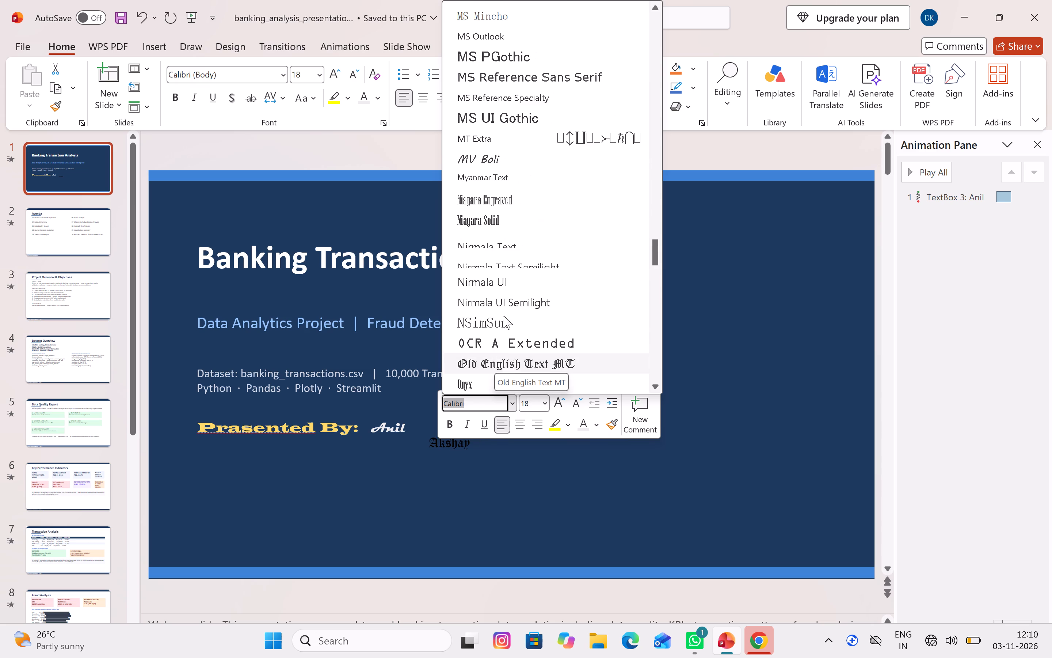
{"action": "scroll", "coordinate": [508, 250], "scroll_direction": "up", "scroll_amount": 1}
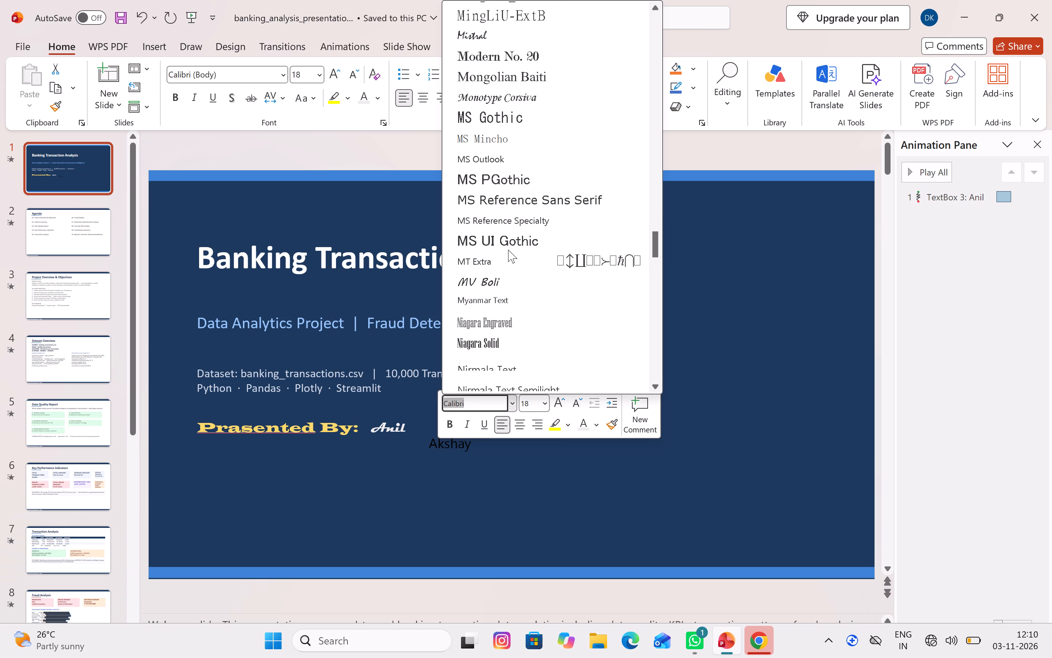
{"action": "scroll", "coordinate": [508, 250], "scroll_direction": "up", "scroll_amount": 2}
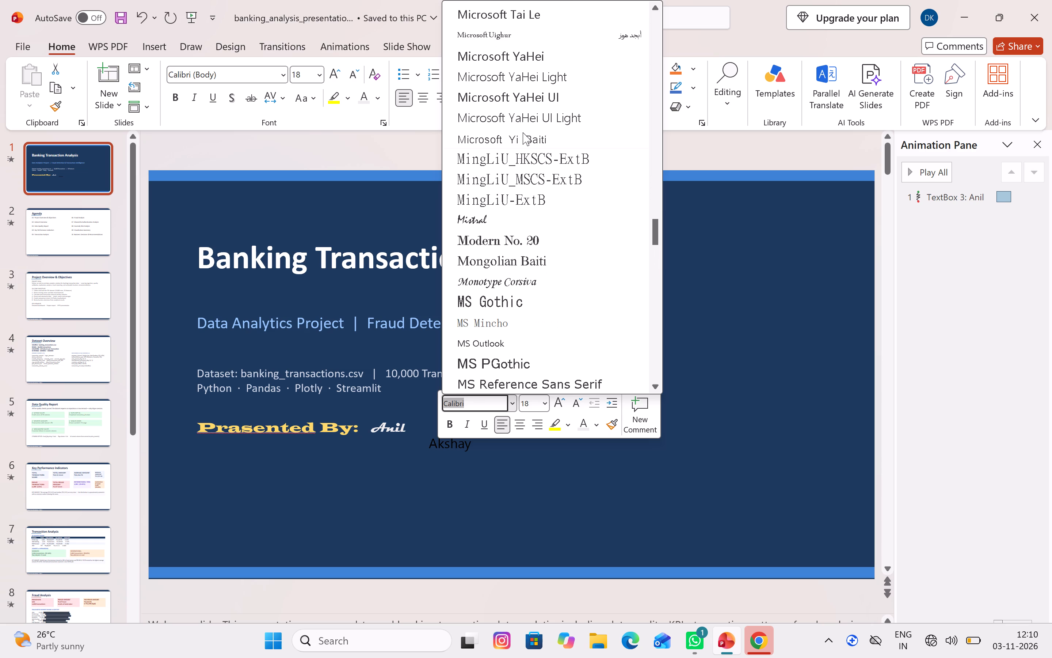
{"action": "scroll", "coordinate": [523, 132], "scroll_direction": "up", "scroll_amount": 2}
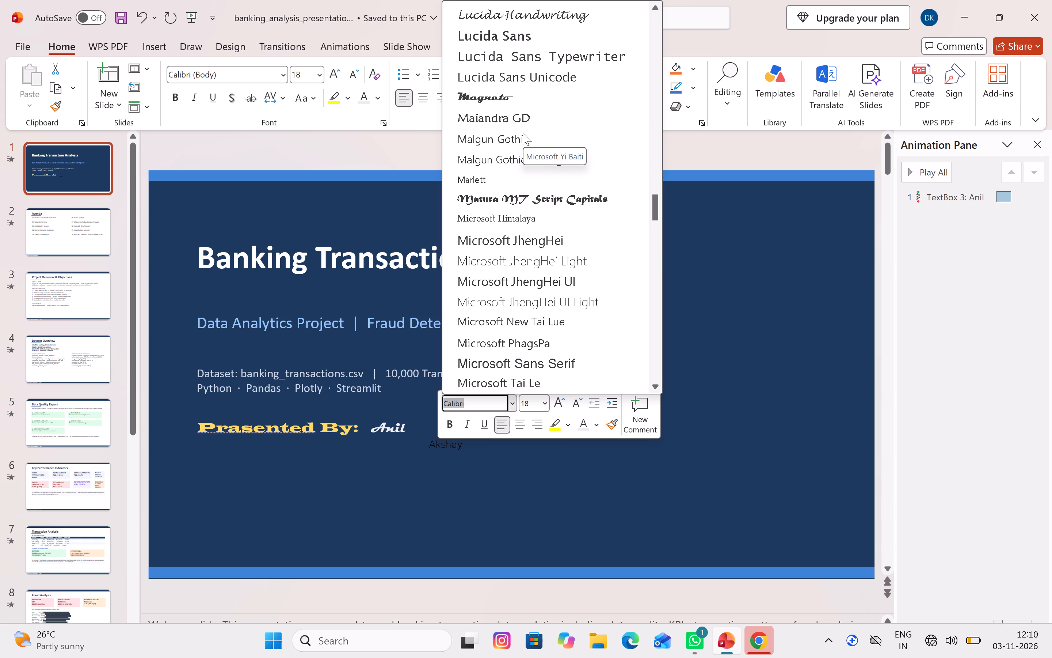
{"action": "left_click", "coordinate": [497, 98]}
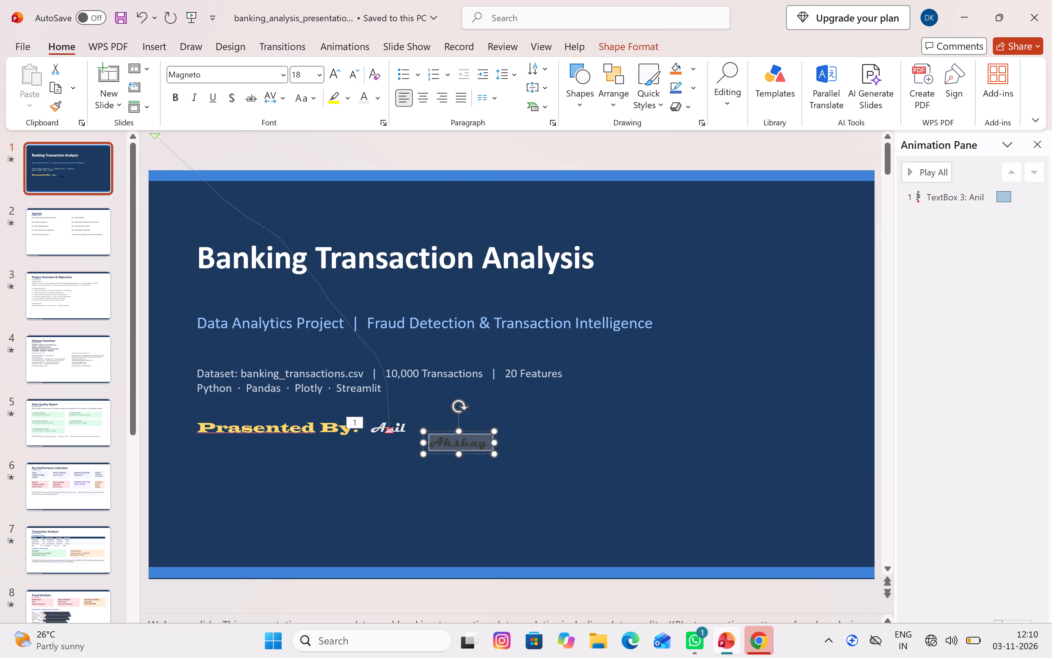
Colour the selected "Akshay" text with the light gray base theme colour beside black.
{"action": "left_click", "coordinate": [377, 95]}
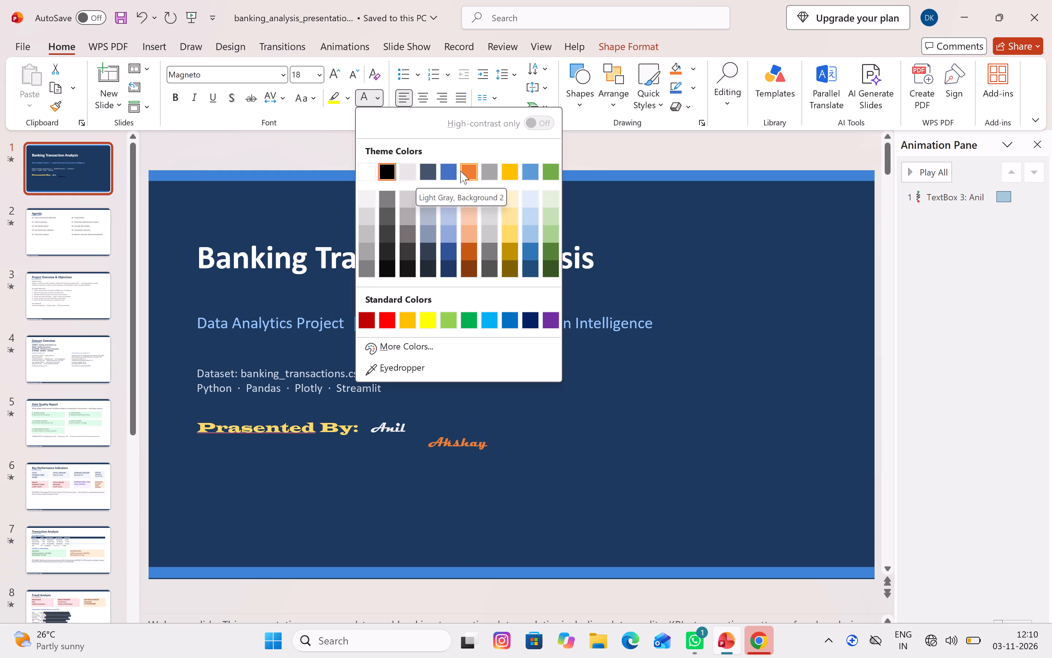
{"action": "left_click", "coordinate": [405, 173]}
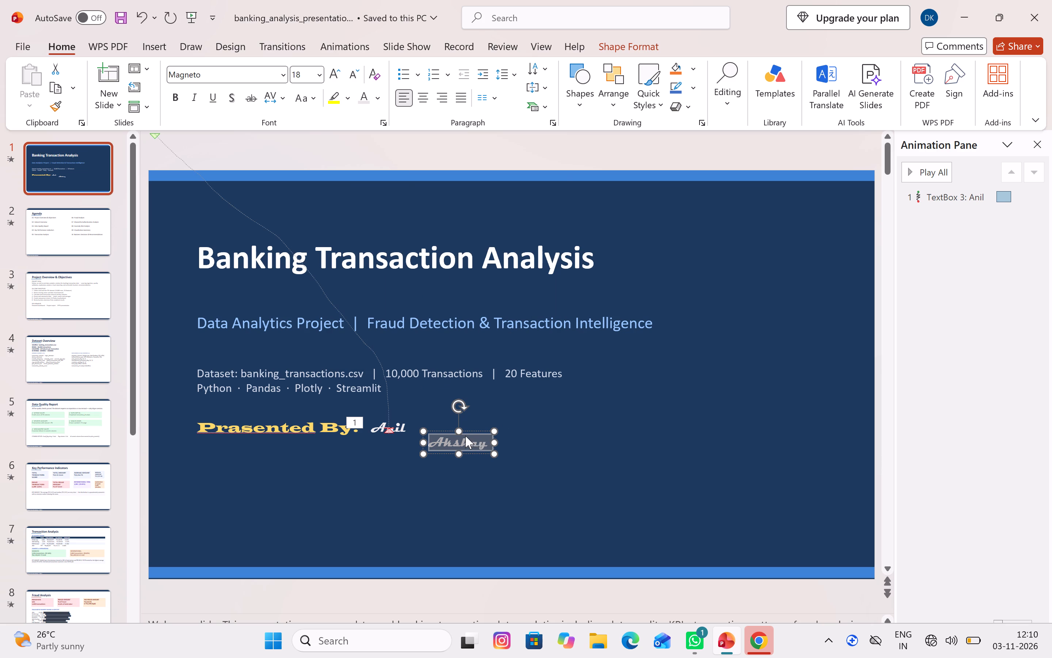
Move the "Akshay" text box up beside "Anil" so both names align on the "Prasented By:" line.
{"action": "left_click_drag", "start_coordinate": [473, 432], "coordinate": [462, 420]}
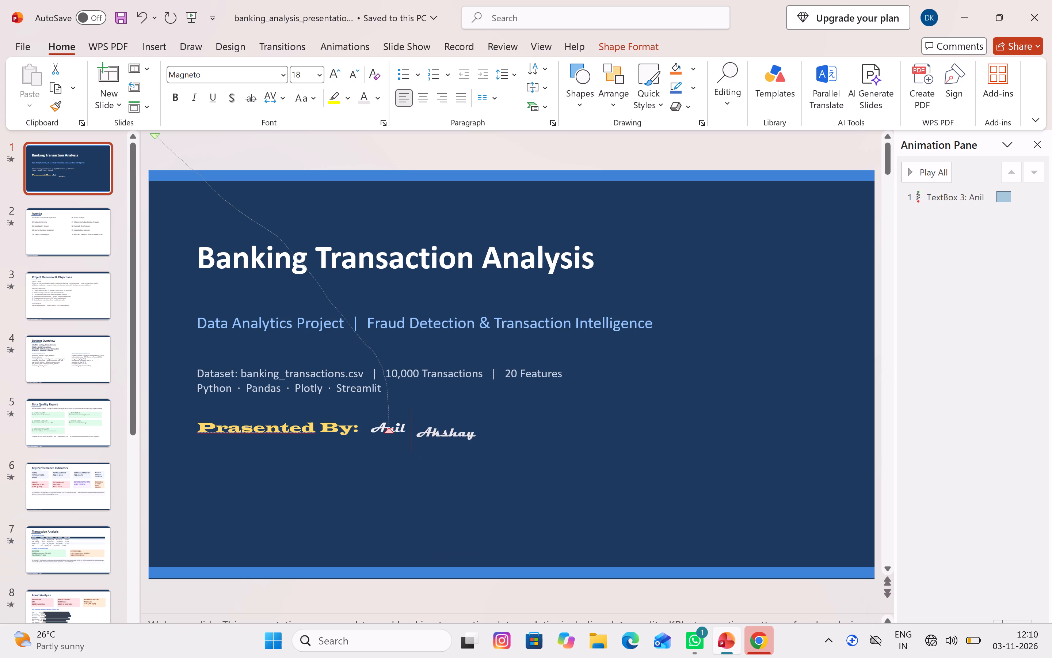
{"action": "left_click_drag", "start_coordinate": [462, 420], "coordinate": [462, 418]}
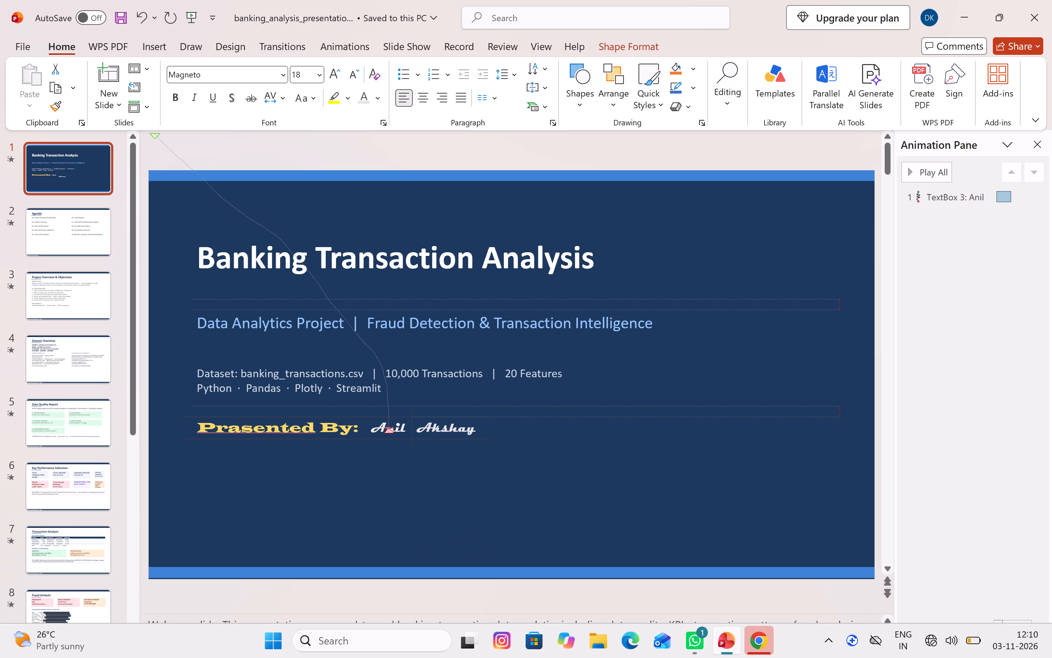
{"action": "left_click_drag", "start_coordinate": [462, 418], "coordinate": [462, 419]}
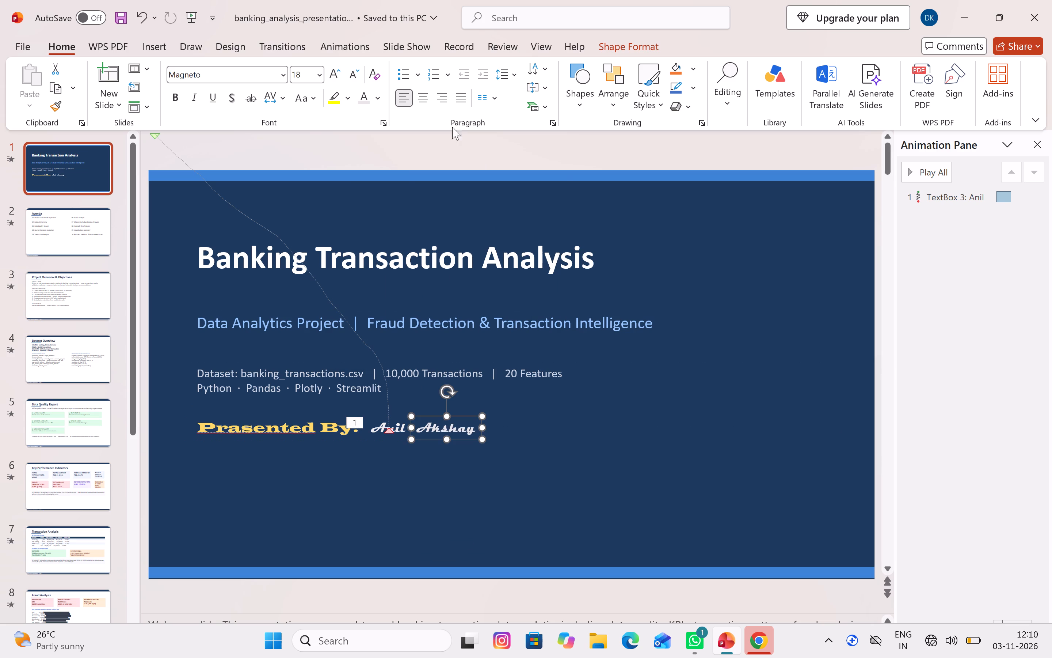
Apply a Custom Path animation to "Akshay", drawn from the slide's upper-right corner down to the "Akshay" text.
{"action": "left_click", "coordinate": [332, 43]}
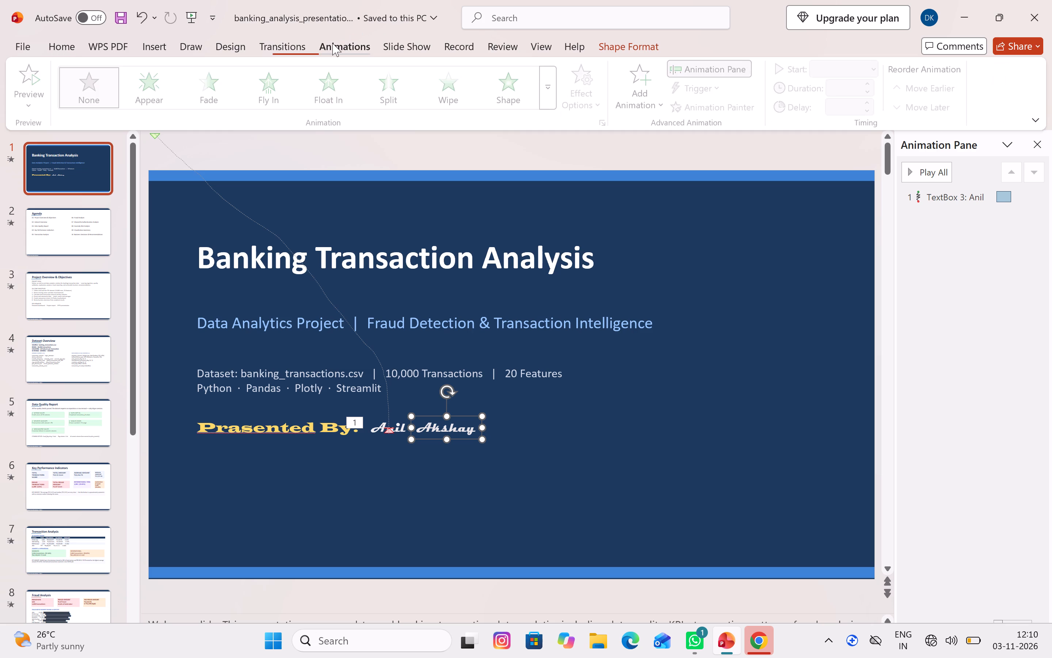
{"action": "left_click", "coordinate": [554, 92]}
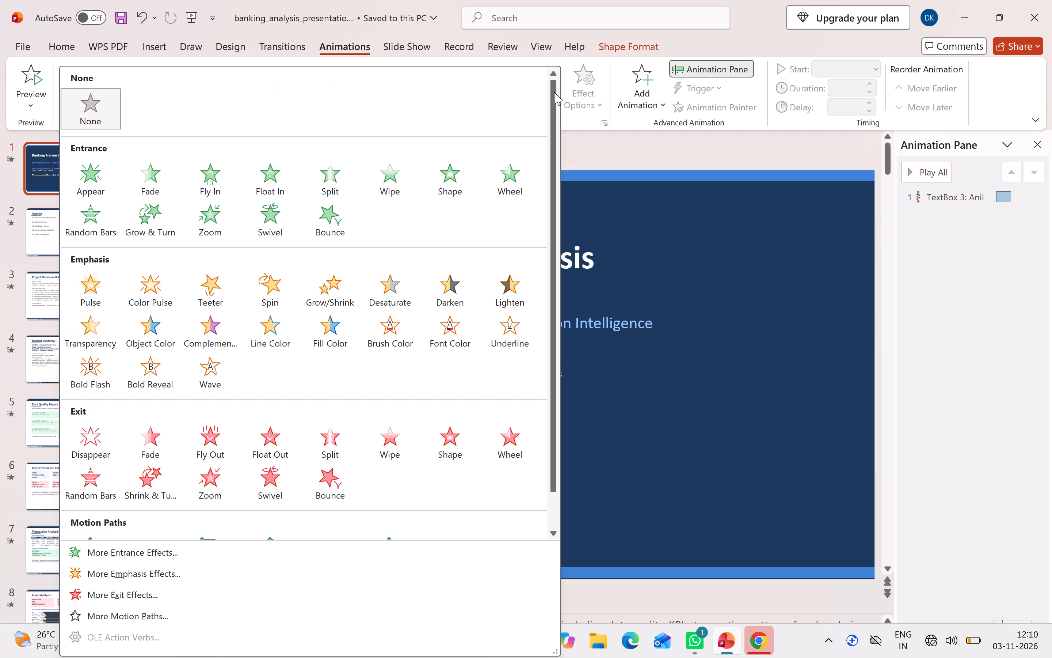
{"action": "scroll", "coordinate": [419, 281], "scroll_direction": "down", "scroll_amount": 5}
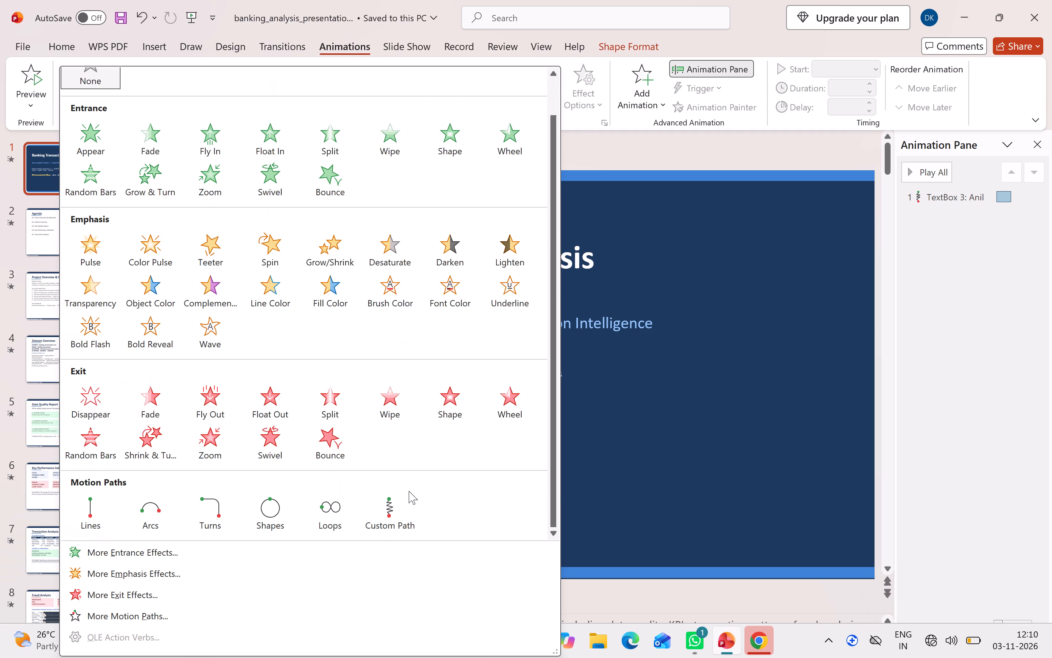
{"action": "left_click", "coordinate": [388, 501]}
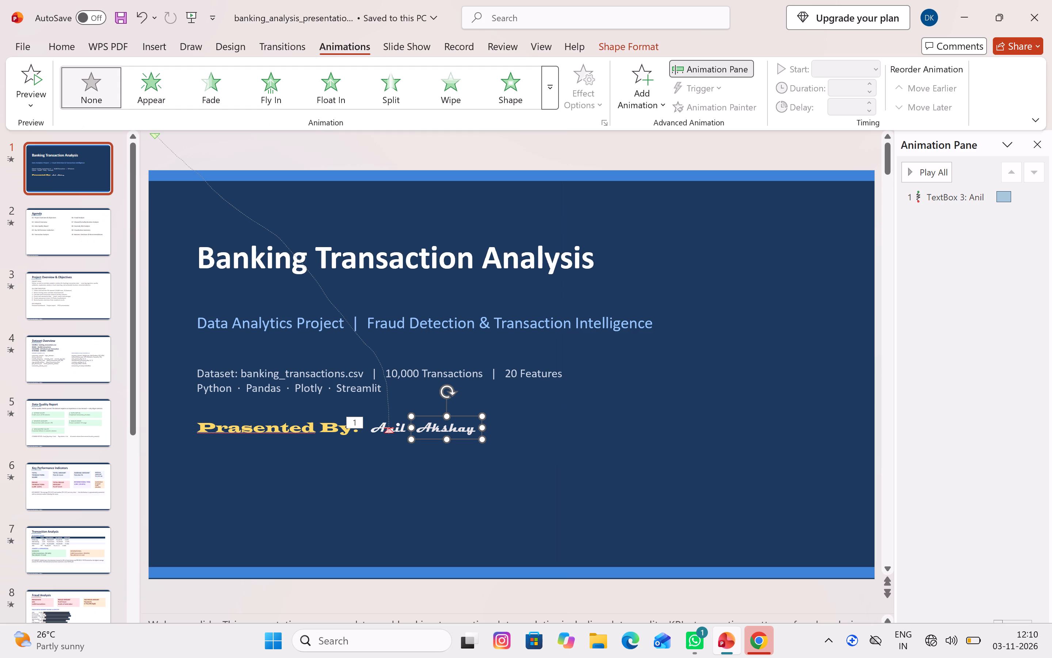
{"action": "left_click_drag", "start_coordinate": [874, 173], "coordinate": [717, 253]}
{"action": "left_click_drag", "start_coordinate": [717, 253], "coordinate": [465, 413]}
{"action": "left_click_drag", "start_coordinate": [465, 413], "coordinate": [449, 427]}
{"action": "key", "text": "Return"}
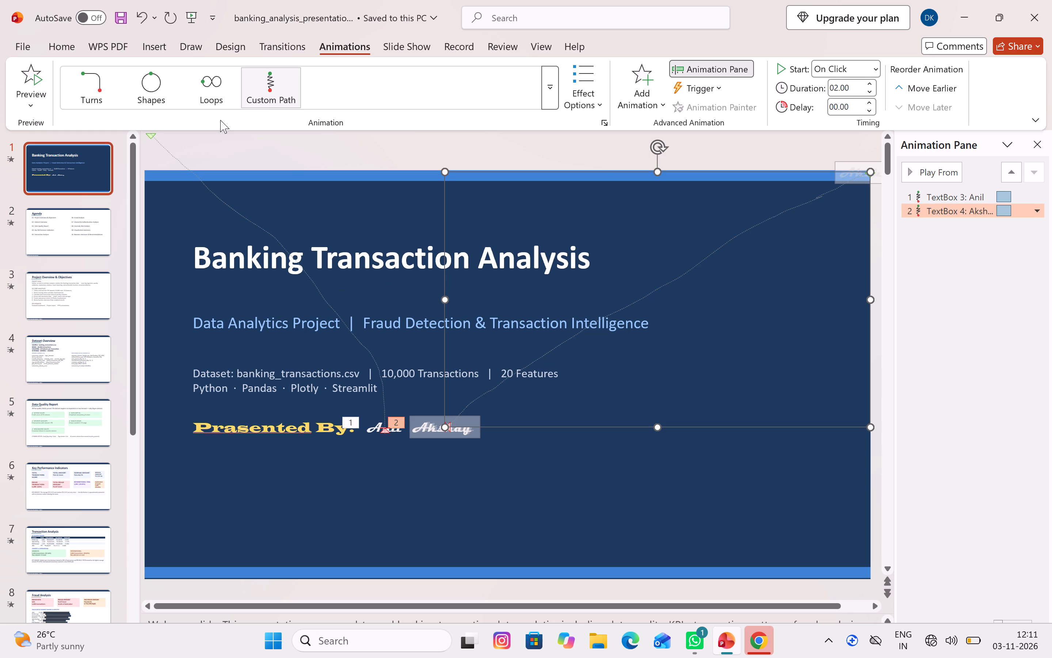
Insert a text box reading "Deva" just after the "Akshay" text on the title slide.
{"action": "left_click", "coordinate": [150, 49]}
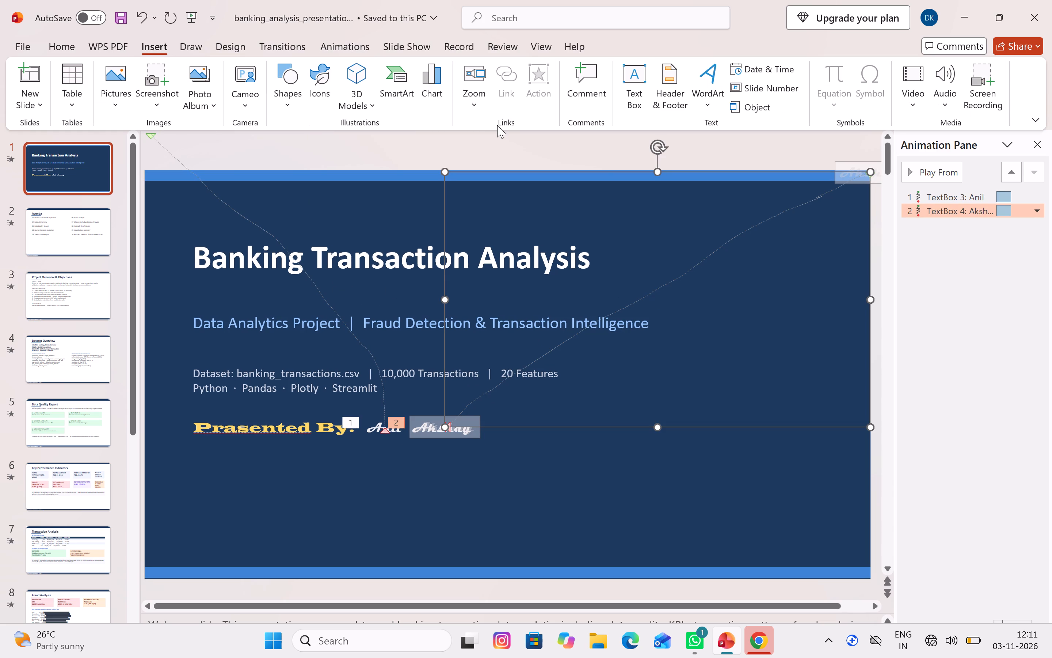
{"action": "left_click", "coordinate": [630, 77]}
{"action": "left_click", "coordinate": [489, 430]}
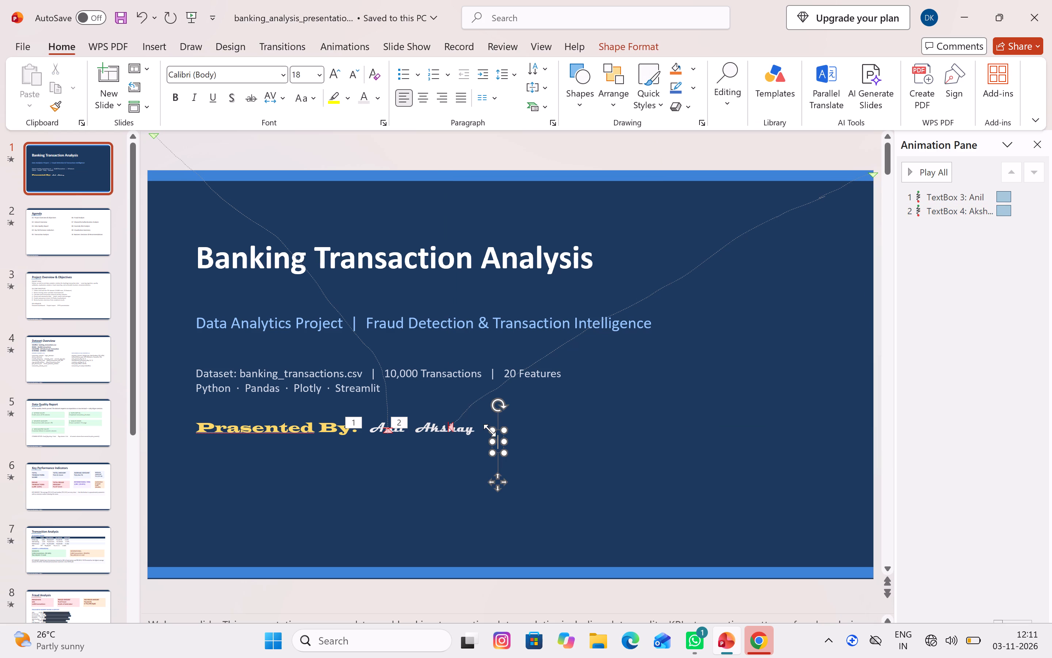
{"action": "type", "text": "Huncy"}
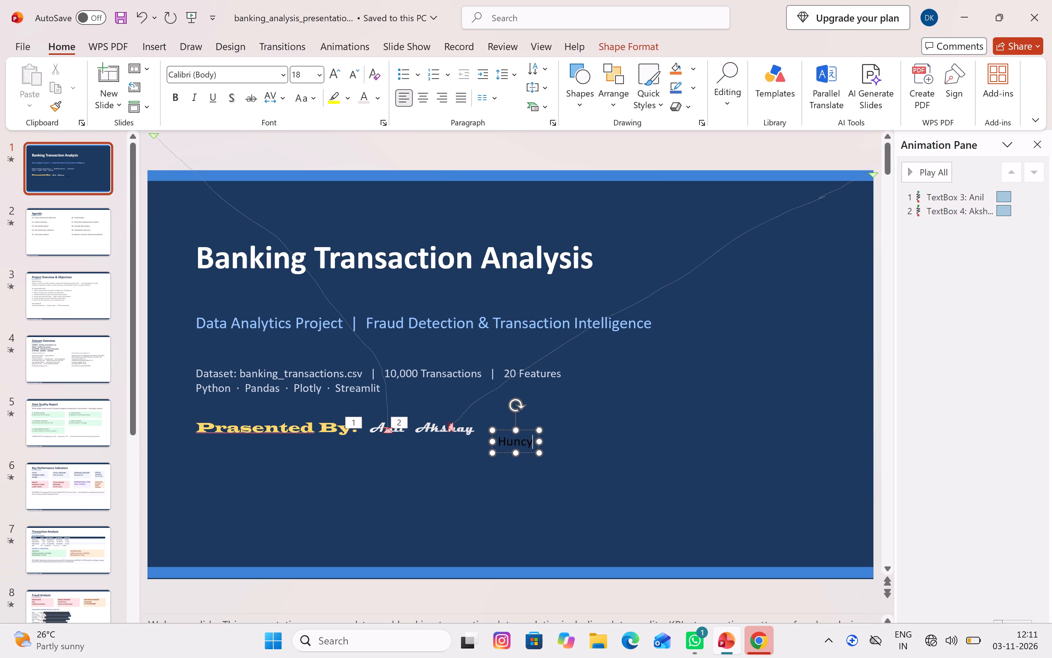
{"action": "key", "text": "BackSpace"}
{"action": "key", "text": "BackSpace"}
{"action": "key", "text": "BackSpace"}
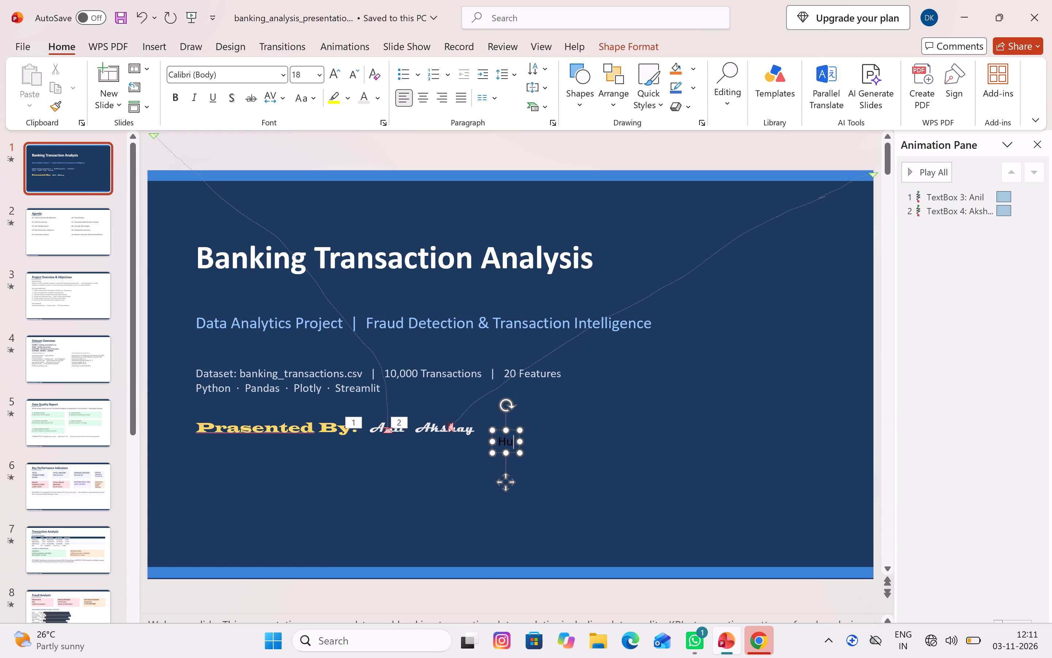
{"action": "key", "text": "BackSpace"}
{"action": "key", "text": "BackSpace"}
{"action": "key", "text": "BackSpace"}
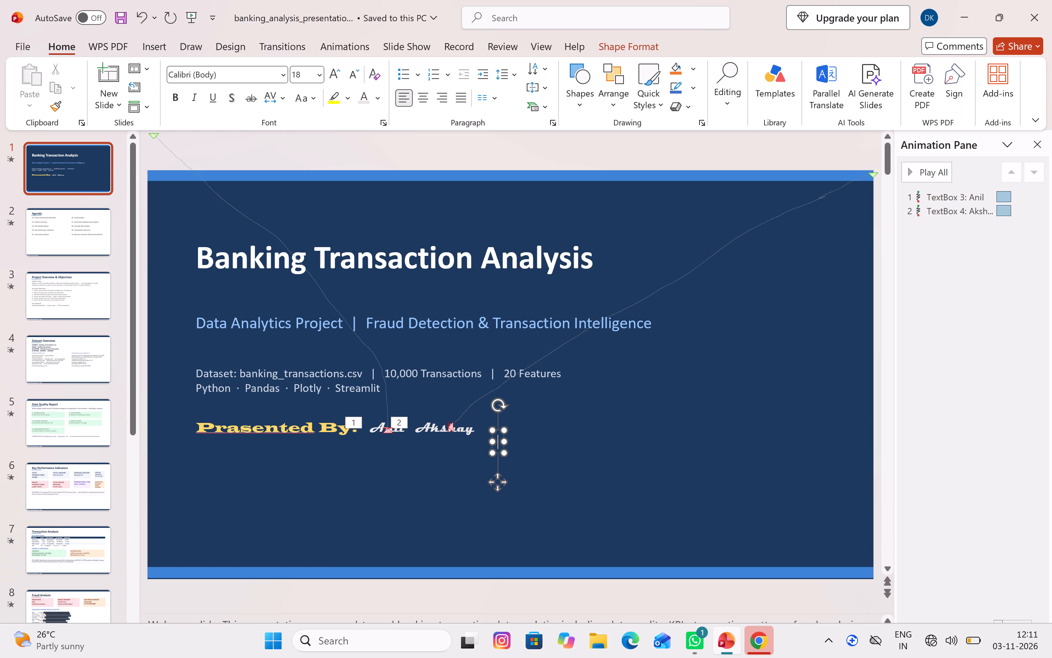
{"action": "type", "text": "Deva"}
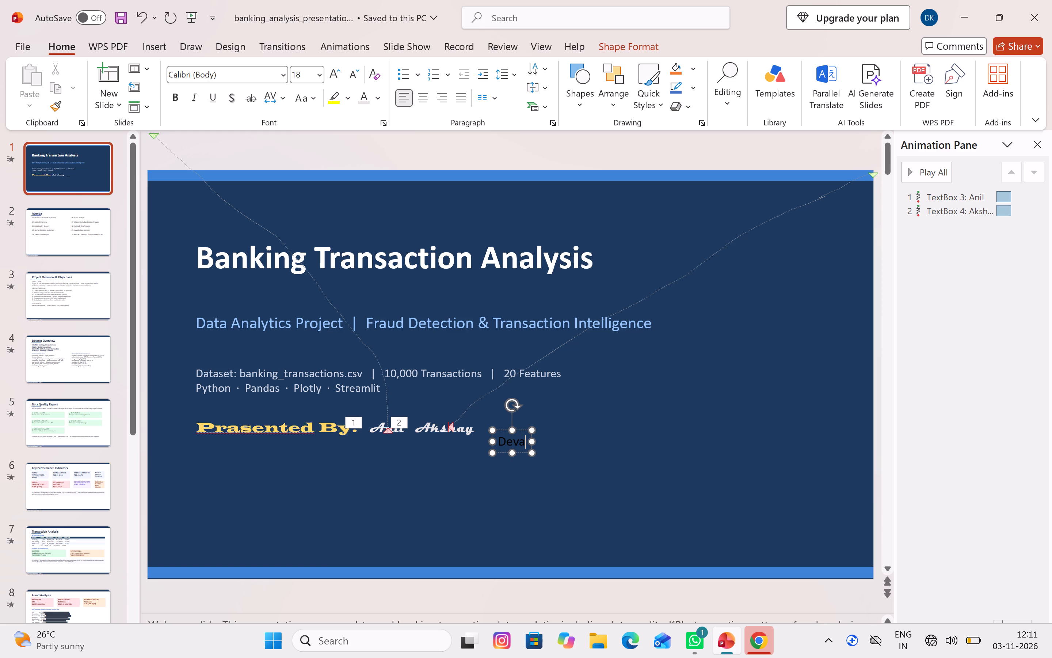
Select the "Deva" text and set its font to Magneto.
{"action": "left_click_drag", "start_coordinate": [524, 442], "coordinate": [484, 442]}
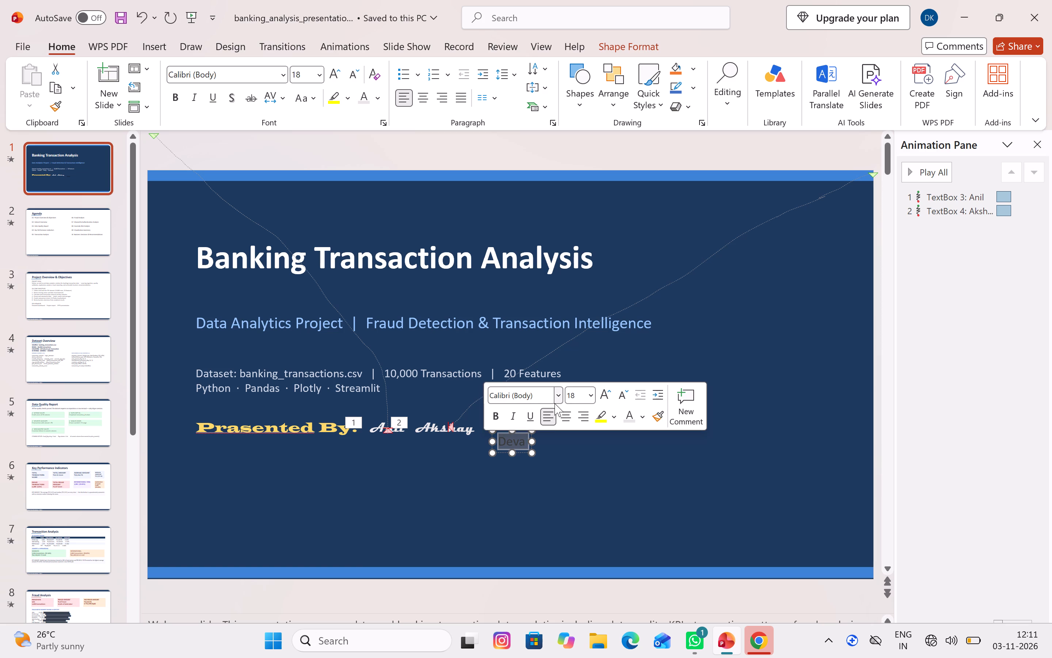
{"action": "left_click", "coordinate": [554, 403]}
{"action": "scroll", "coordinate": [569, 153], "scroll_direction": "down", "scroll_amount": 1}
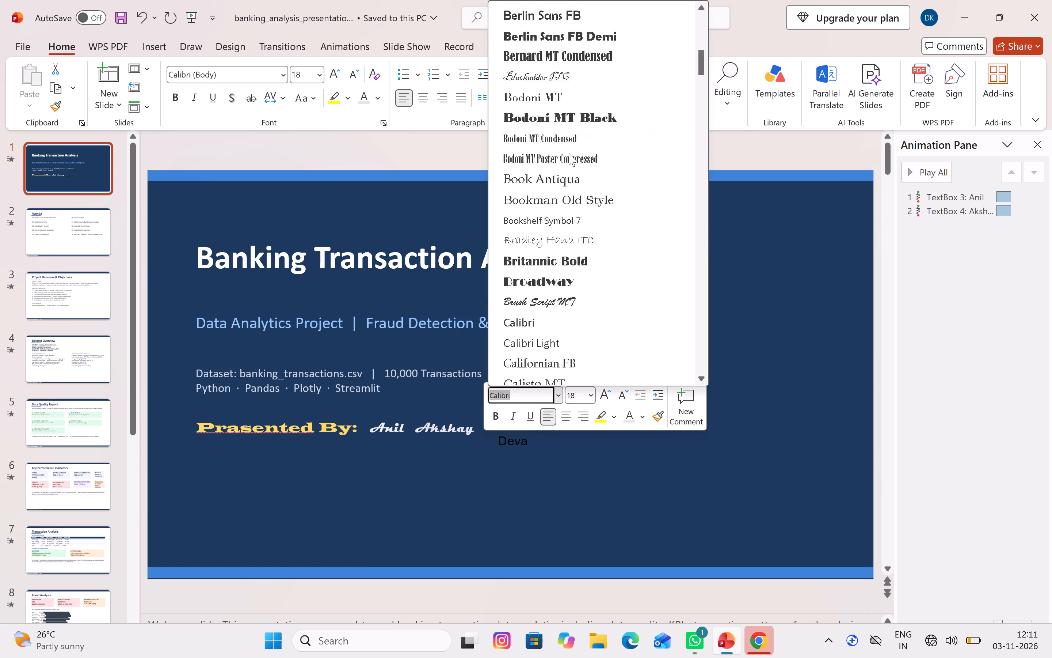
{"action": "scroll", "coordinate": [569, 153], "scroll_direction": "down", "scroll_amount": 5}
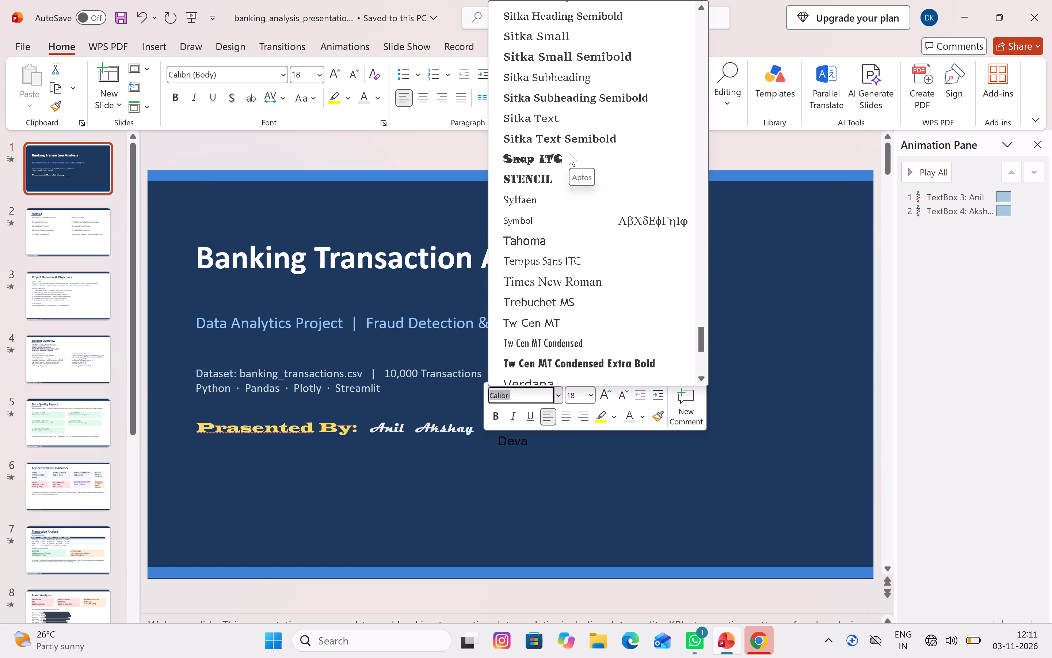
{"action": "scroll", "coordinate": [569, 153], "scroll_direction": "down", "scroll_amount": 2}
{"action": "scroll", "coordinate": [569, 153], "scroll_direction": "up", "scroll_amount": 3}
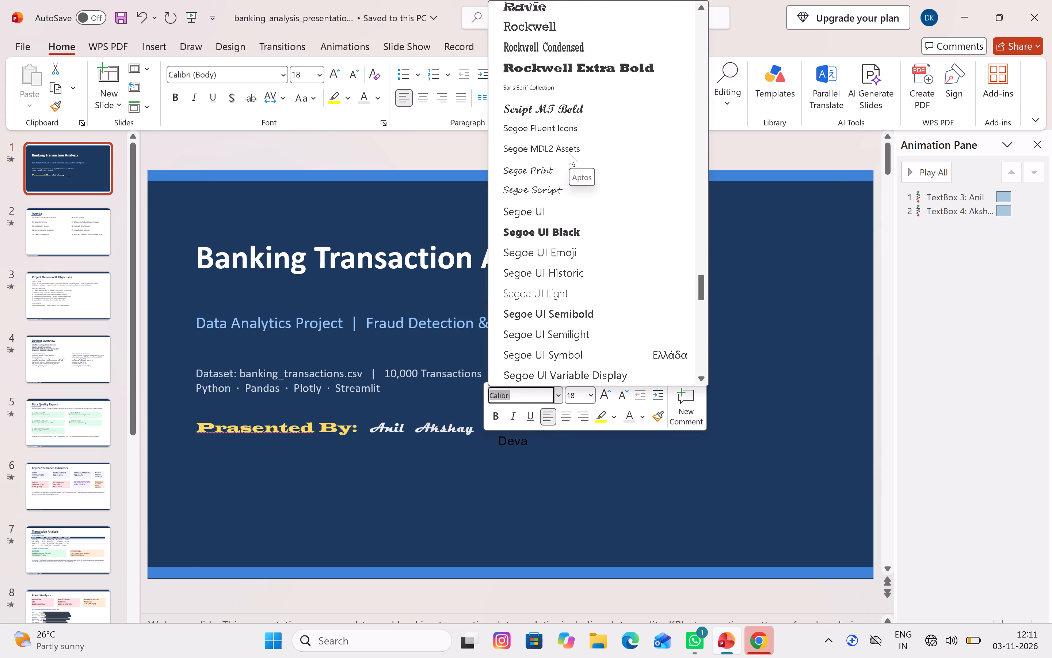
{"action": "scroll", "coordinate": [569, 153], "scroll_direction": "up", "scroll_amount": 3}
{"action": "scroll", "coordinate": [549, 149], "scroll_direction": "down", "scroll_amount": 1}
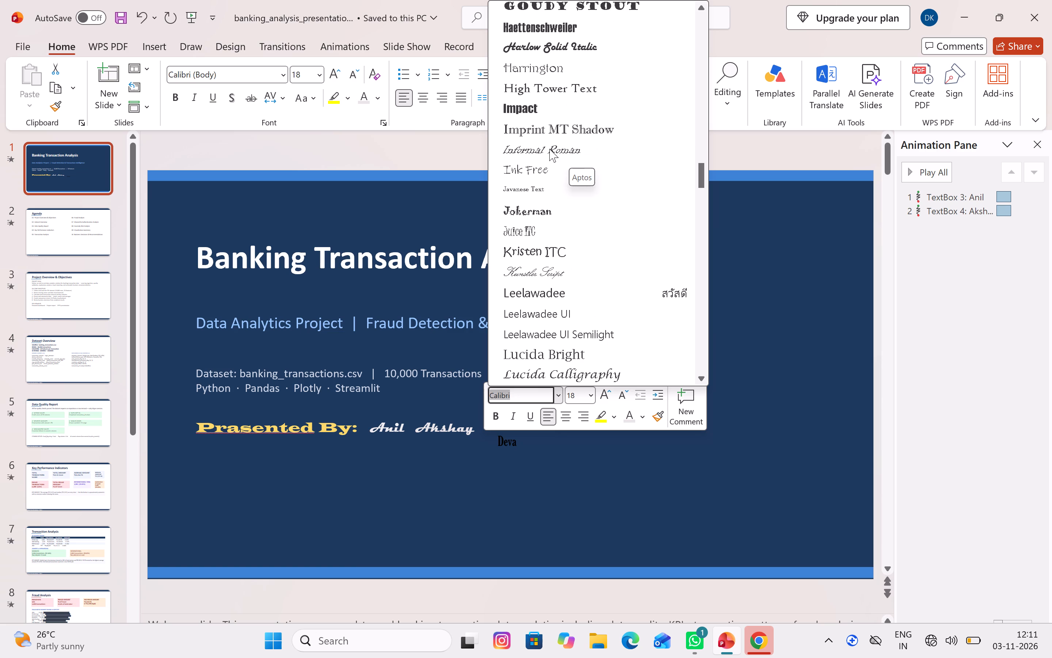
{"action": "scroll", "coordinate": [549, 149], "scroll_direction": "down", "scroll_amount": 1}
{"action": "scroll", "coordinate": [539, 84], "scroll_direction": "up", "scroll_amount": 2}
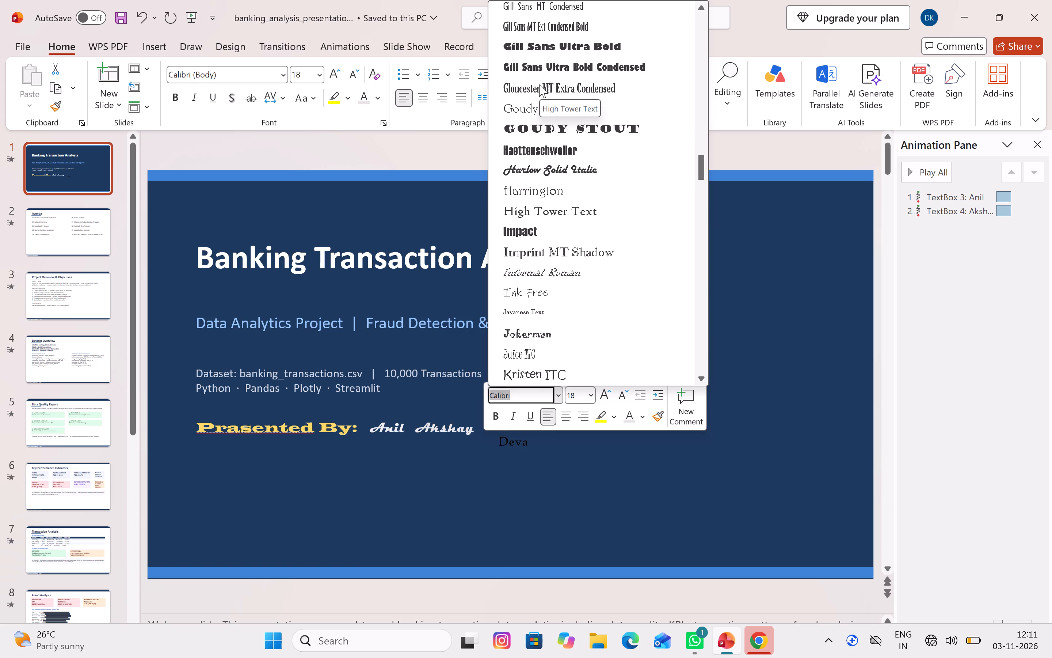
{"action": "scroll", "coordinate": [539, 84], "scroll_direction": "up", "scroll_amount": 3}
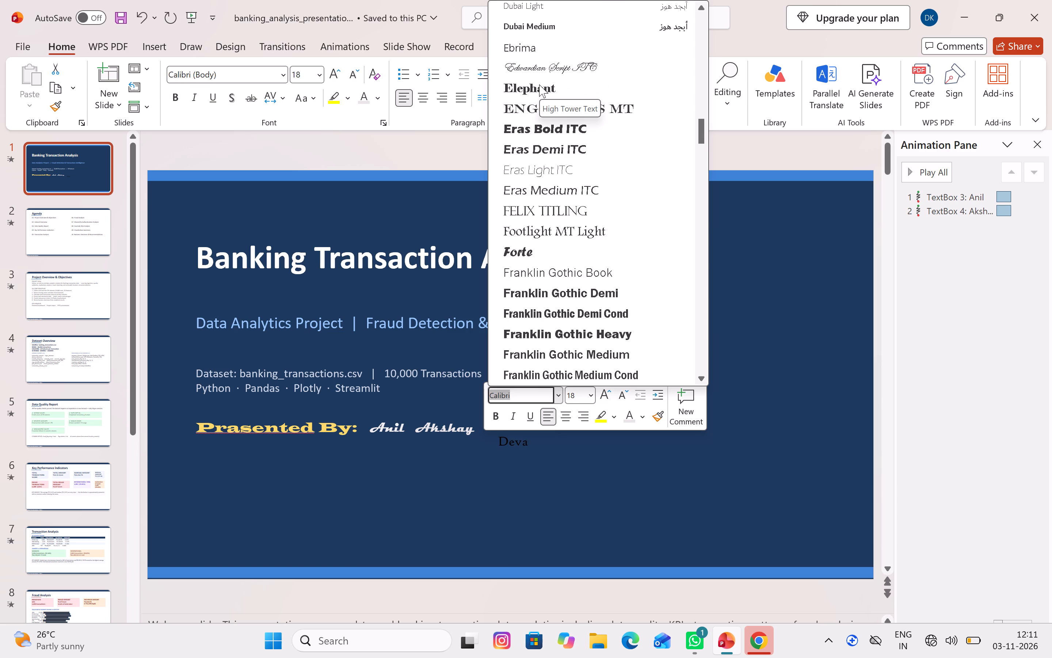
{"action": "scroll", "coordinate": [539, 84], "scroll_direction": "up", "scroll_amount": 2}
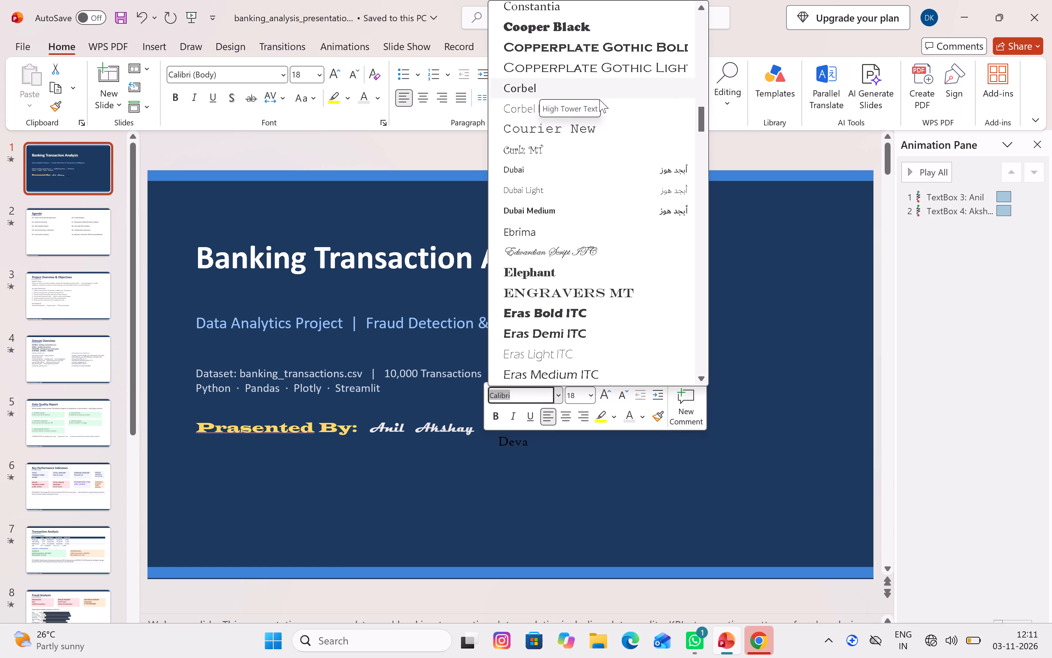
{"action": "left_click_drag", "start_coordinate": [700, 128], "coordinate": [700, 136]}
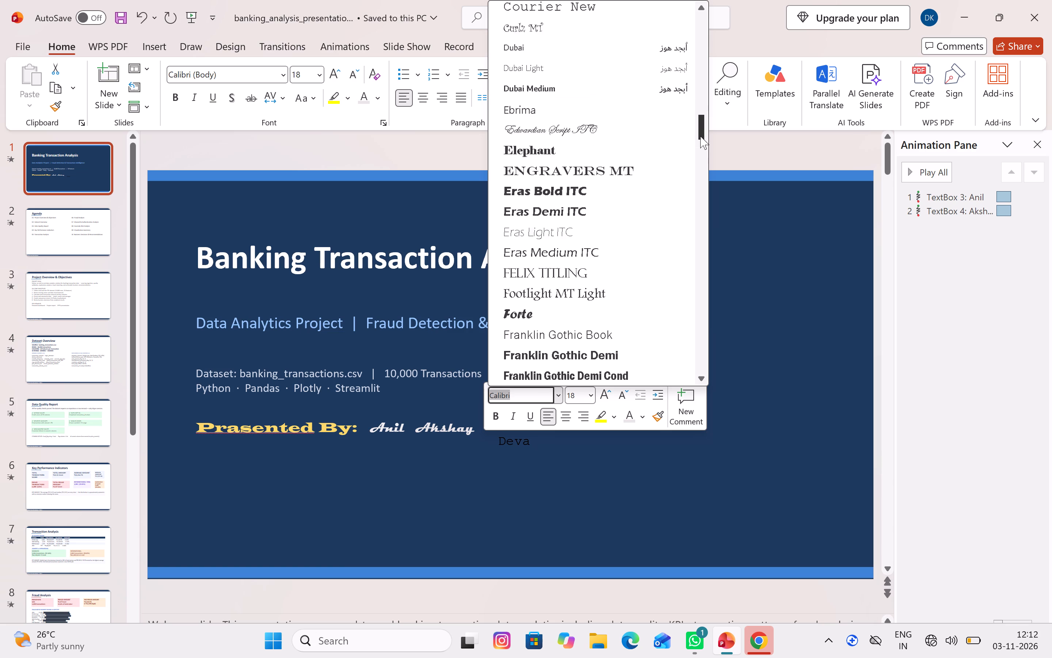
{"action": "left_click_drag", "start_coordinate": [700, 136], "coordinate": [705, 184]}
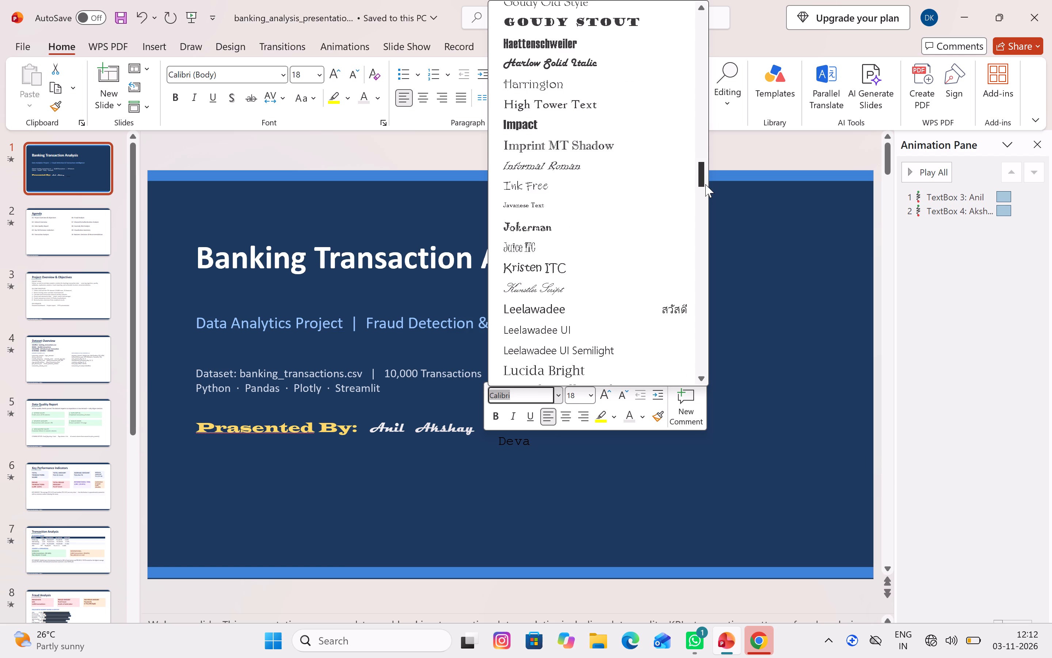
{"action": "left_click_drag", "start_coordinate": [705, 184], "coordinate": [708, 213]}
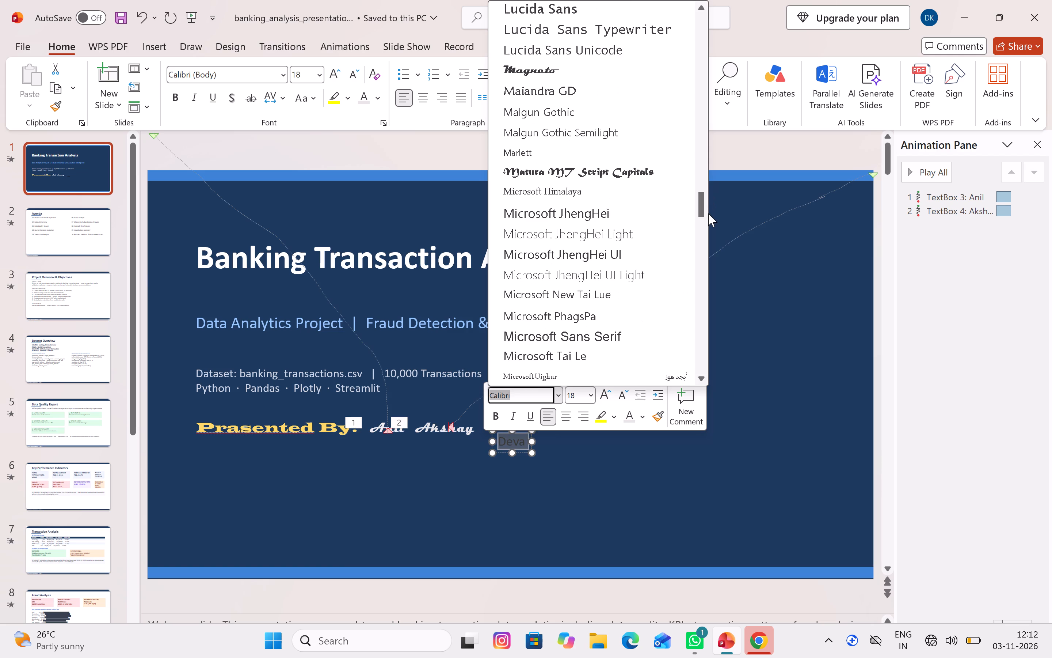
{"action": "left_click", "coordinate": [567, 68]}
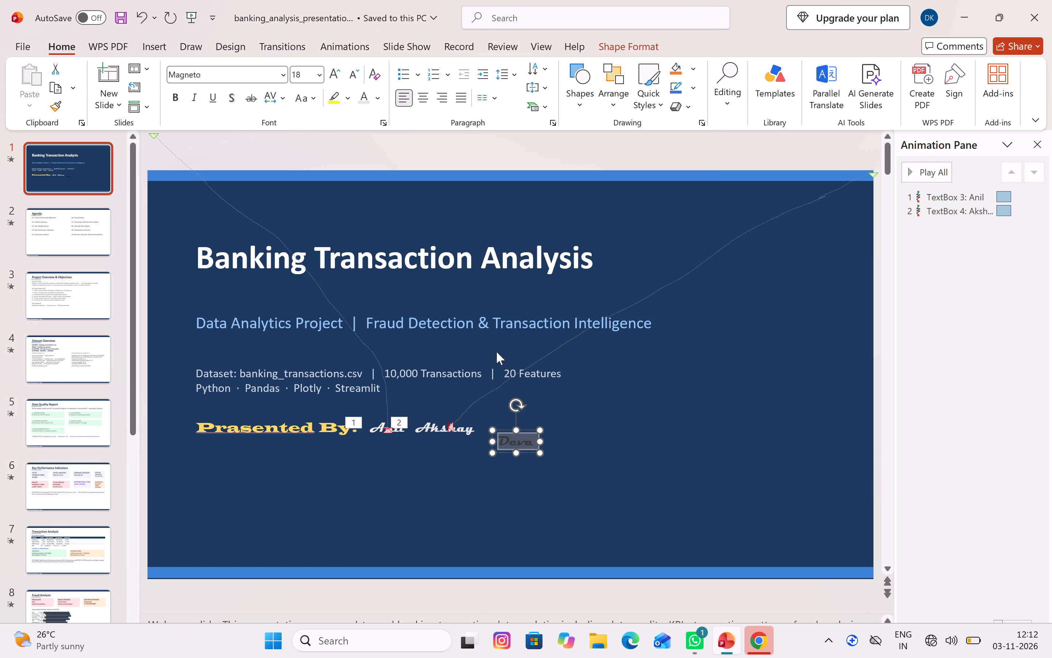
Colour the selected "Deva" text with the light gray base theme colour beside black.
{"action": "left_click", "coordinate": [377, 97]}
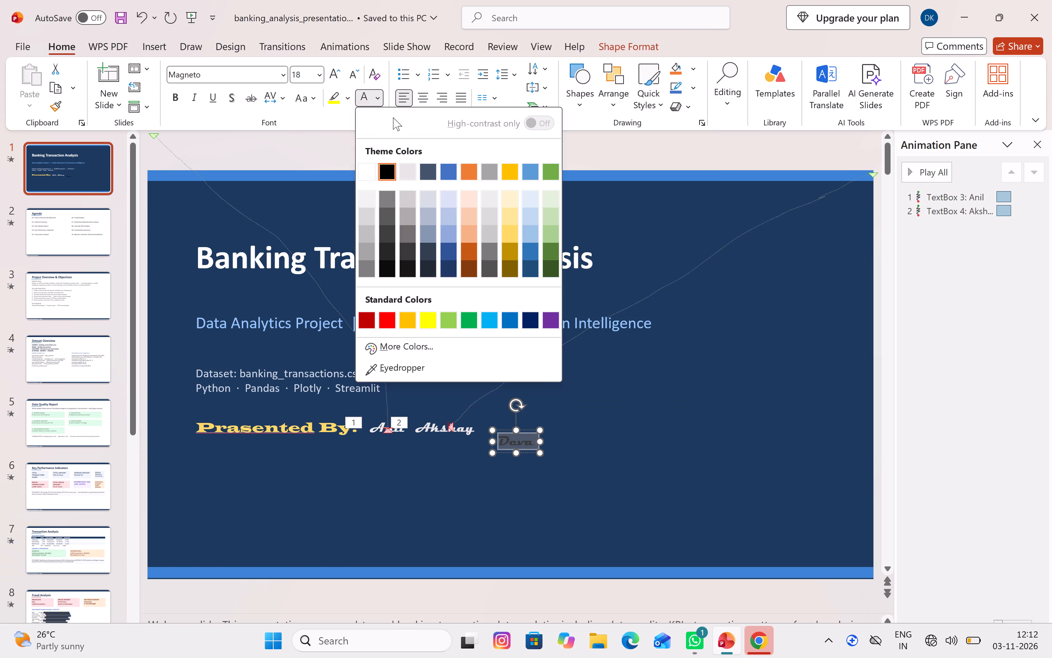
{"action": "left_click", "coordinate": [409, 171]}
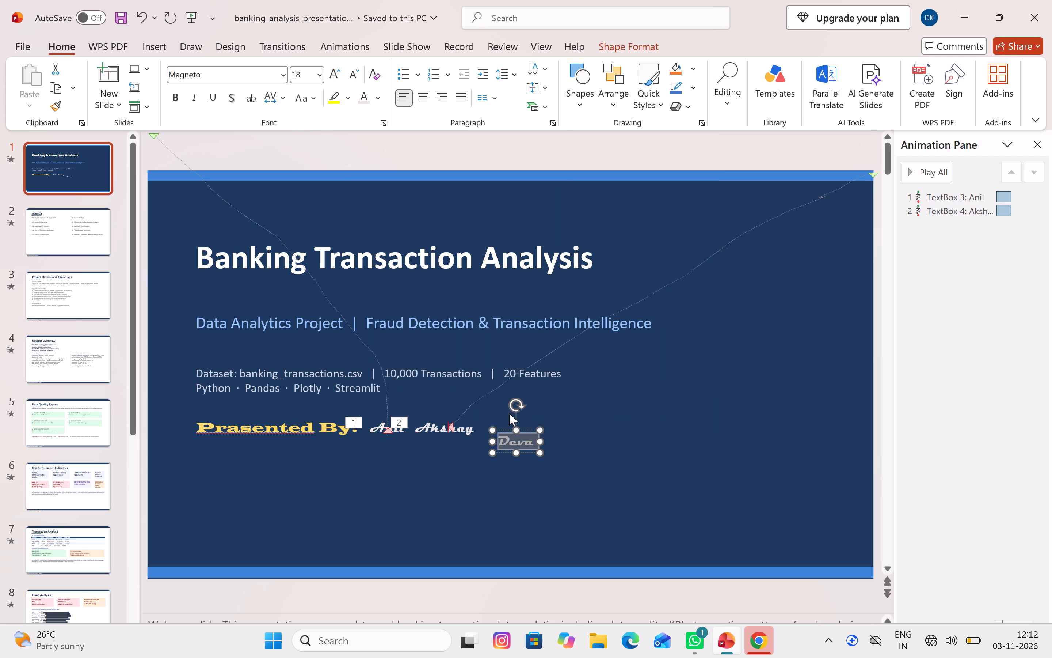
Move the "Deva" text box up beside "Akshay" so it aligns with the other presenter names.
{"action": "left_click_drag", "start_coordinate": [523, 428], "coordinate": [519, 417]}
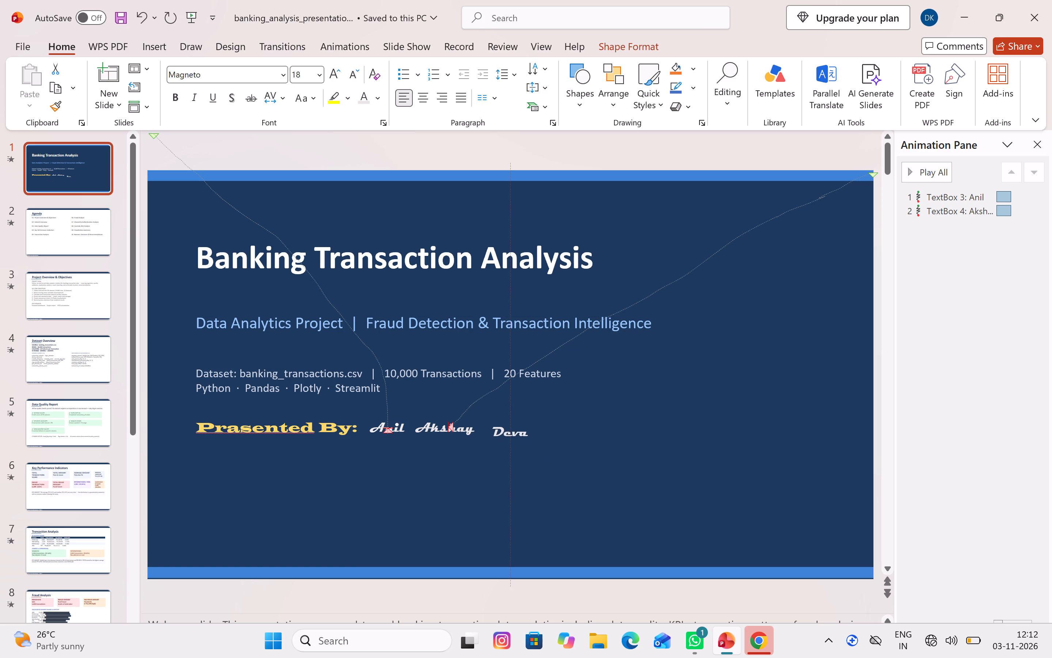
{"action": "left_click_drag", "start_coordinate": [519, 417], "coordinate": [514, 417]}
{"action": "left_click_drag", "start_coordinate": [514, 417], "coordinate": [514, 416]}
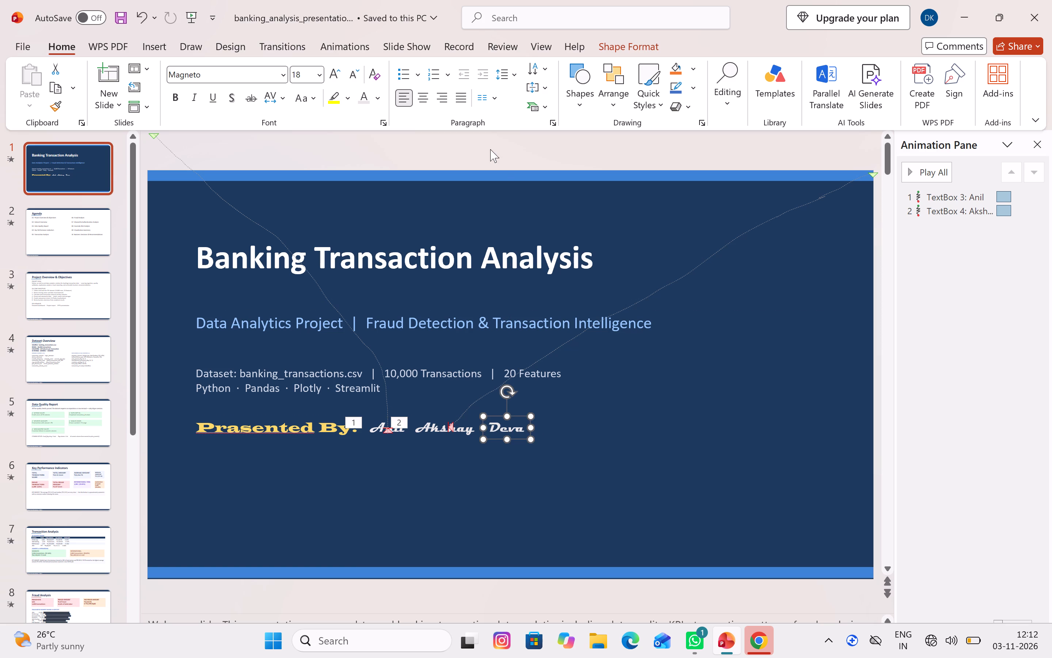
Add a custom motion path animation to "Deva", drawn freehand from the slide's bottom-left corner up to the name.
{"action": "left_click", "coordinate": [338, 43]}
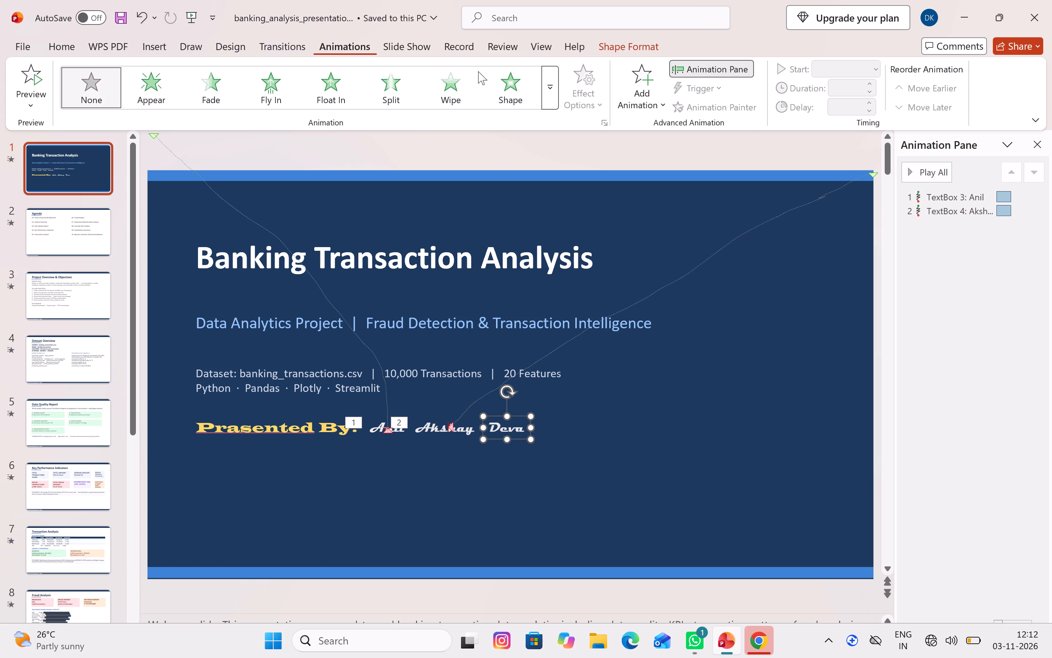
{"action": "left_click", "coordinate": [545, 85]}
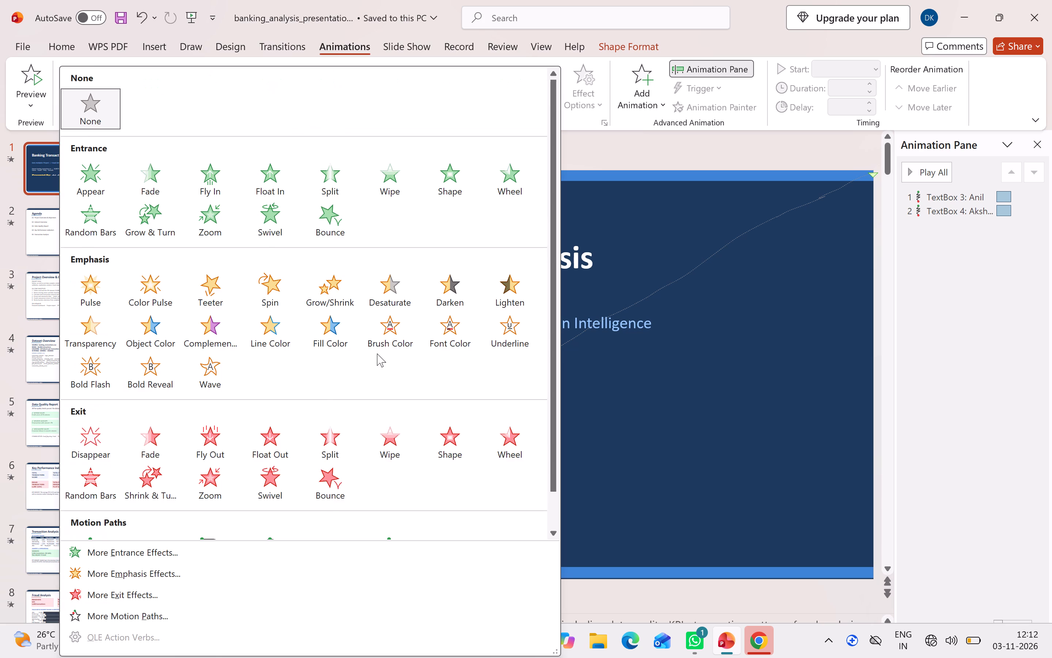
{"action": "scroll", "coordinate": [377, 353], "scroll_direction": "down", "scroll_amount": 6}
{"action": "left_click", "coordinate": [386, 500]}
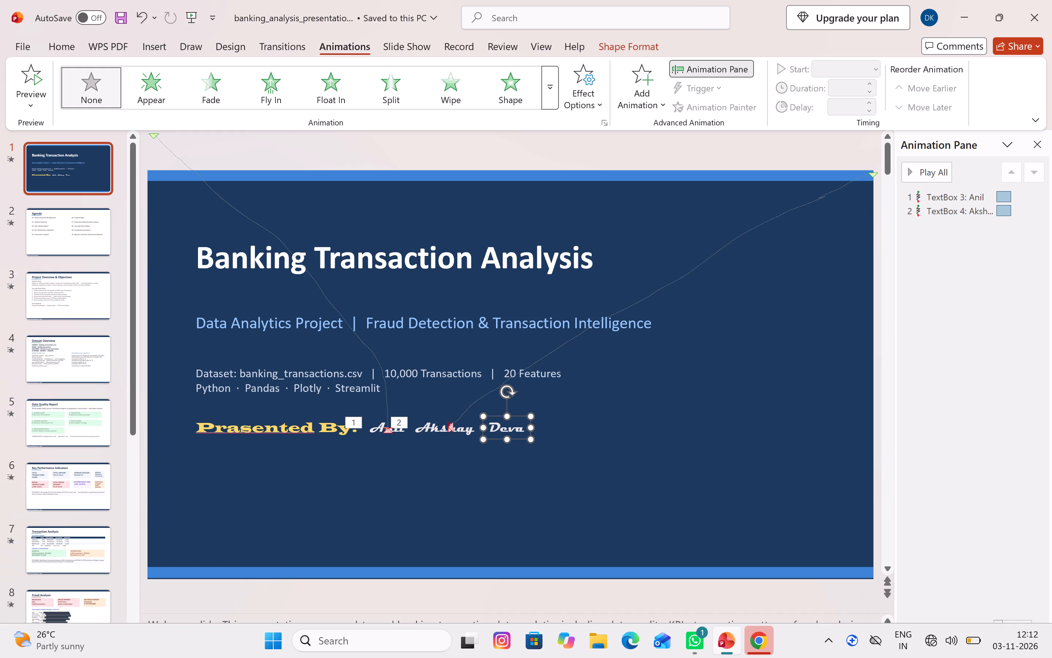
{"action": "left_click", "coordinate": [541, 105]}
{"action": "scroll", "coordinate": [346, 460], "scroll_direction": "down", "scroll_amount": 5}
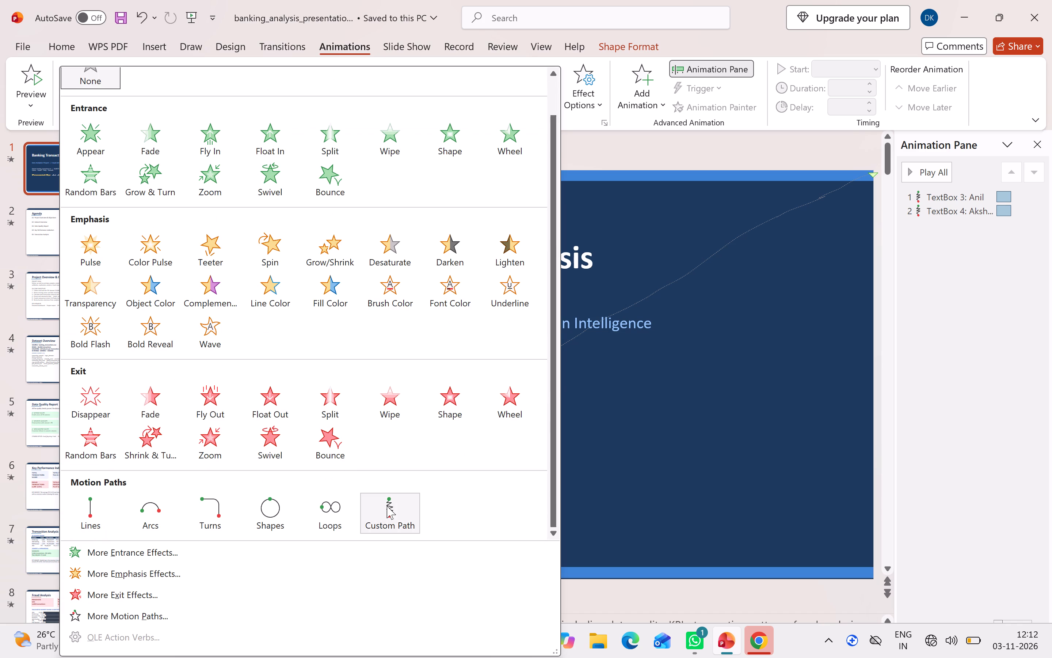
{"action": "left_click", "coordinate": [387, 506]}
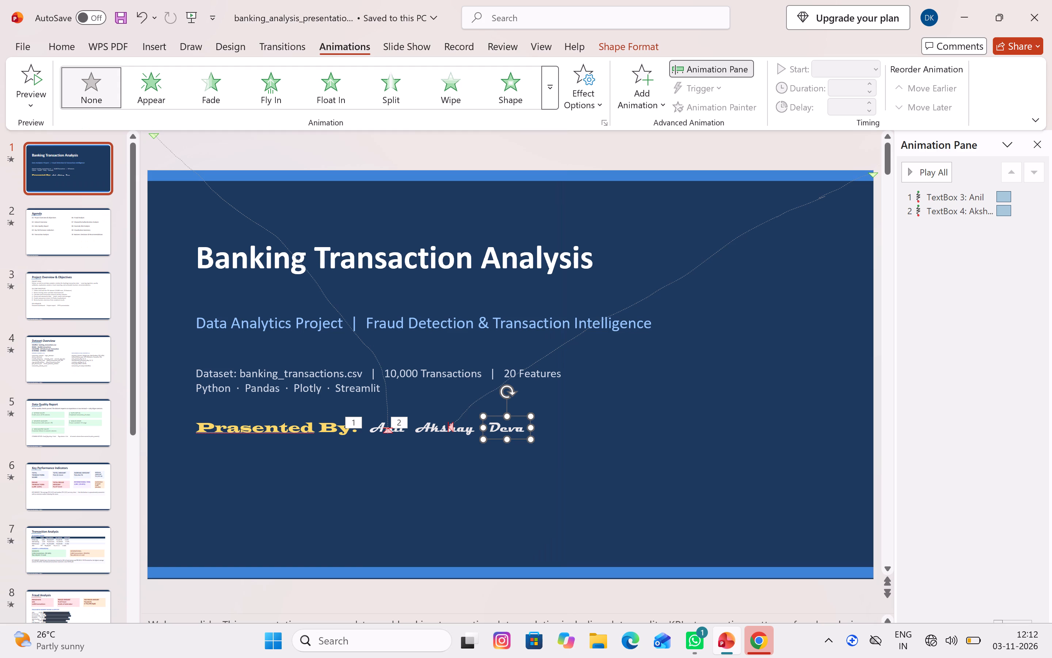
{"action": "left_click_drag", "start_coordinate": [150, 576], "coordinate": [453, 437]}
{"action": "left_click_drag", "start_coordinate": [453, 437], "coordinate": [502, 428]}
{"action": "key", "text": "Return"}
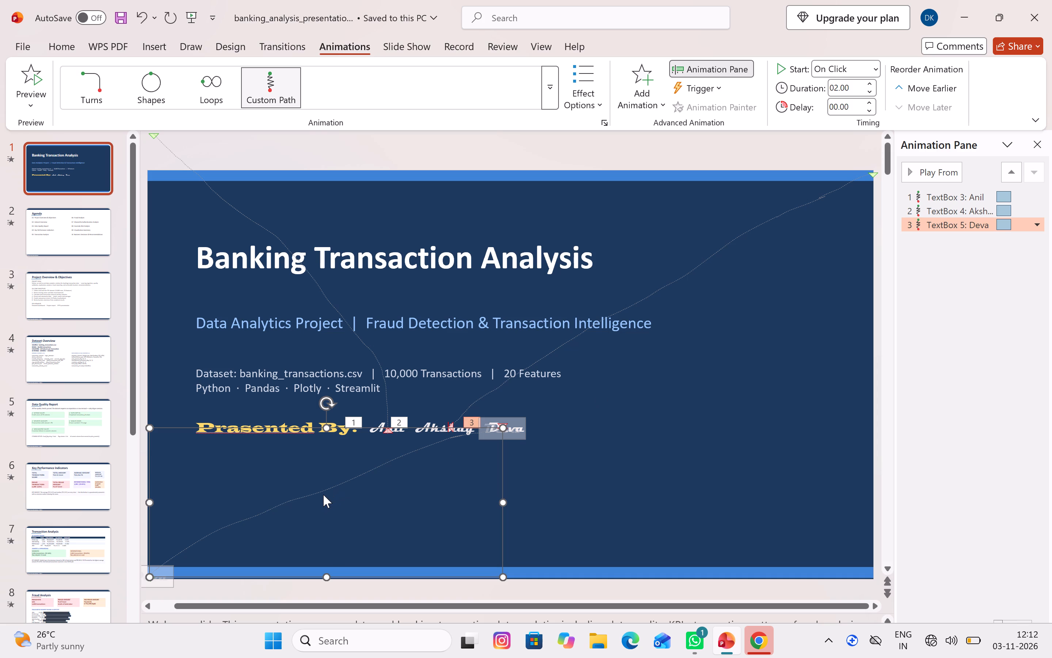
Shift the "Deva" motion path slightly sideways so its end point sits on the centre of the name.
{"action": "left_click_drag", "start_coordinate": [404, 514], "coordinate": [413, 517]}
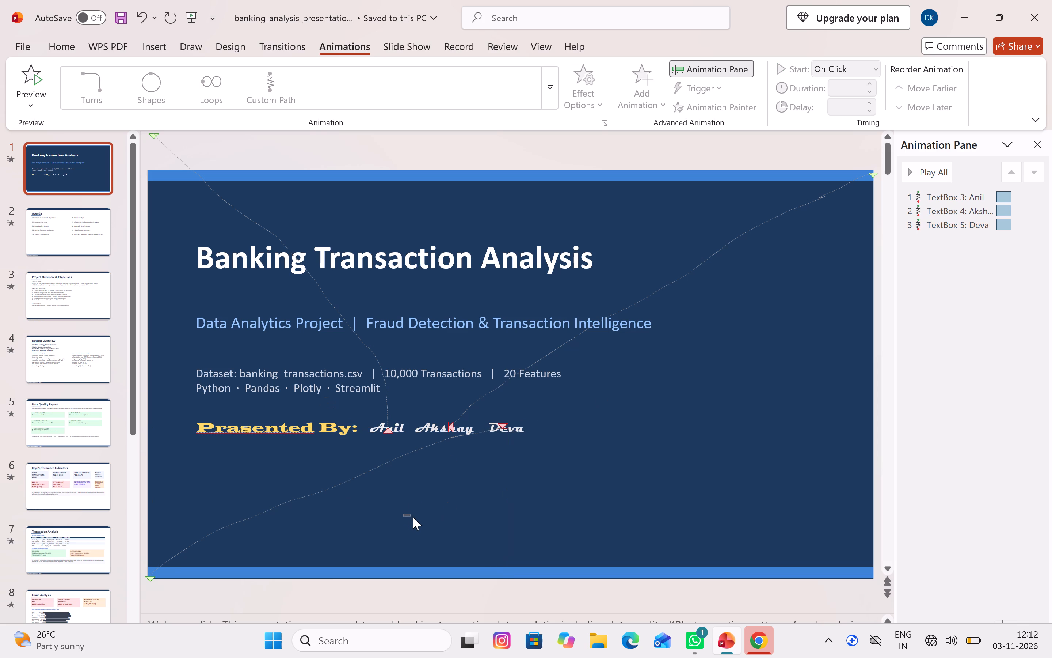
{"action": "left_click_drag", "start_coordinate": [413, 517], "coordinate": [413, 517]}
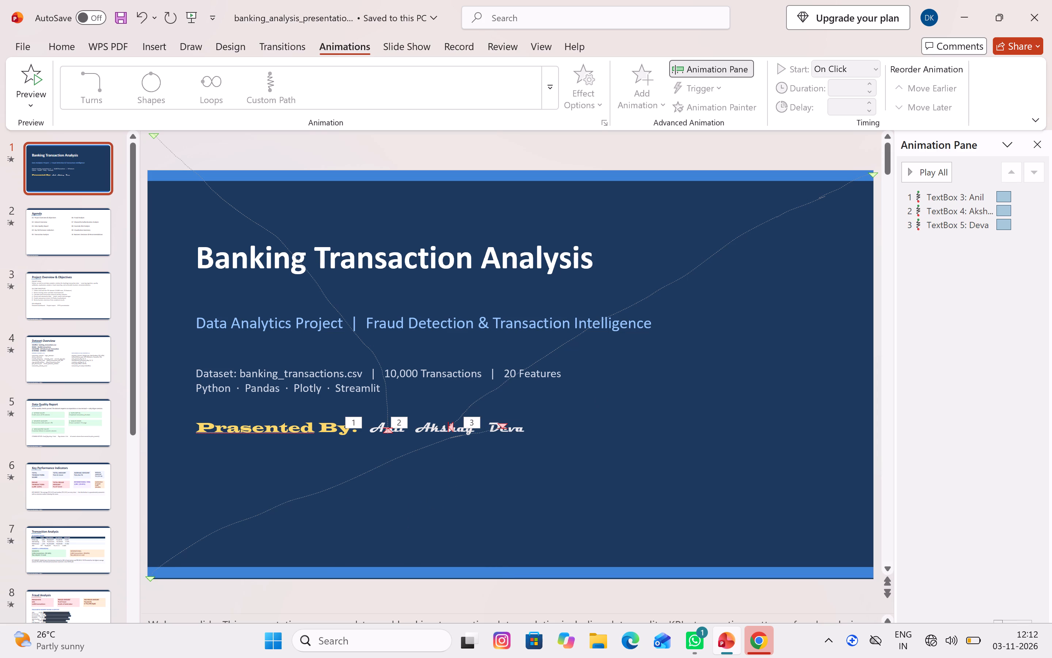
{"action": "left_click_drag", "start_coordinate": [502, 428], "coordinate": [513, 434]}
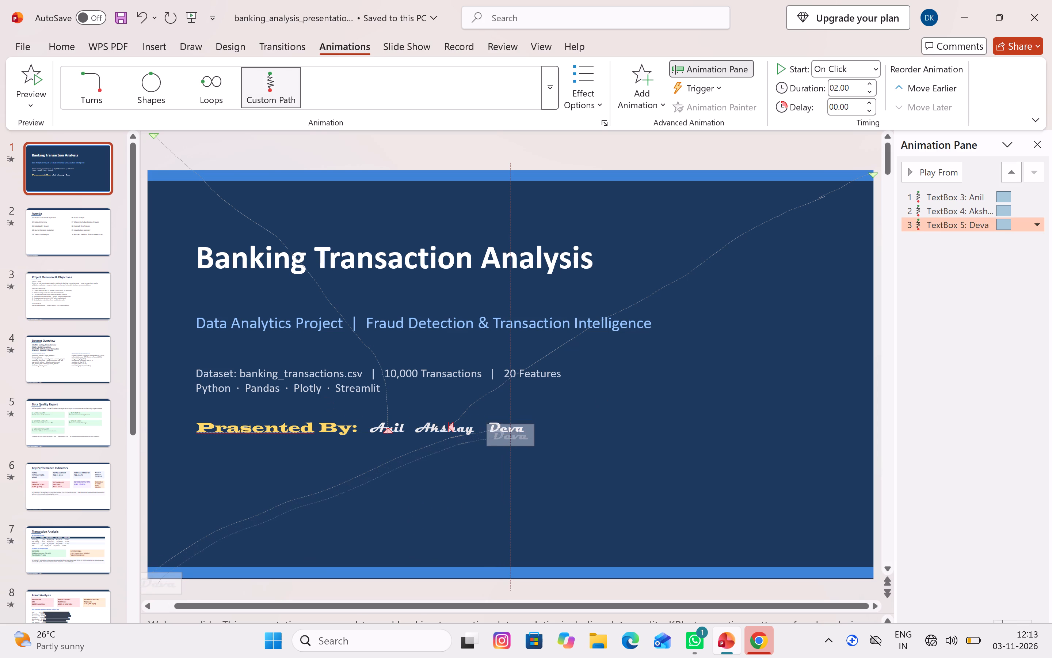
{"action": "left_click_drag", "start_coordinate": [513, 434], "coordinate": [513, 428]}
{"action": "left_click", "coordinate": [637, 433]}
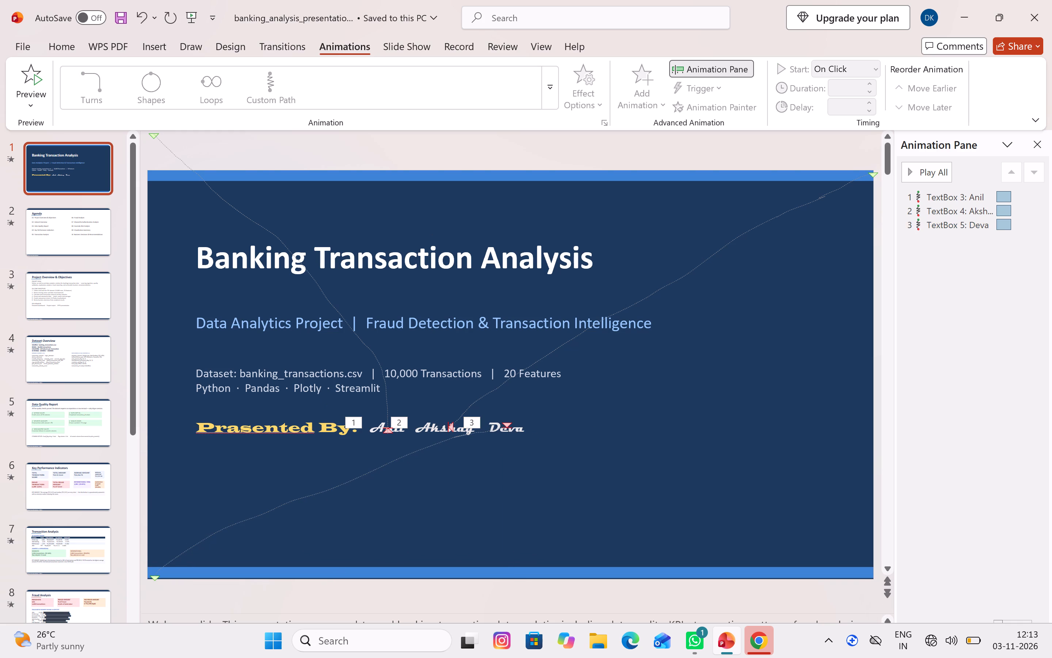
Insert a text box reading "Huncy" just after the "Deva" text on the title slide.
{"action": "left_click", "coordinate": [158, 41]}
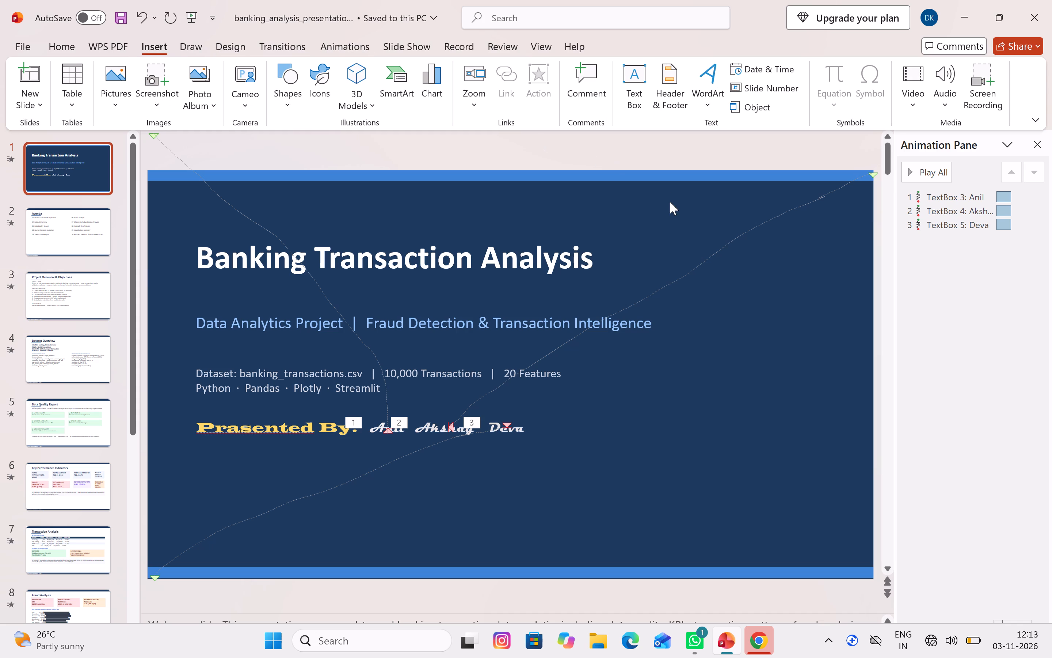
{"action": "left_click", "coordinate": [632, 75]}
{"action": "left_click", "coordinate": [544, 430]}
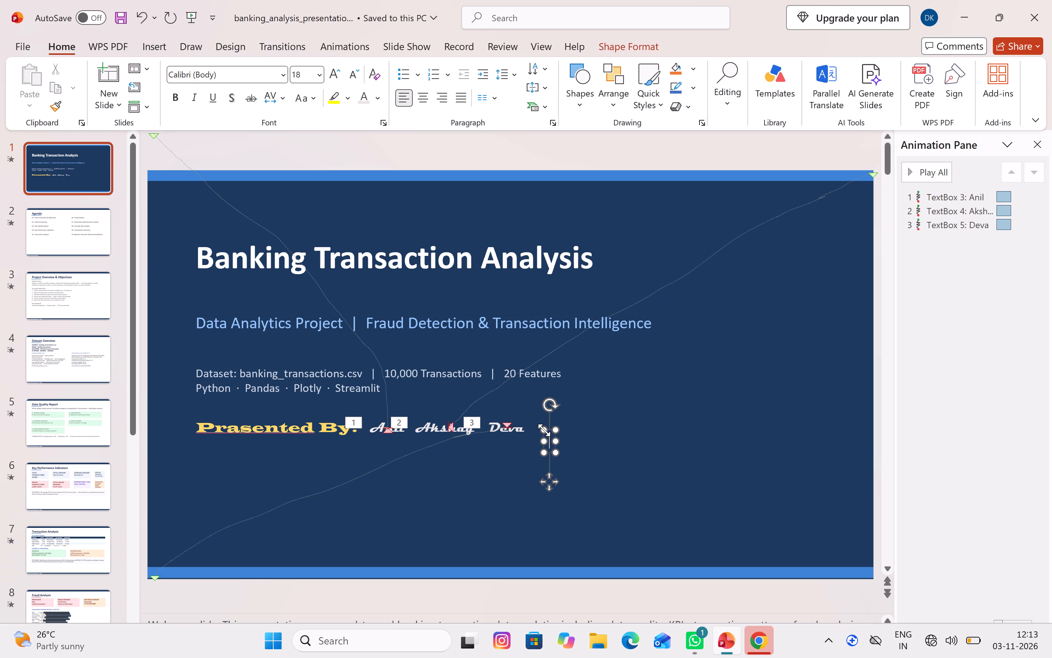
{"action": "type", "text": "Huncy"}
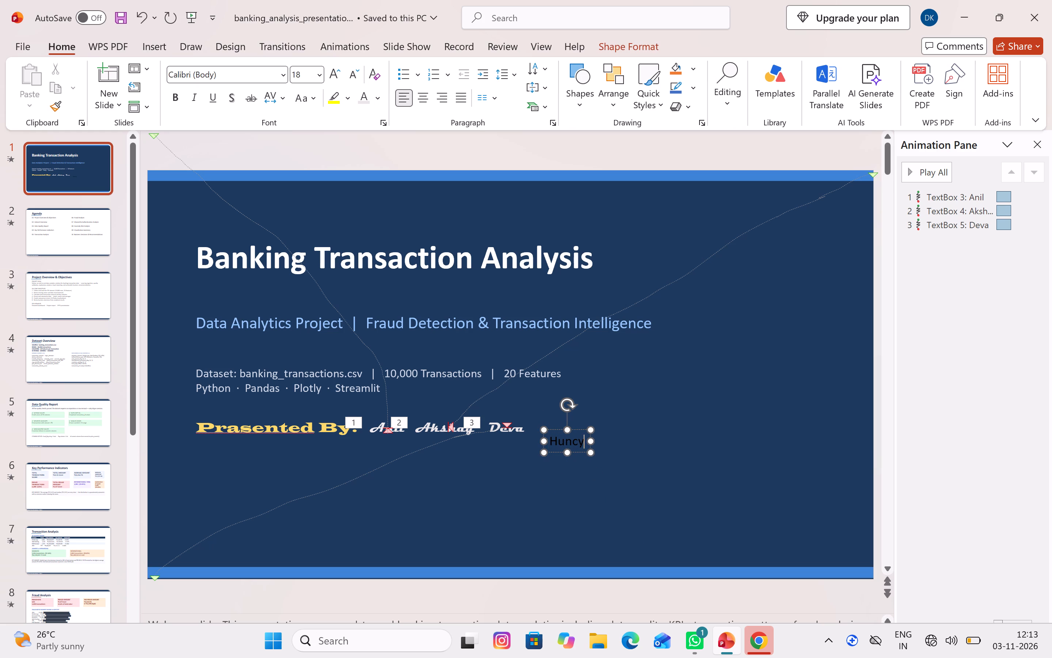
Select the "Huncy" text and set its font to Magneto.
{"action": "left_click_drag", "start_coordinate": [584, 442], "coordinate": [557, 442]}
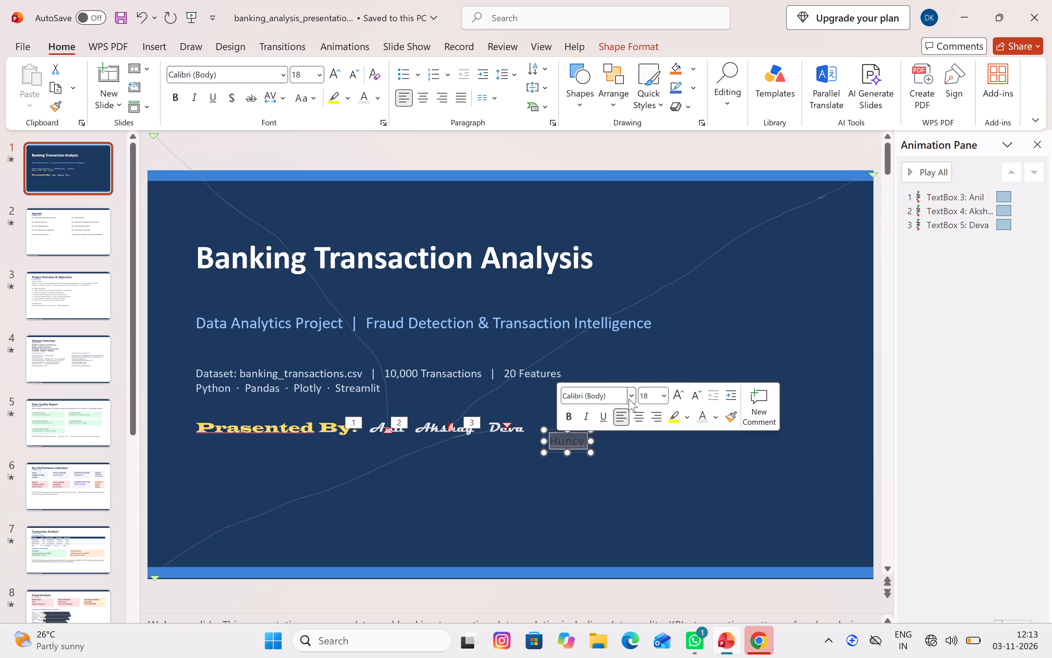
{"action": "left_click", "coordinate": [629, 399]}
{"action": "scroll", "coordinate": [622, 231], "scroll_direction": "down", "scroll_amount": 6}
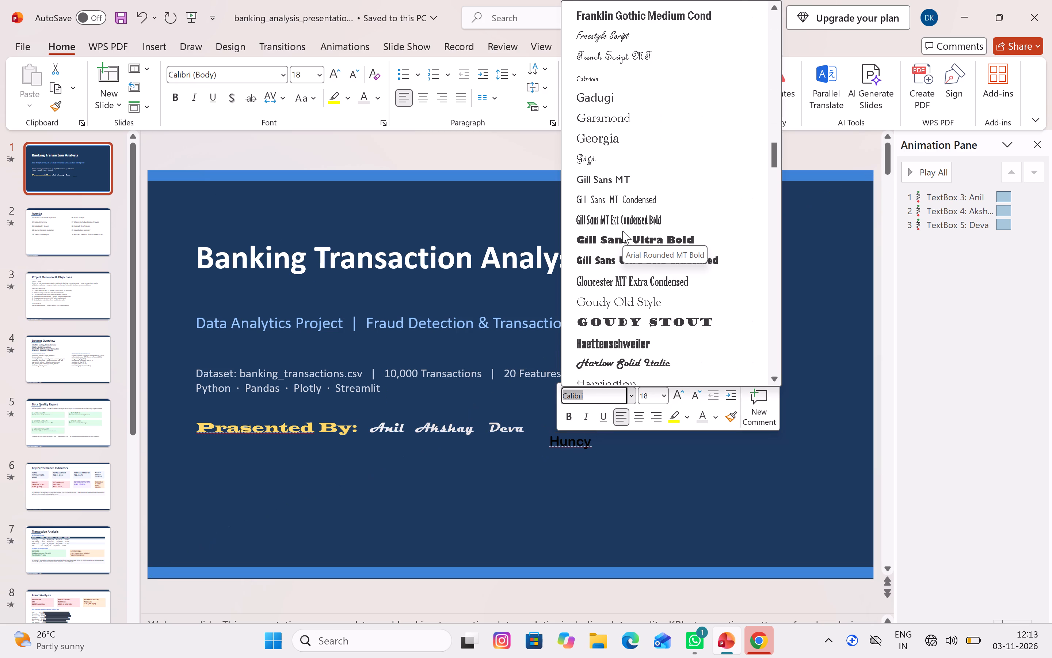
{"action": "scroll", "coordinate": [622, 231], "scroll_direction": "down", "scroll_amount": 2}
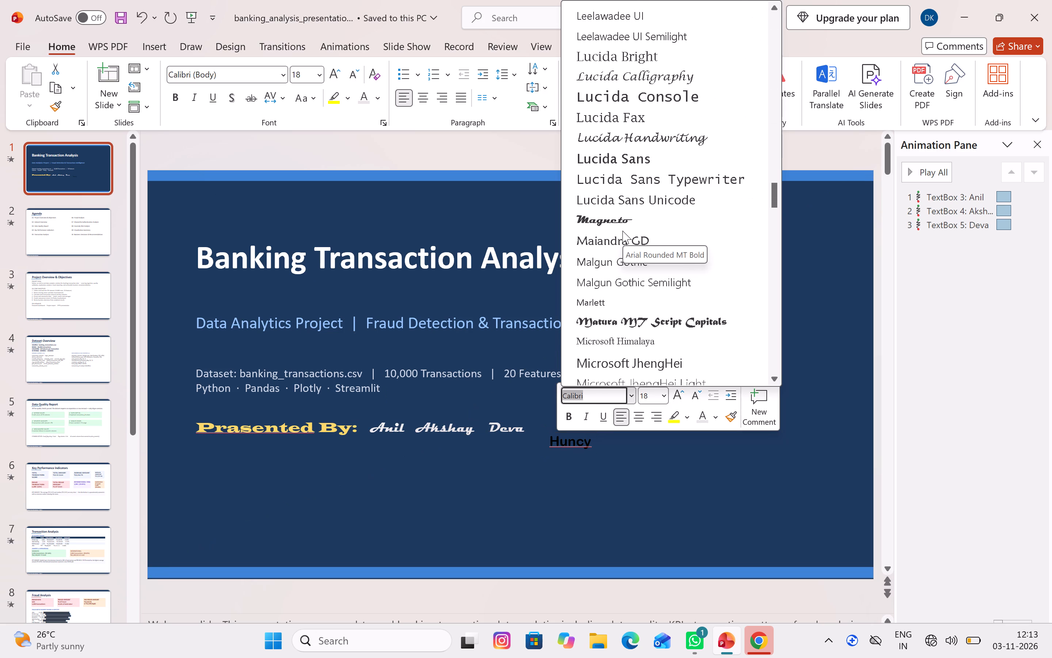
{"action": "scroll", "coordinate": [622, 231], "scroll_direction": "down", "scroll_amount": 1}
{"action": "left_click", "coordinate": [620, 151]}
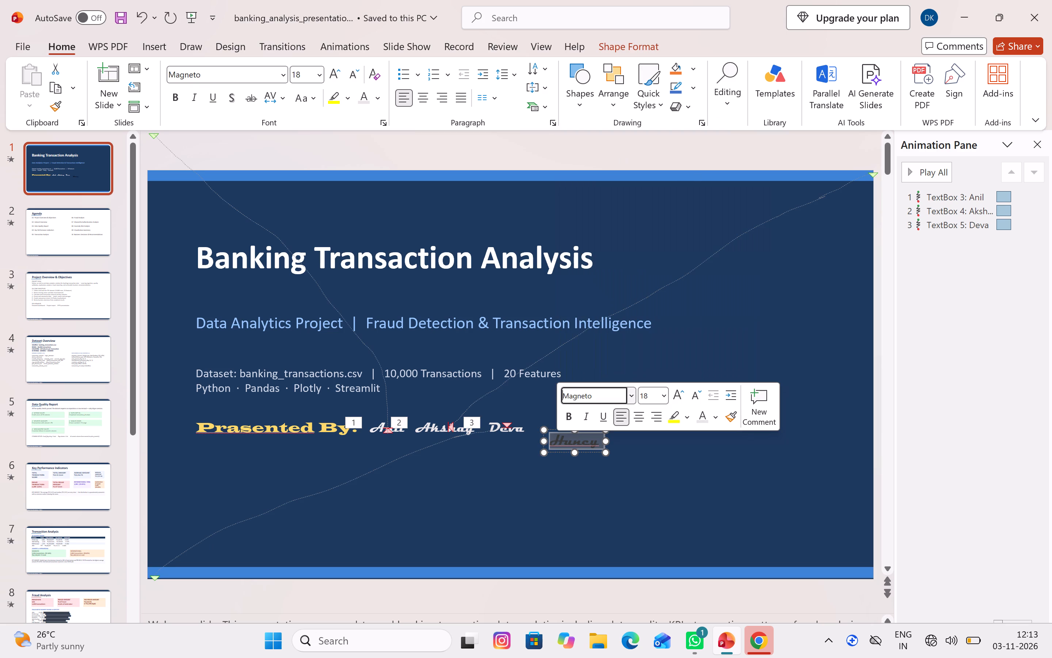
{"action": "left_click", "coordinate": [663, 390]}
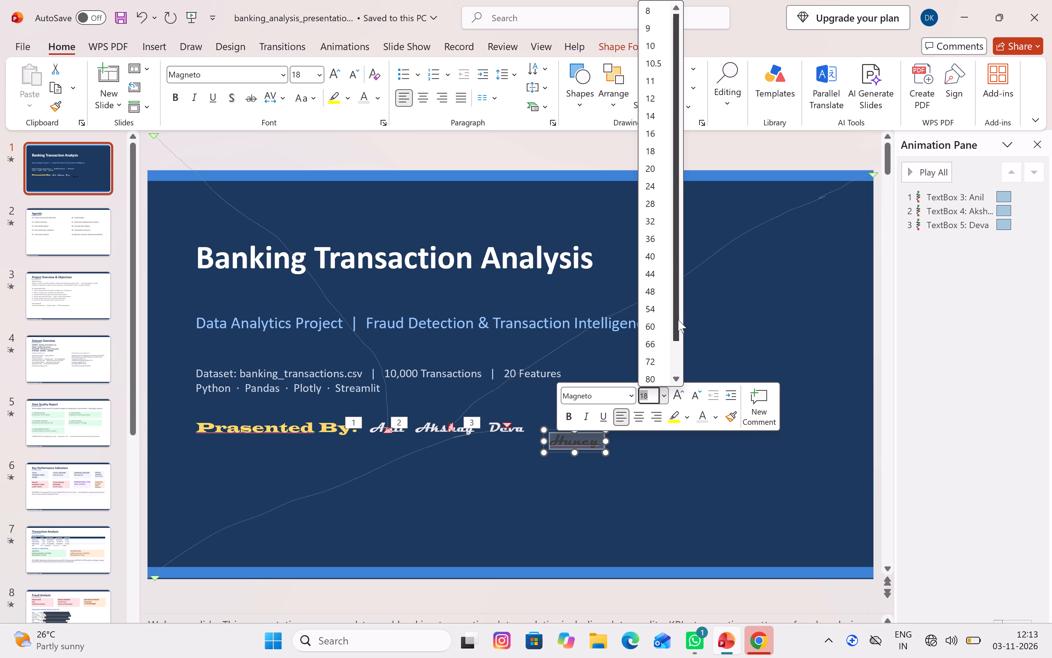
{"action": "left_click", "coordinate": [709, 348]}
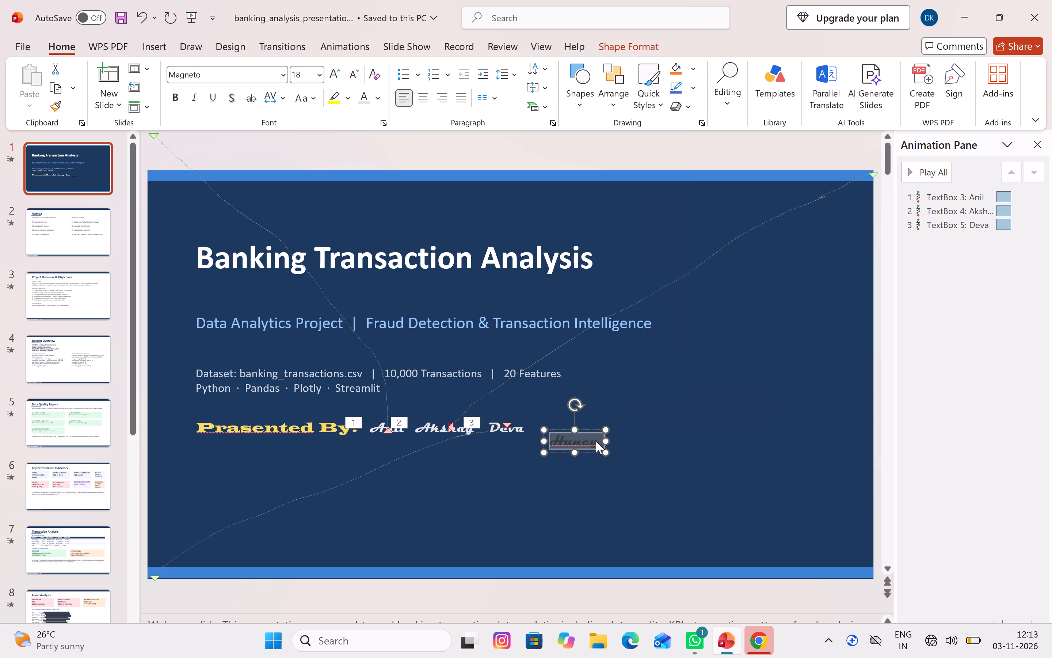
Colour the selected "Huncy" text with the light gray base theme colour beside black.
{"action": "left_click", "coordinate": [378, 98]}
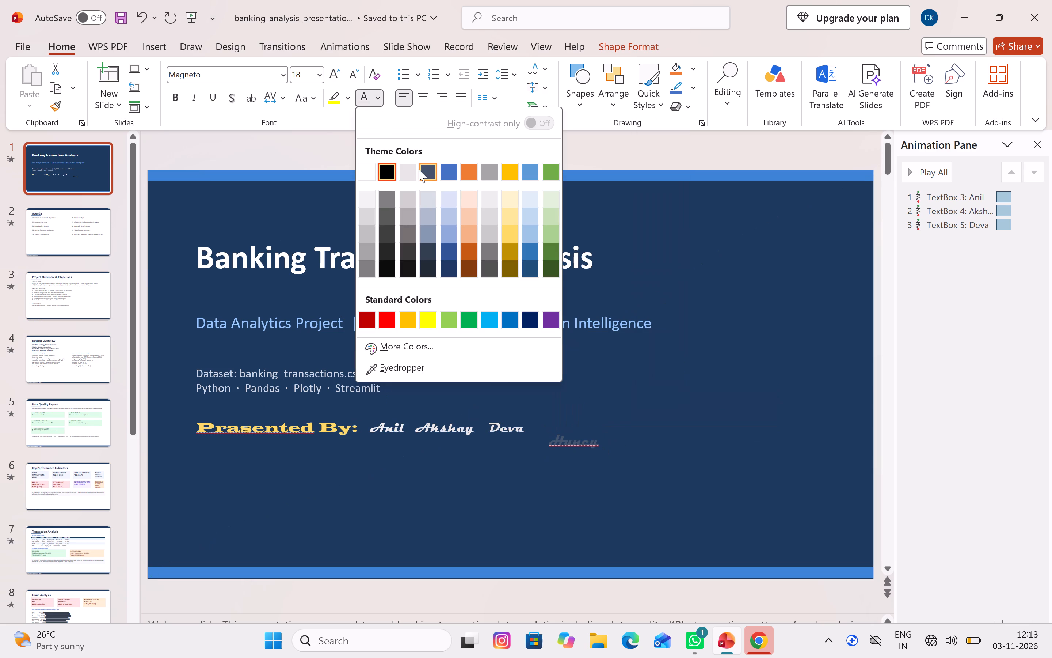
{"action": "left_click", "coordinate": [412, 169]}
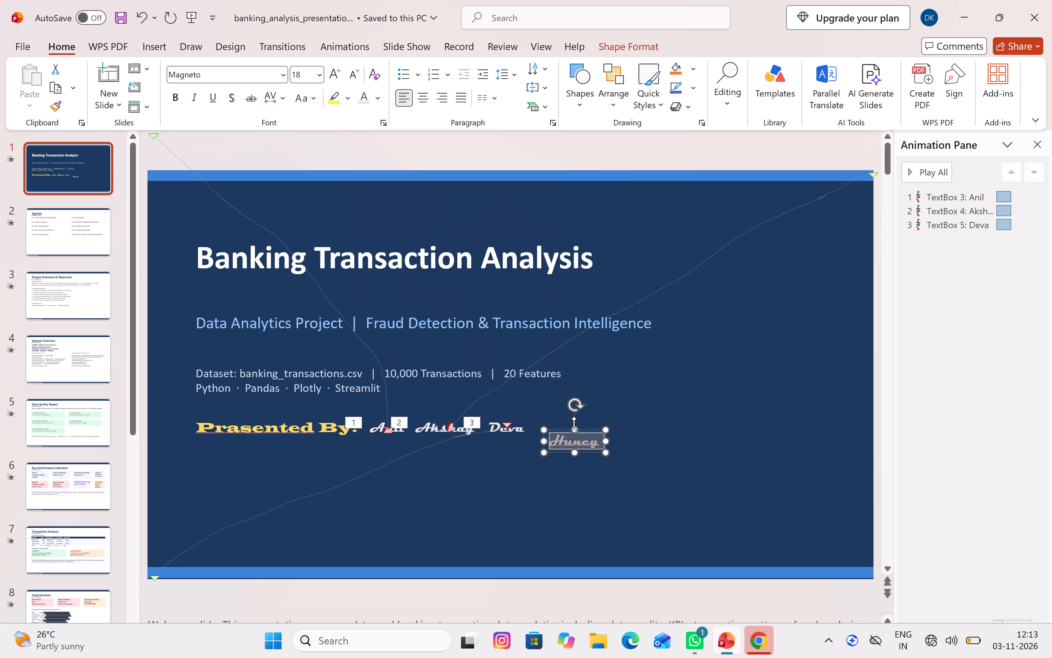
Move the "Huncy" text box up beside "Deva" so it aligns with the other presenter names.
{"action": "left_click_drag", "start_coordinate": [587, 430], "coordinate": [579, 417]}
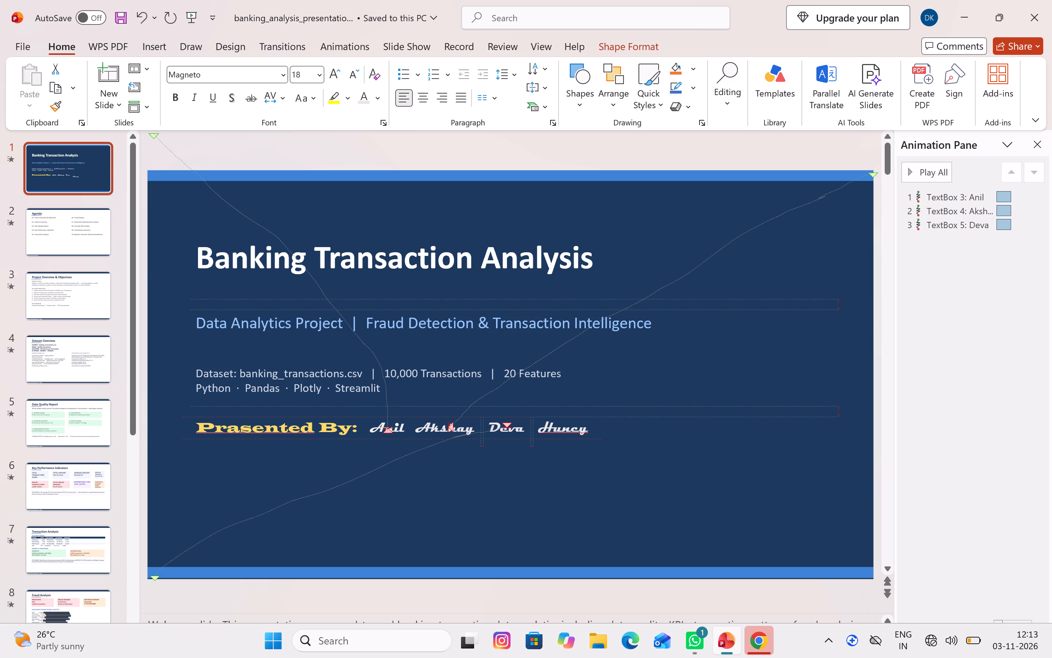
{"action": "left_click_drag", "start_coordinate": [579, 417], "coordinate": [578, 416]}
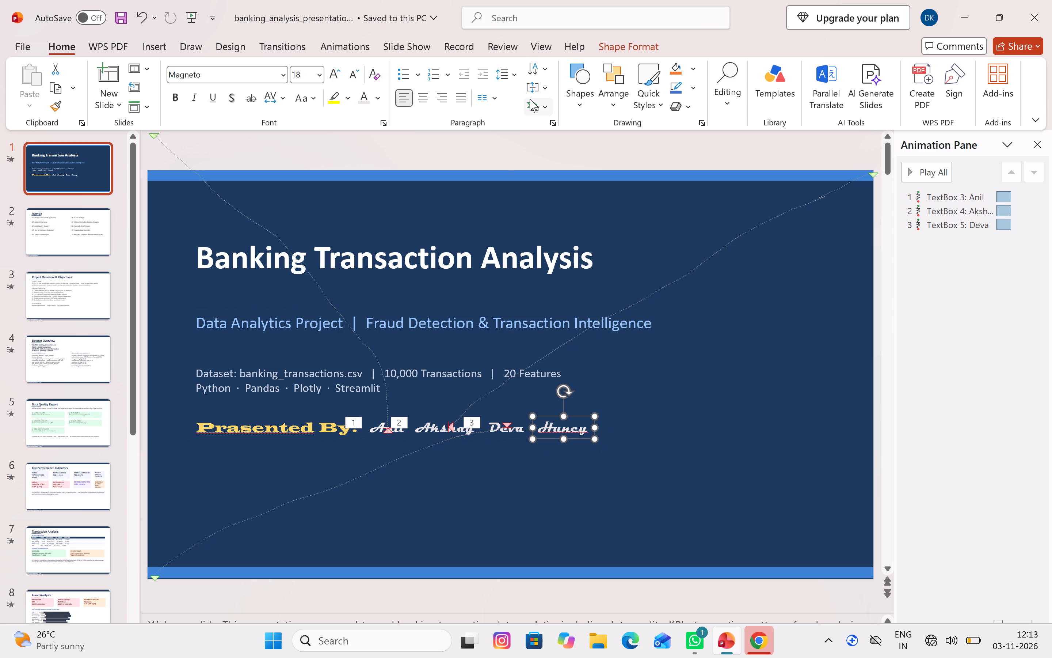
Add a custom motion path animation to "Huncy", drawn freehand from the slide's bottom-right corner up to the name.
{"action": "left_click", "coordinate": [343, 50]}
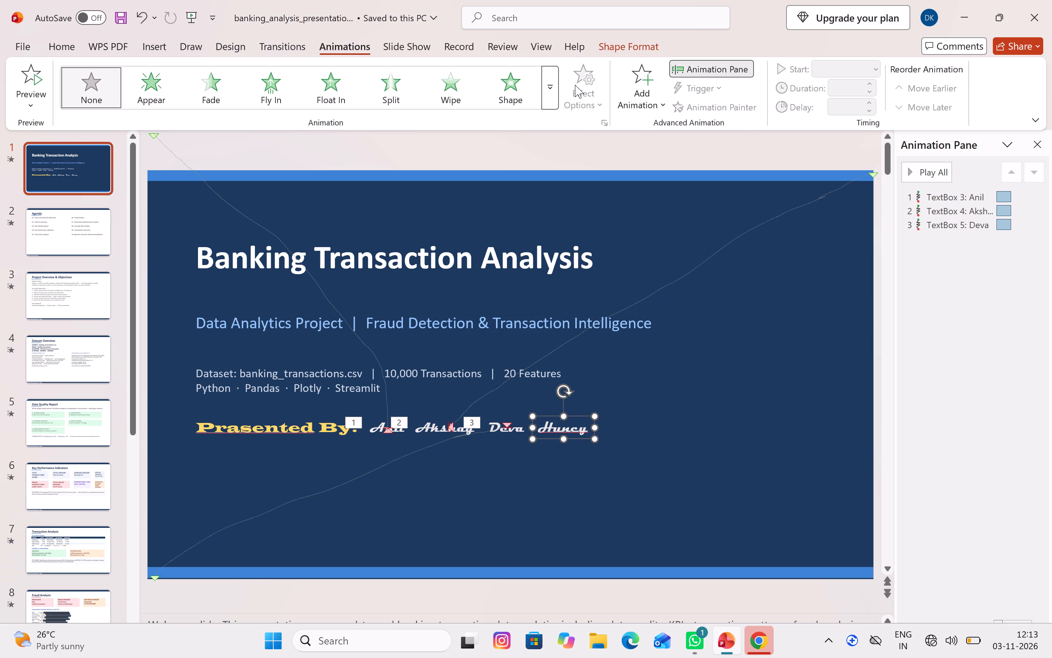
{"action": "left_click", "coordinate": [550, 93]}
{"action": "scroll", "coordinate": [389, 331], "scroll_direction": "down", "scroll_amount": 4}
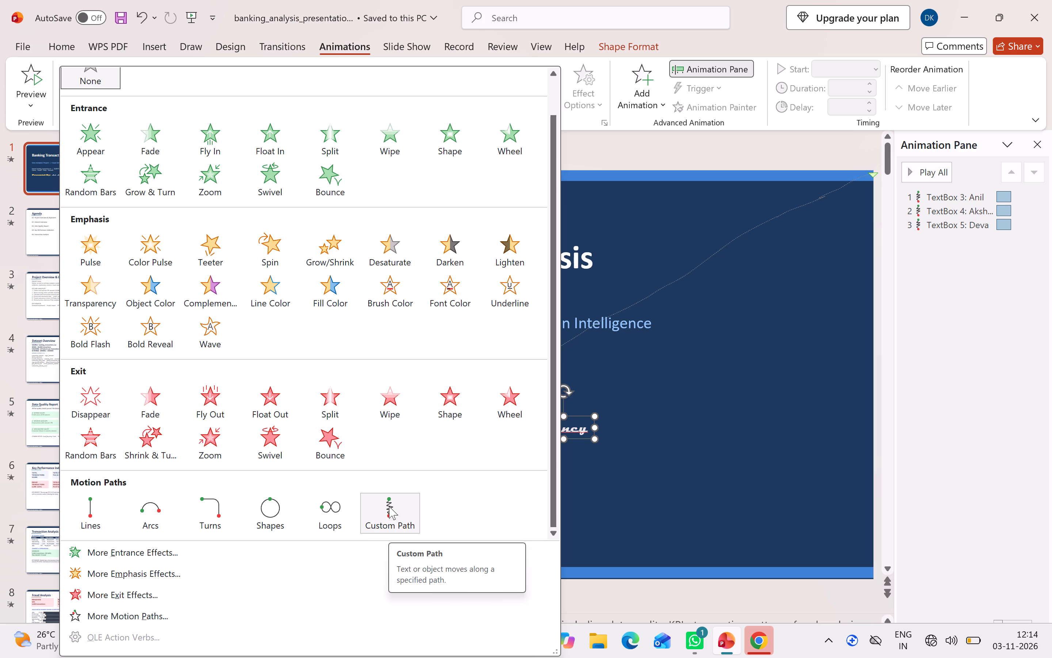
{"action": "left_click", "coordinate": [389, 506]}
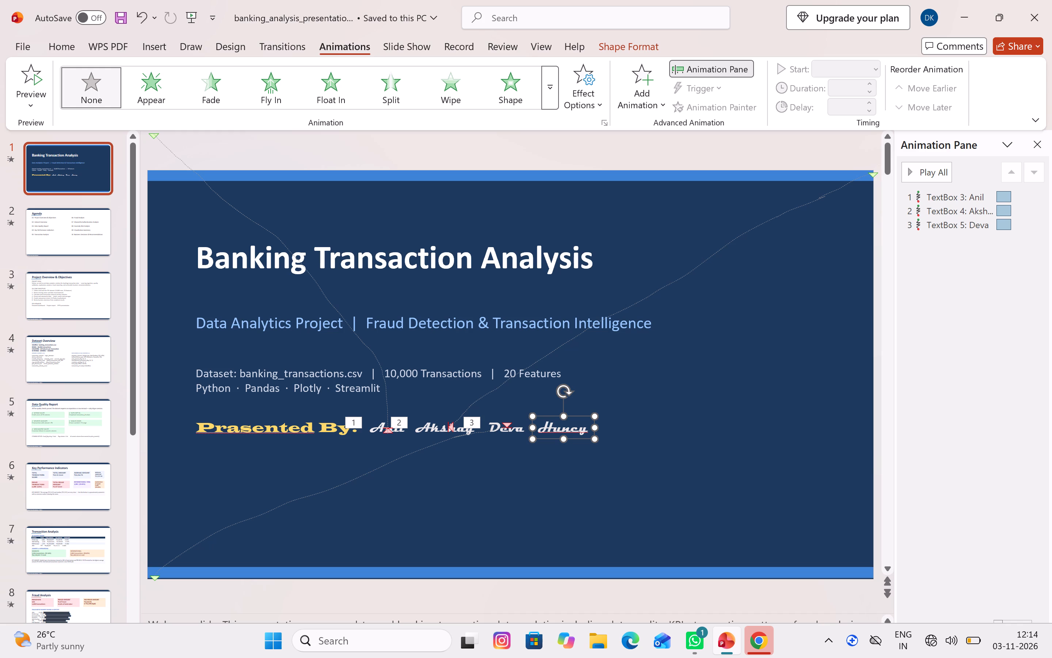
{"action": "left_click_drag", "start_coordinate": [871, 579], "coordinate": [615, 446]}
{"action": "left_click_drag", "start_coordinate": [615, 446], "coordinate": [572, 431]}
{"action": "key", "text": "Return"}
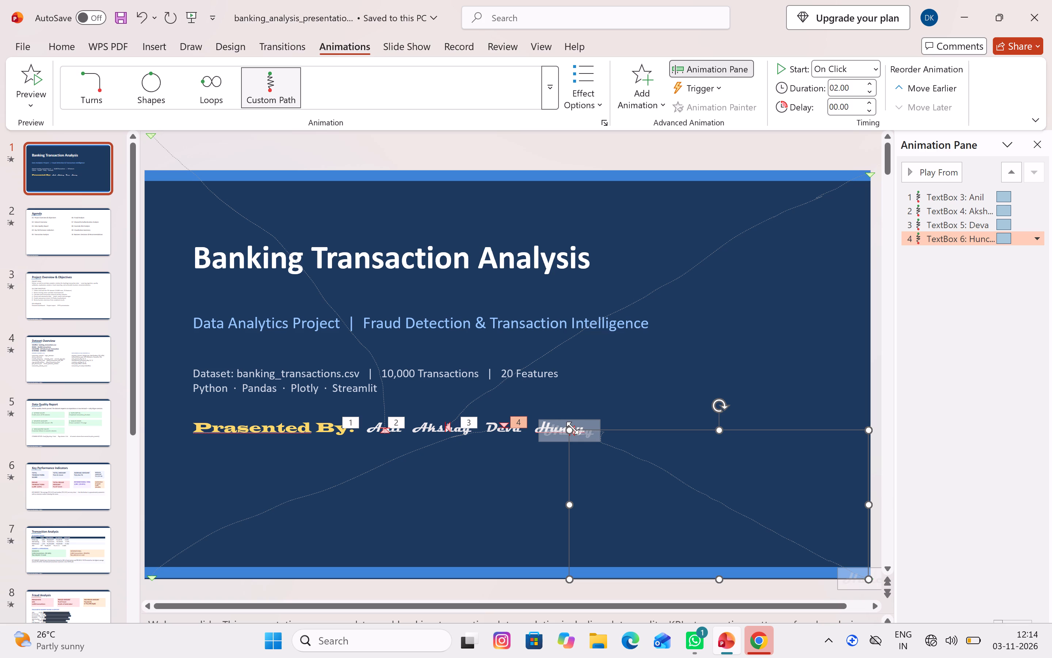
Shift the "Huncy" motion path to the right so it ends beyond the name, level with the presenter names.
{"action": "left_click_drag", "start_coordinate": [575, 432], "coordinate": [616, 432]}
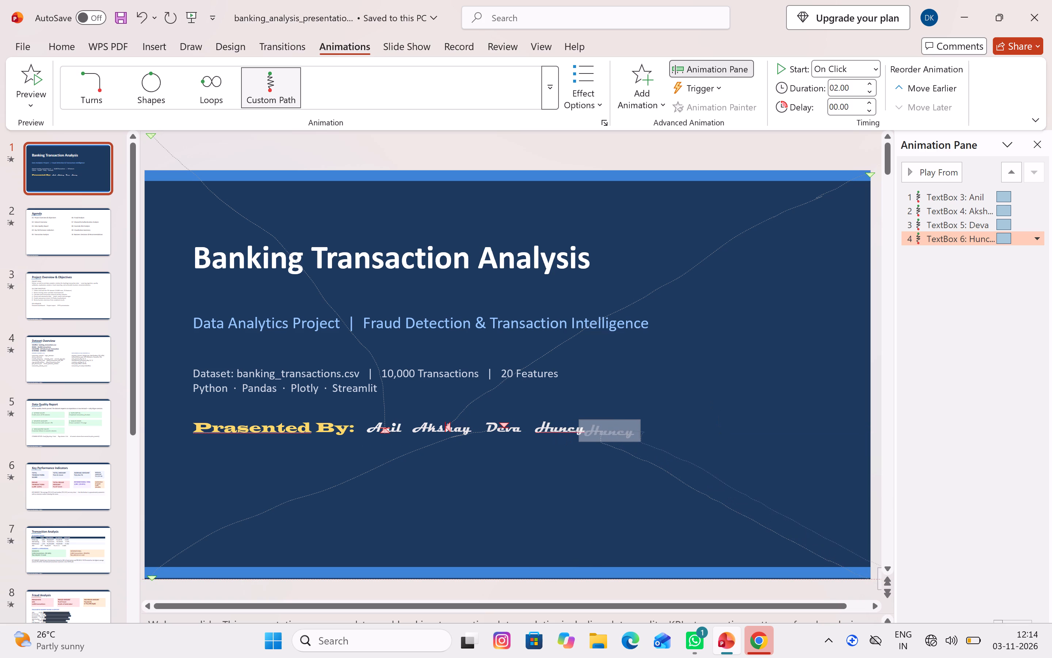
{"action": "left_click_drag", "start_coordinate": [616, 432], "coordinate": [650, 430]}
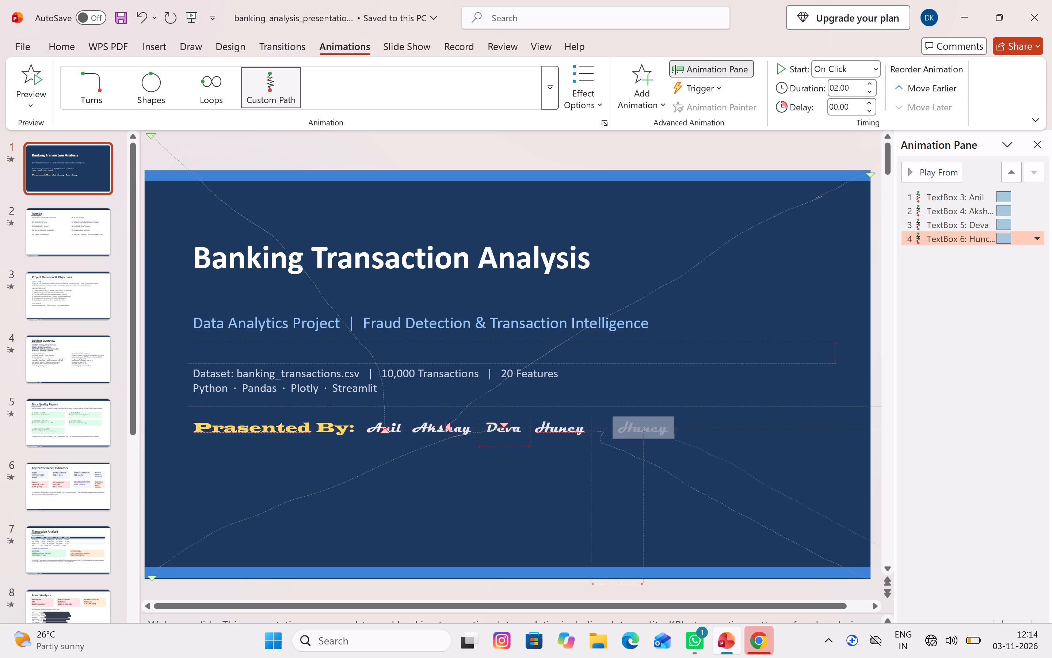
{"action": "left_click_drag", "start_coordinate": [650, 430], "coordinate": [651, 430]}
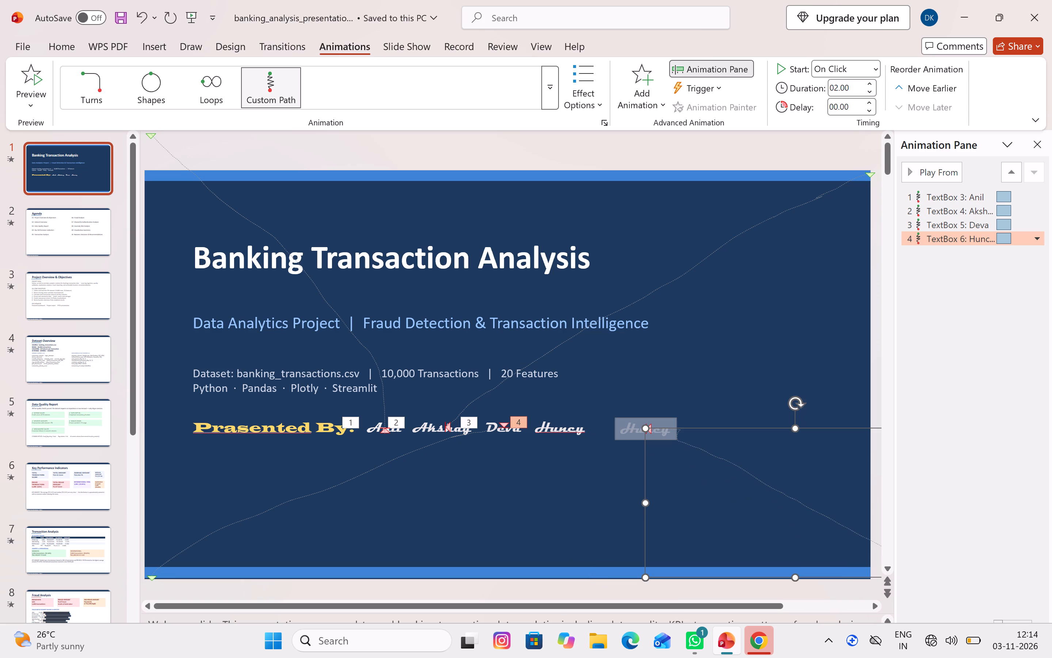
Move the "Huncy" text box further right along the presenter line, leaving a gap after "Deva" for another name.
{"action": "left_click", "coordinate": [569, 431]}
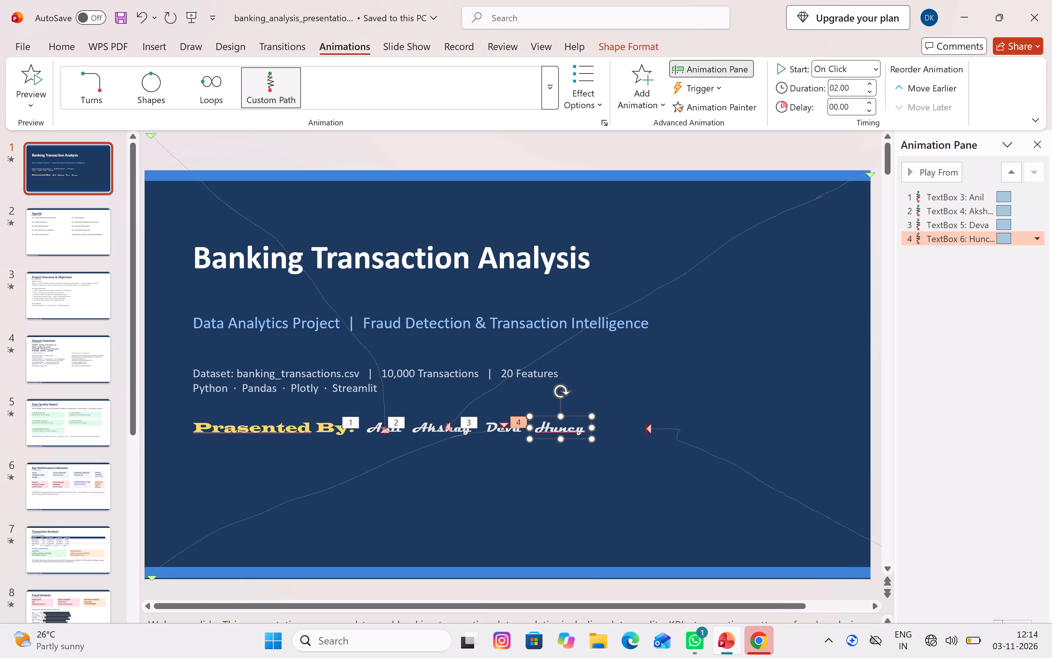
{"action": "left_click_drag", "start_coordinate": [571, 417], "coordinate": [581, 415]}
{"action": "left_click_drag", "start_coordinate": [581, 415], "coordinate": [658, 420]}
{"action": "left_click", "coordinate": [568, 421]}
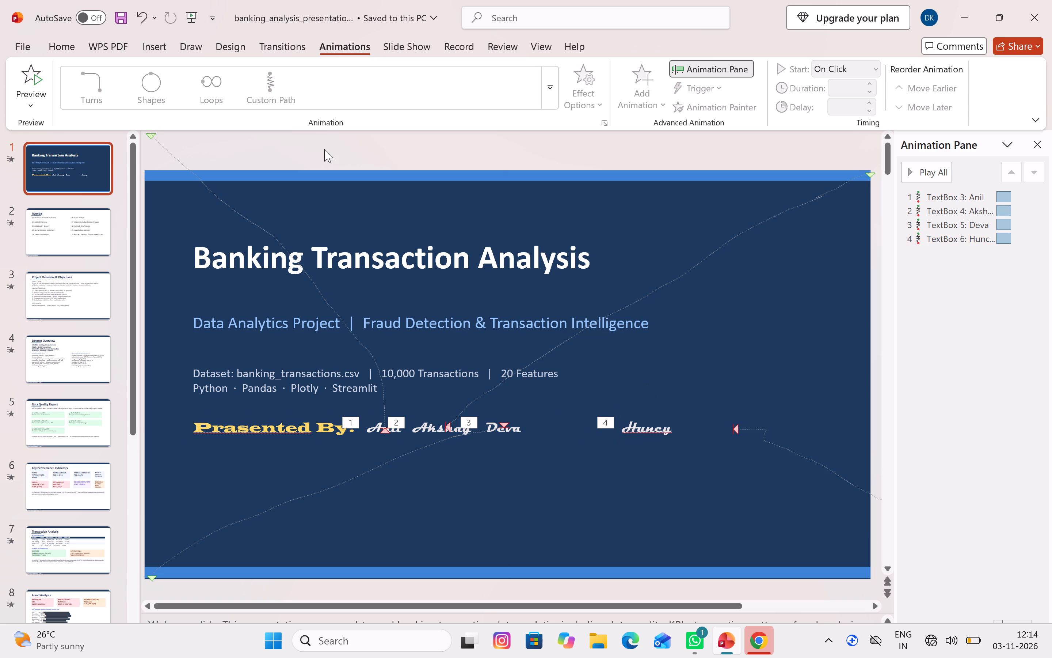
Insert a text box reading "Kalyani" in the gap between "Deva" and "Huncy".
{"action": "left_click", "coordinate": [152, 49]}
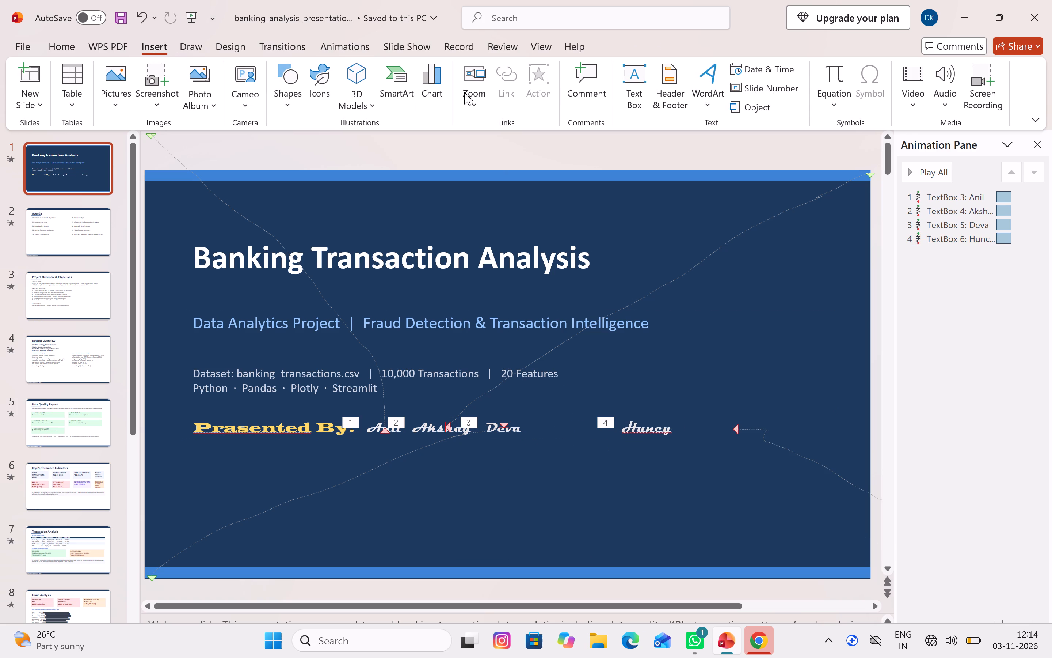
{"action": "left_click", "coordinate": [635, 77]}
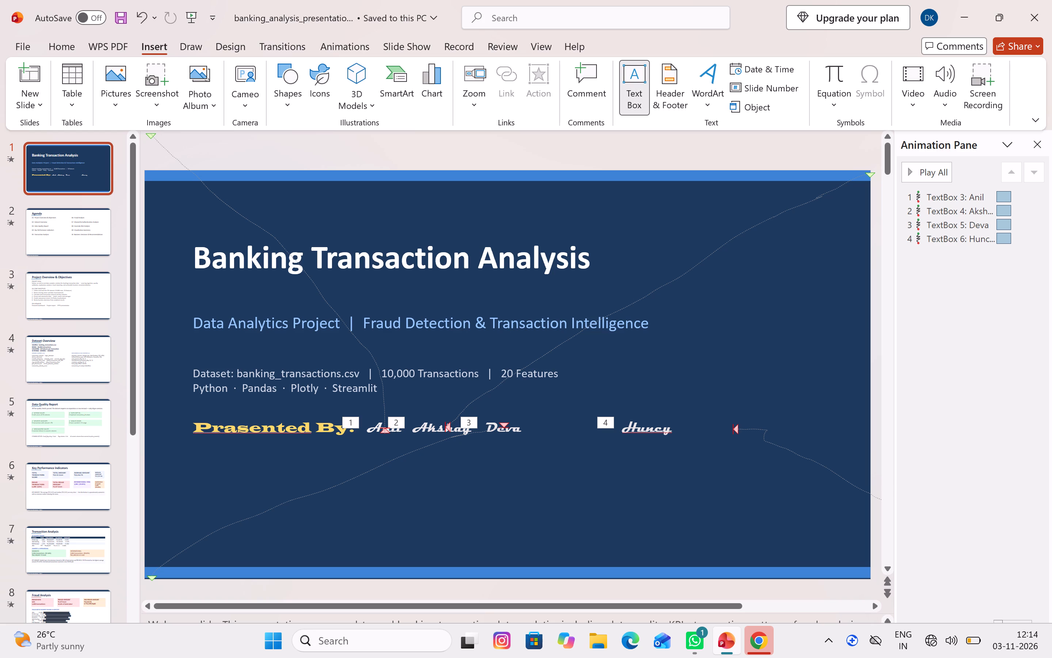
{"action": "left_click", "coordinate": [553, 429]}
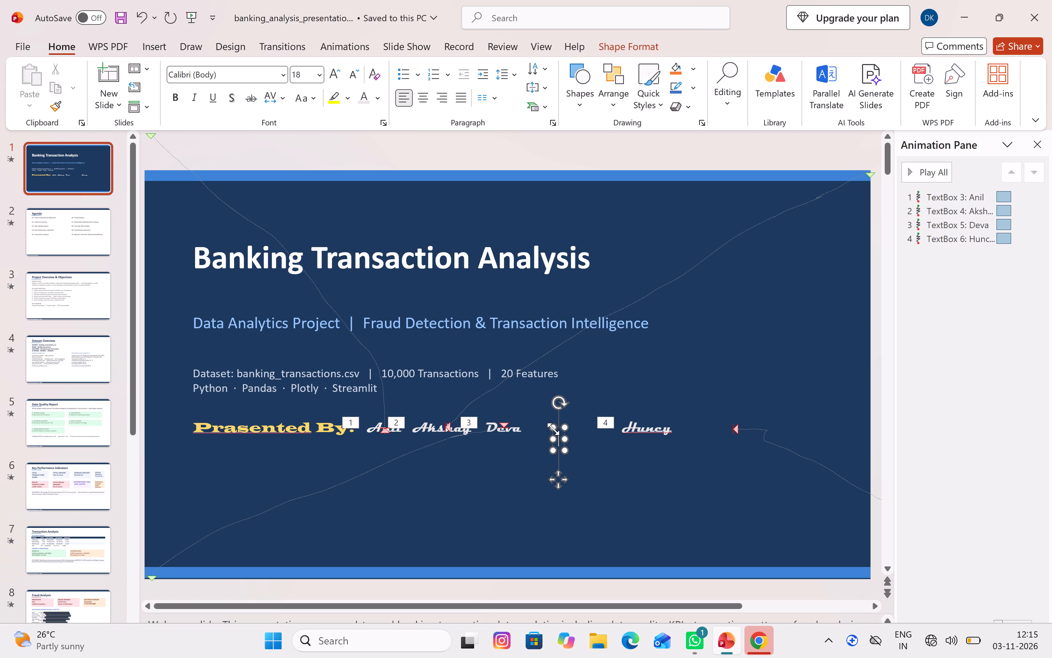
{"action": "type", "text": "Kal"}
{"action": "type", "text": "yani"}
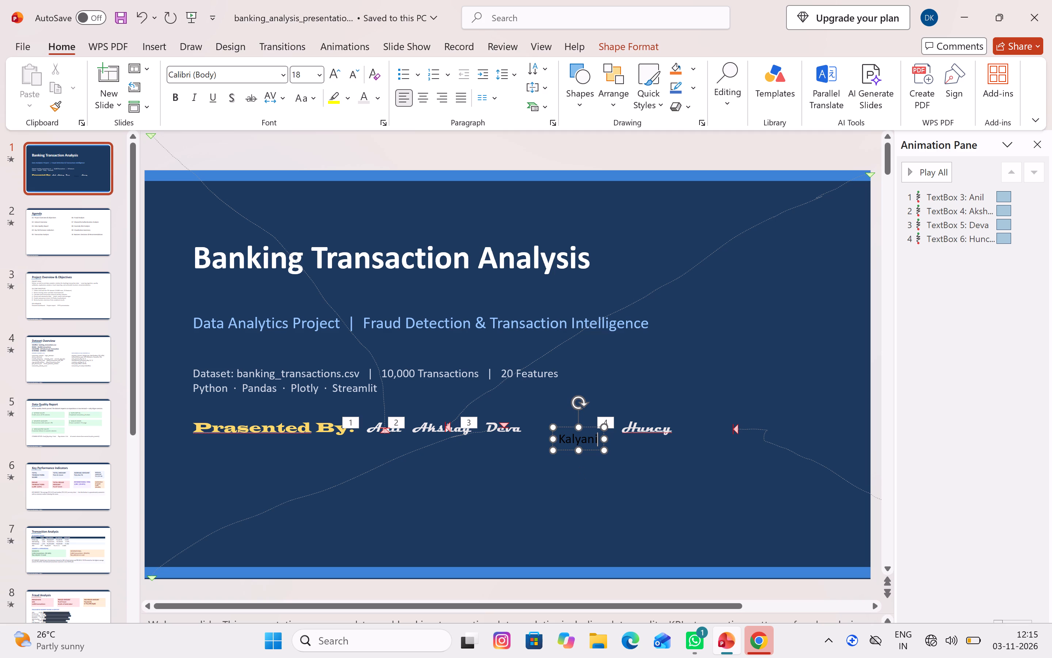
Format the "Kalyani" text in the Magneto font with the light gray base theme colour beside black.
{"action": "left_click_drag", "start_coordinate": [560, 440], "coordinate": [578, 440]}
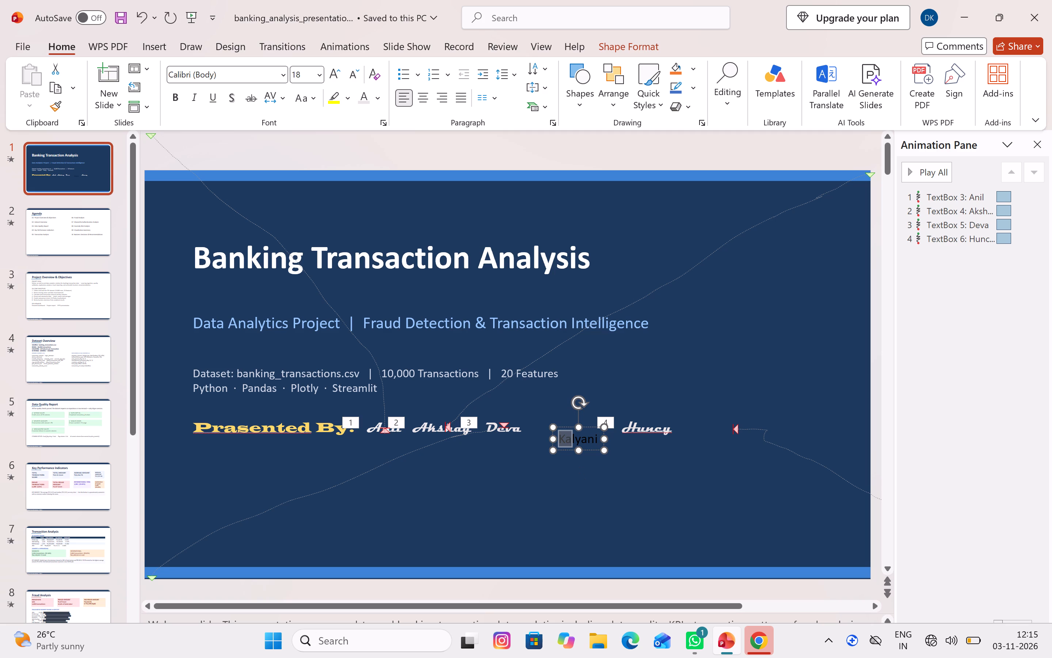
{"action": "left_click_drag", "start_coordinate": [578, 440], "coordinate": [598, 440]}
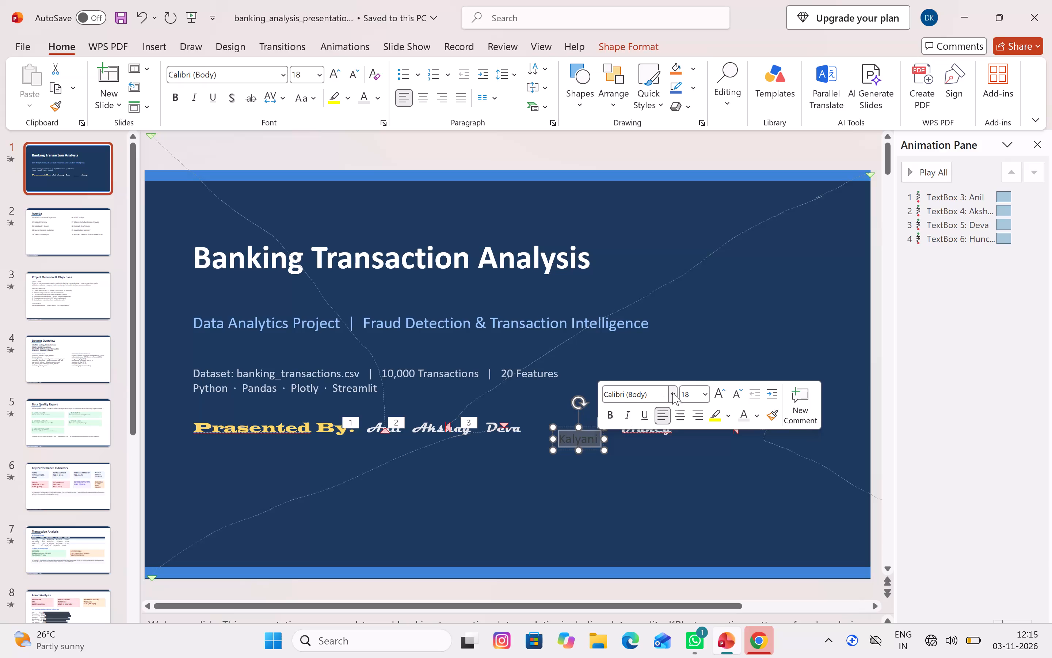
{"action": "left_click", "coordinate": [672, 392]}
{"action": "scroll", "coordinate": [708, 241], "scroll_direction": "down", "scroll_amount": 5}
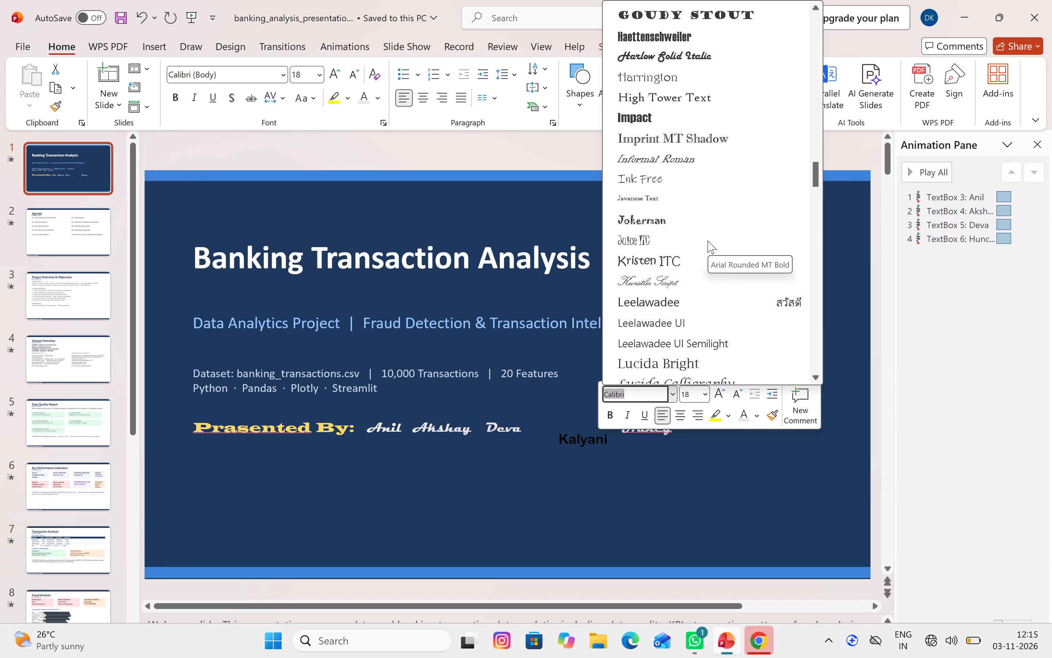
{"action": "scroll", "coordinate": [708, 241], "scroll_direction": "down", "scroll_amount": 1}
{"action": "scroll", "coordinate": [708, 241], "scroll_direction": "up", "scroll_amount": 1}
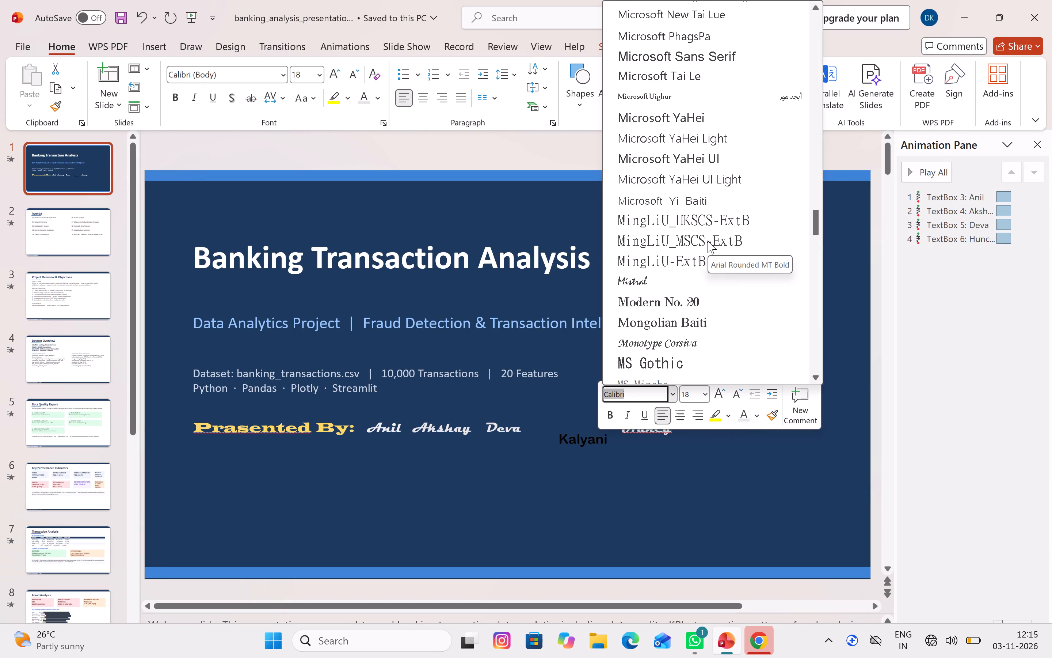
{"action": "scroll", "coordinate": [708, 241], "scroll_direction": "up", "scroll_amount": 3}
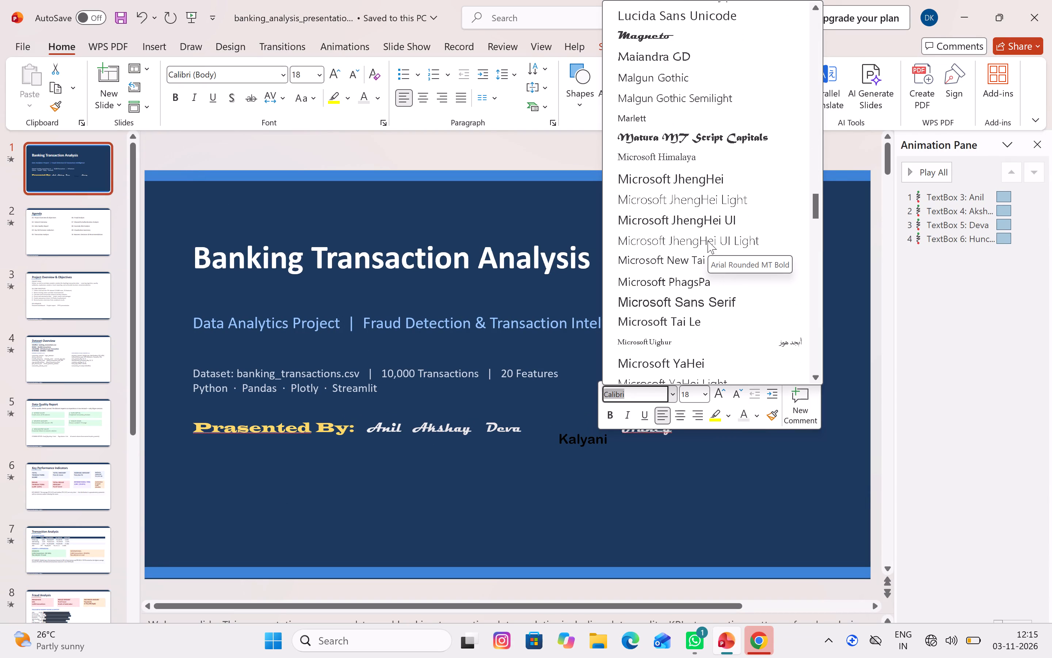
{"action": "left_click", "coordinate": [647, 41]}
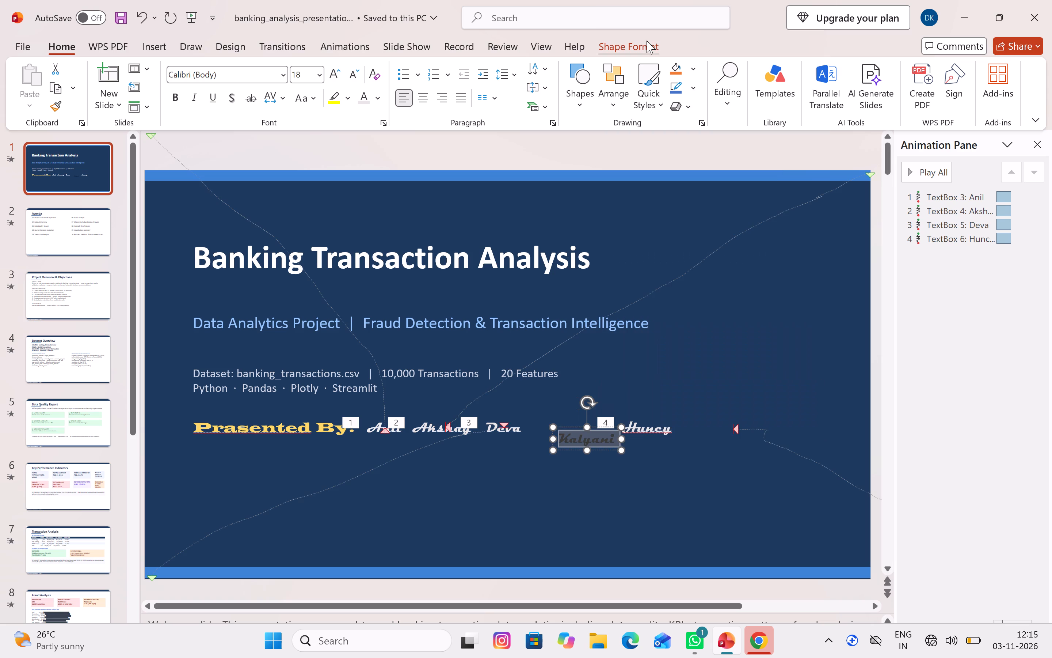
{"action": "left_click", "coordinate": [376, 102]}
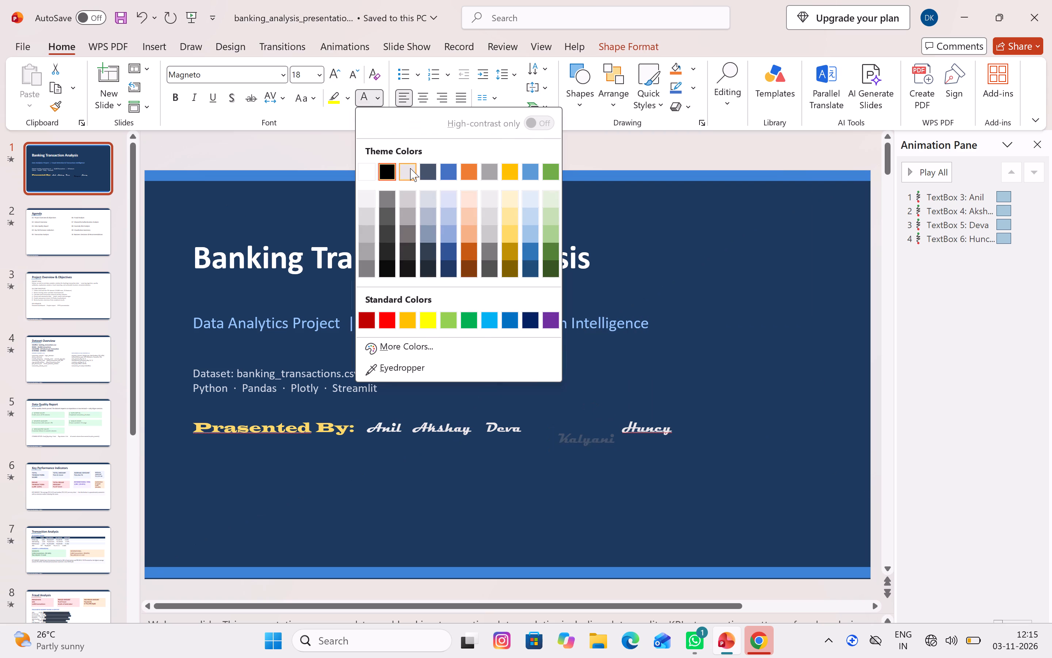
{"action": "left_click", "coordinate": [410, 168]}
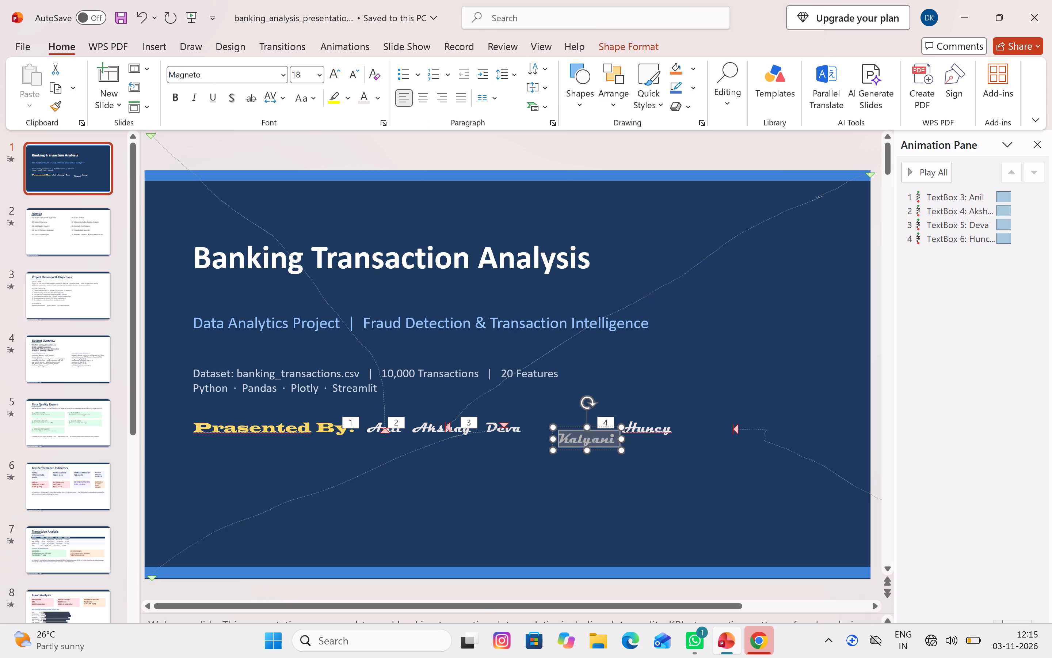
Move the "Kalyani" text box up beside "Deva" so it aligns with the other presenter names.
{"action": "left_click_drag", "start_coordinate": [575, 429], "coordinate": [555, 420]}
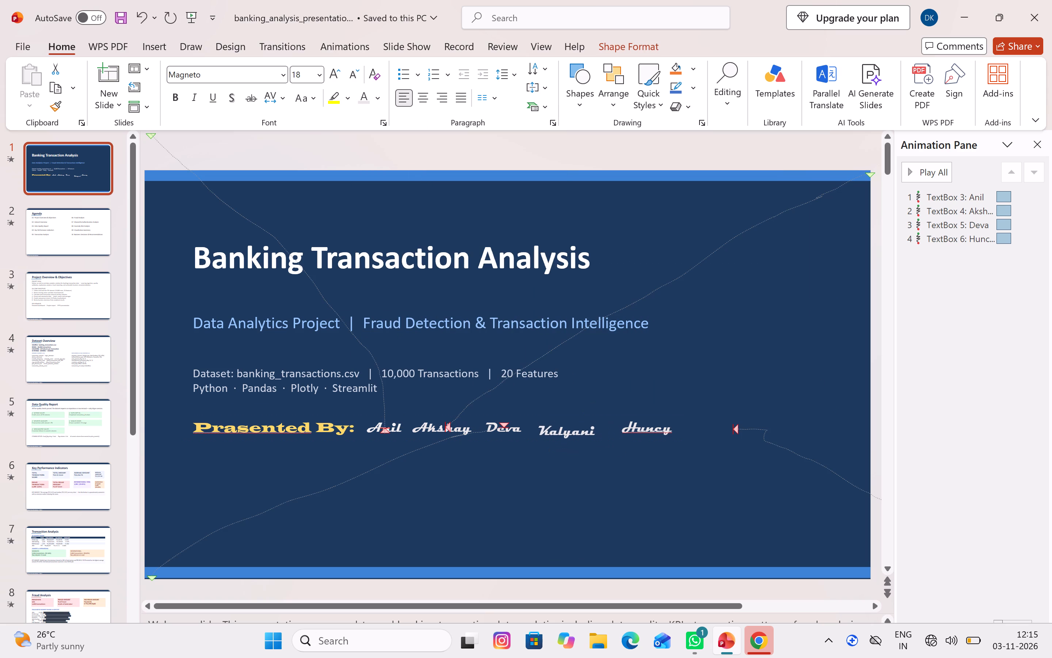
{"action": "left_click_drag", "start_coordinate": [555, 420], "coordinate": [554, 418]}
{"action": "left_click_drag", "start_coordinate": [554, 418], "coordinate": [554, 419]}
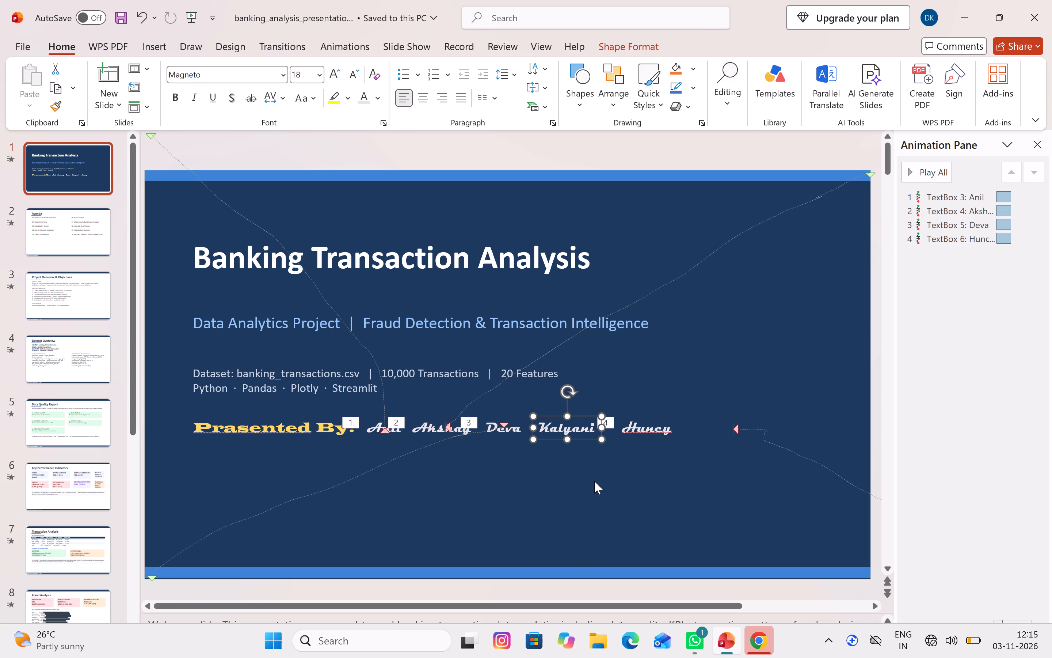
{"action": "left_click", "coordinate": [594, 481]}
Add a custom motion path animation to "Kalyani", drawn freehand from the slide's left edge across and down to the name.
{"action": "left_click", "coordinate": [574, 428]}
{"action": "left_click", "coordinate": [328, 49]}
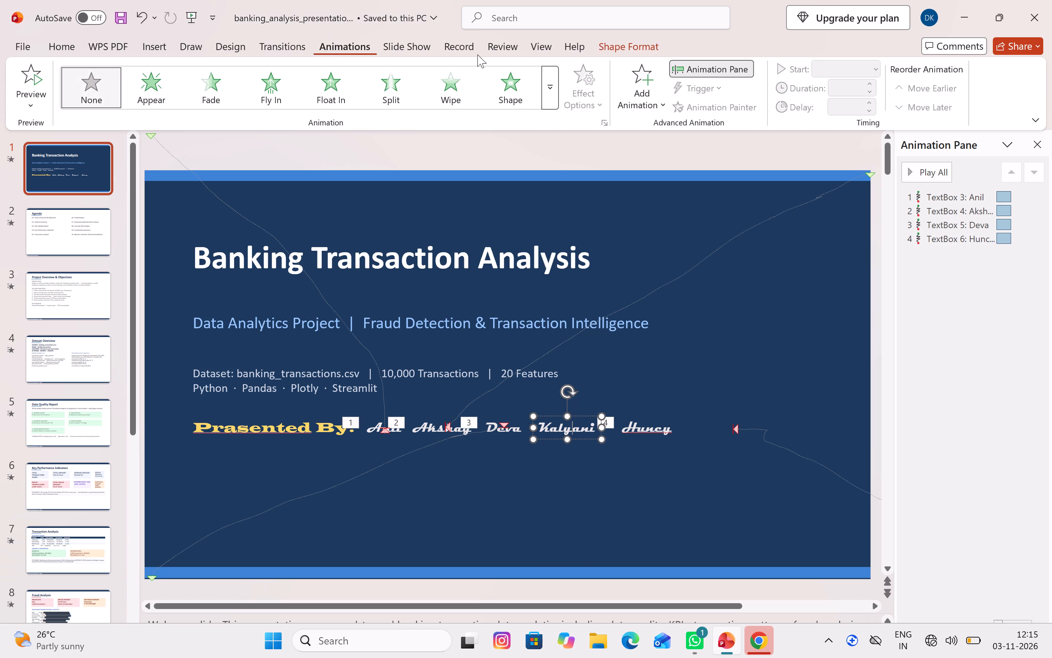
{"action": "left_click", "coordinate": [550, 85]}
{"action": "scroll", "coordinate": [393, 296], "scroll_direction": "down", "scroll_amount": 6}
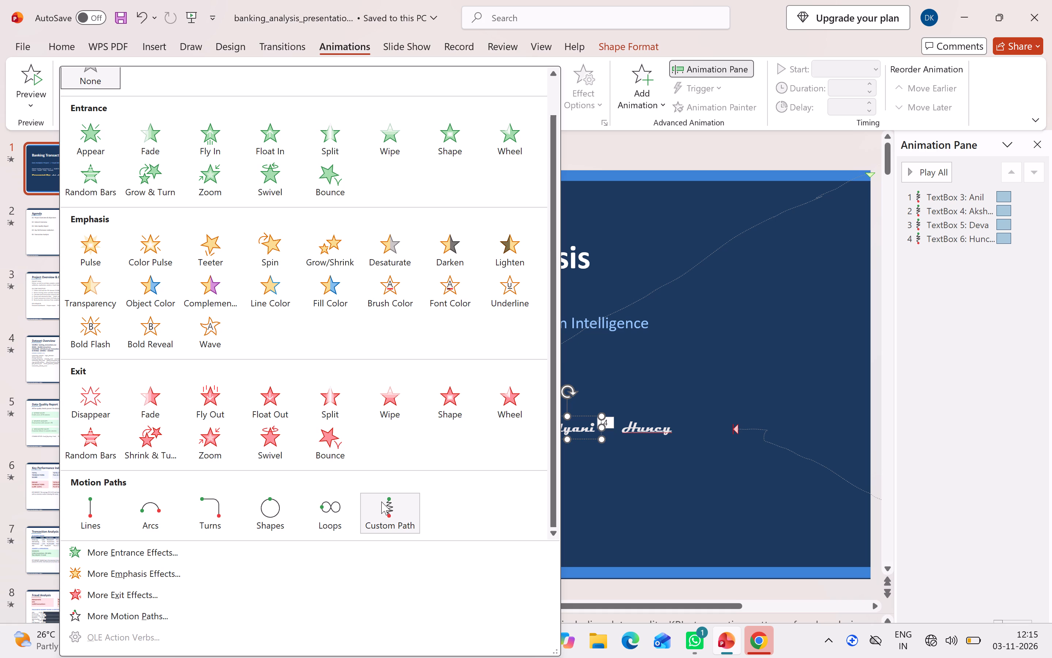
{"action": "left_click", "coordinate": [381, 502]}
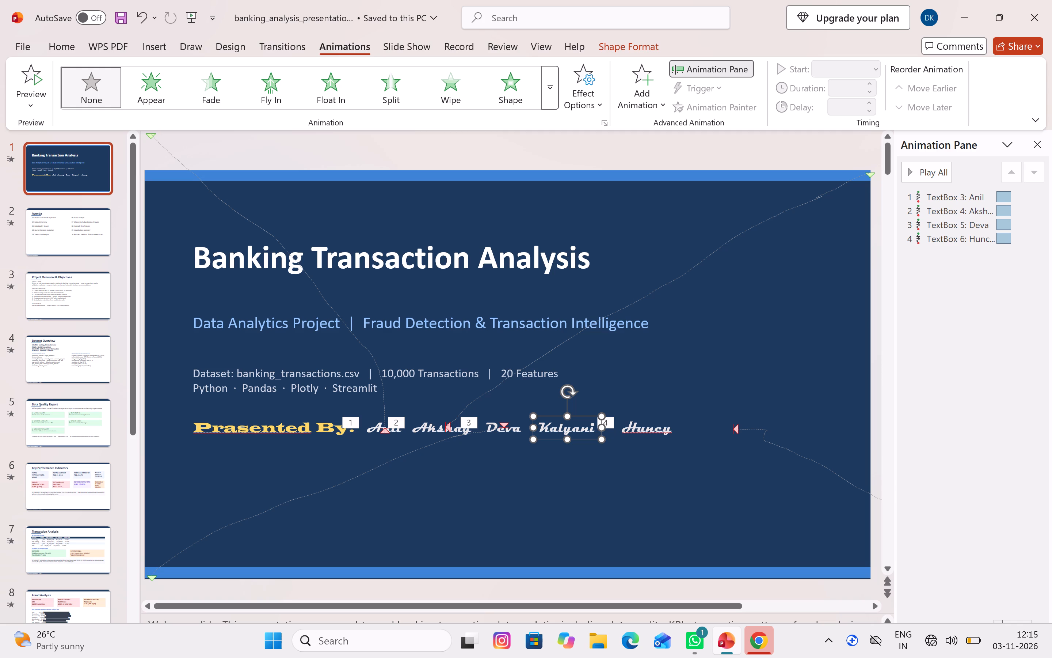
{"action": "left_click_drag", "start_coordinate": [144, 379], "coordinate": [227, 348]}
{"action": "left_click_drag", "start_coordinate": [227, 348], "coordinate": [569, 370]}
{"action": "left_click_drag", "start_coordinate": [569, 370], "coordinate": [566, 426]}
{"action": "key", "text": "Return"}
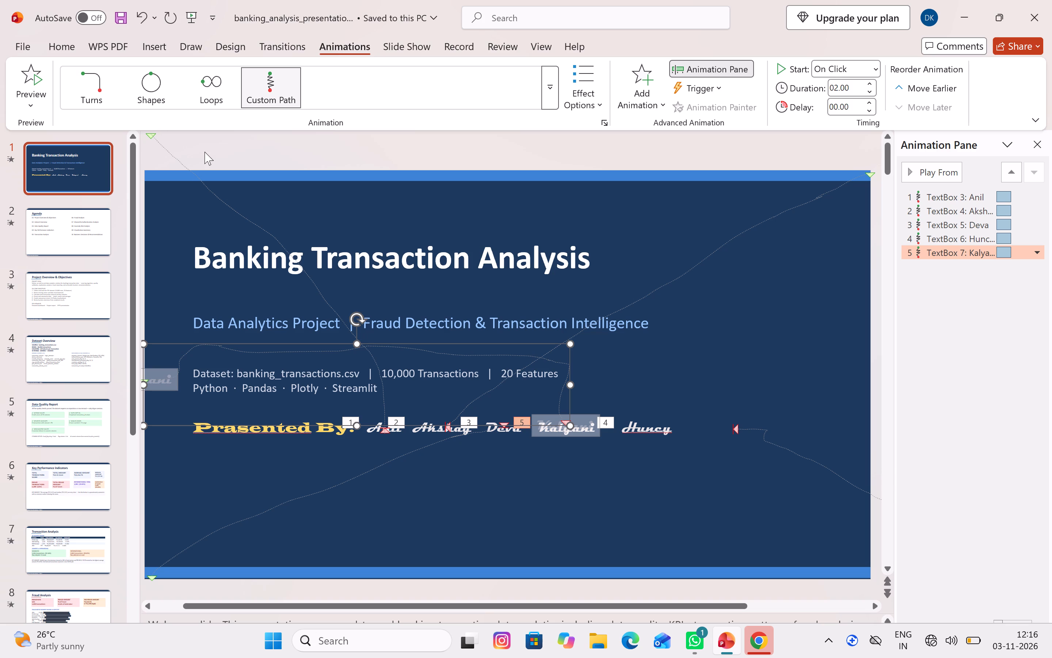
Preview the title slide's name animations for "Anil", "Akshay", "Deva" and "Huncy" in the slide show, and return to editing.
{"action": "left_click", "coordinate": [193, 18]}
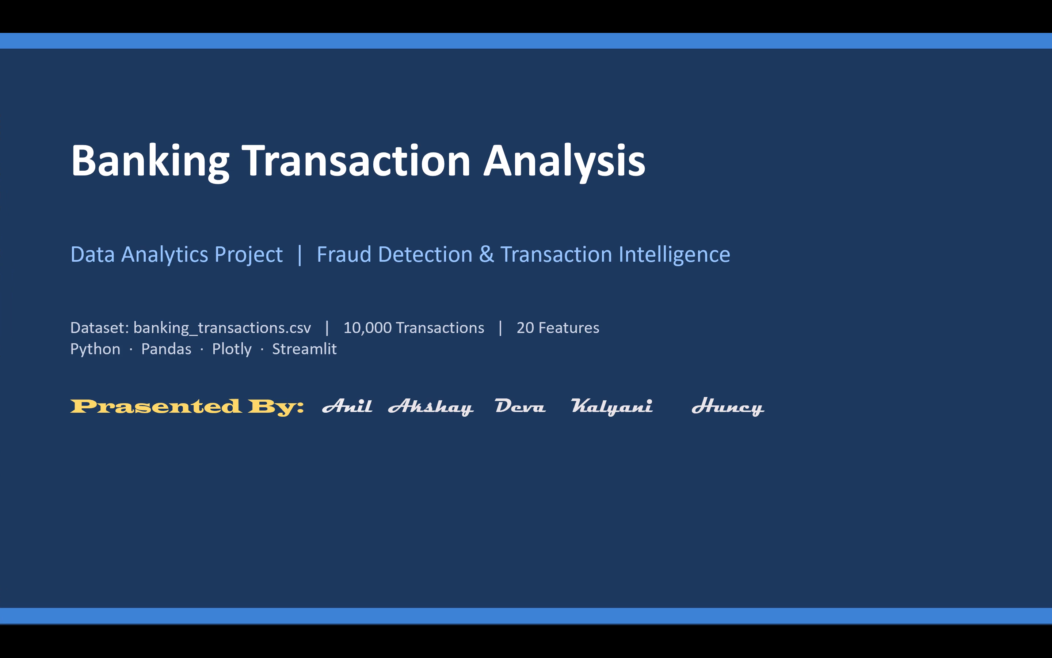
{"action": "key", "text": "Right"}
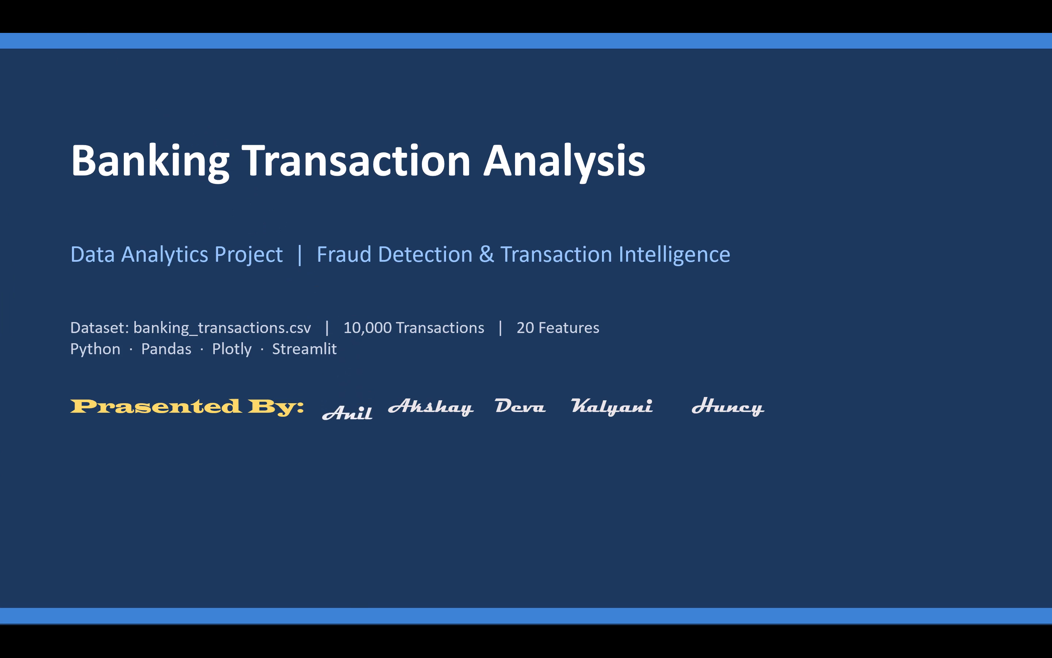
{"action": "key", "text": "Right"}
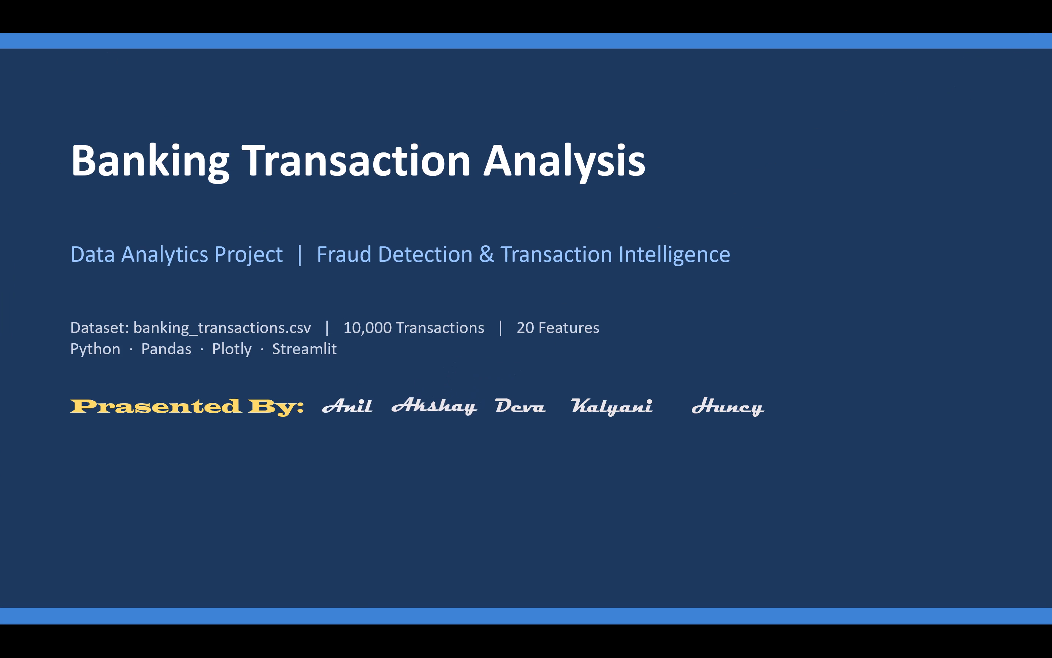
{"action": "key", "text": "Right"}
{"action": "key", "text": "Right"}
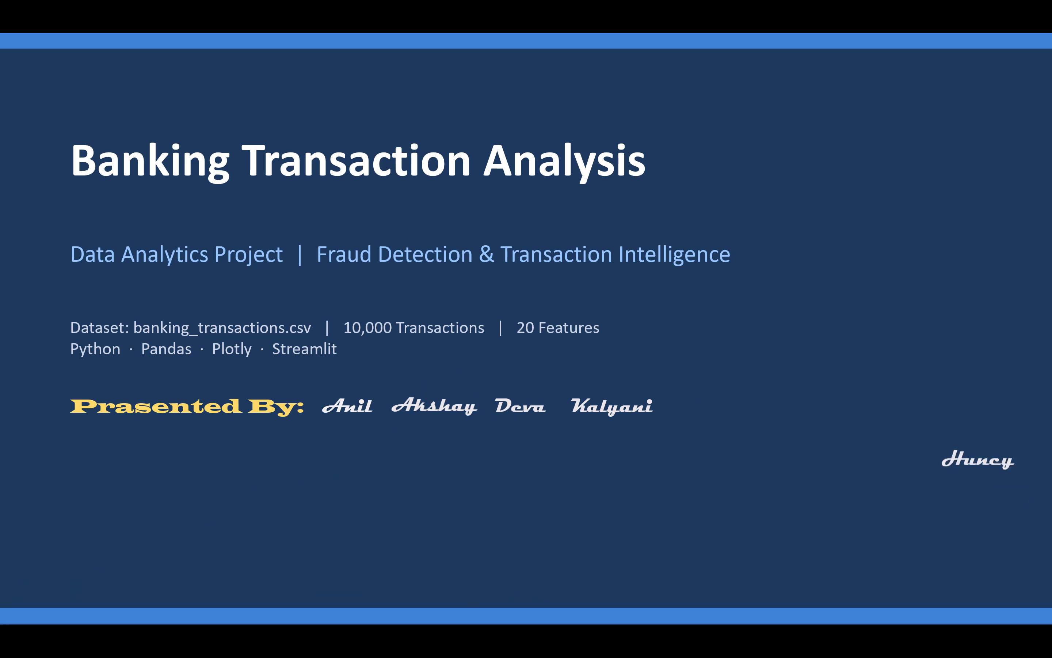
{"action": "key", "text": "Escape"}
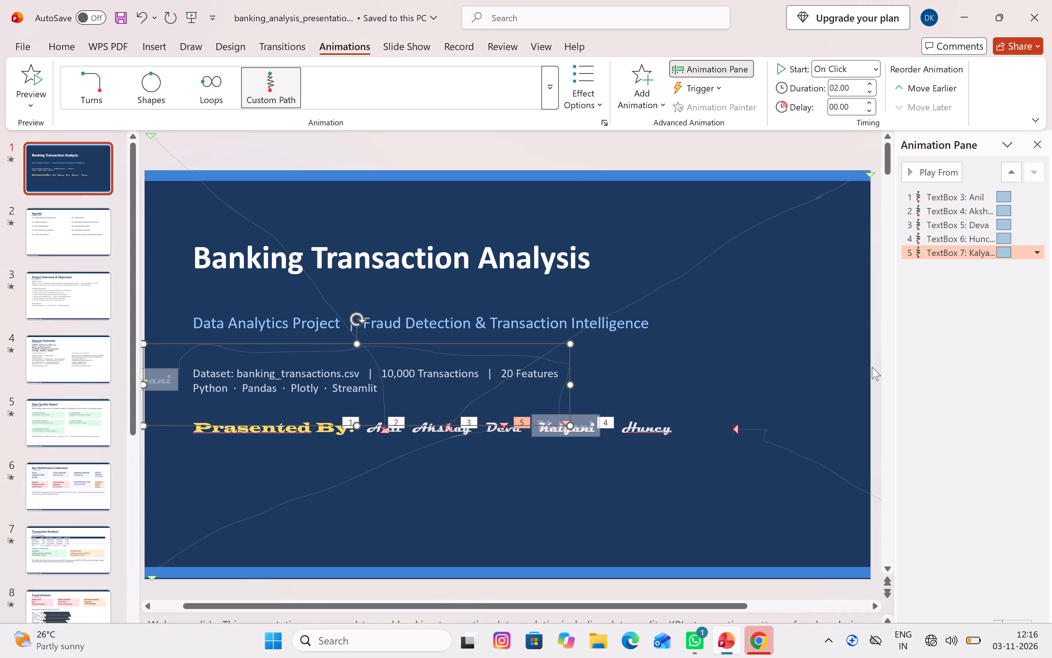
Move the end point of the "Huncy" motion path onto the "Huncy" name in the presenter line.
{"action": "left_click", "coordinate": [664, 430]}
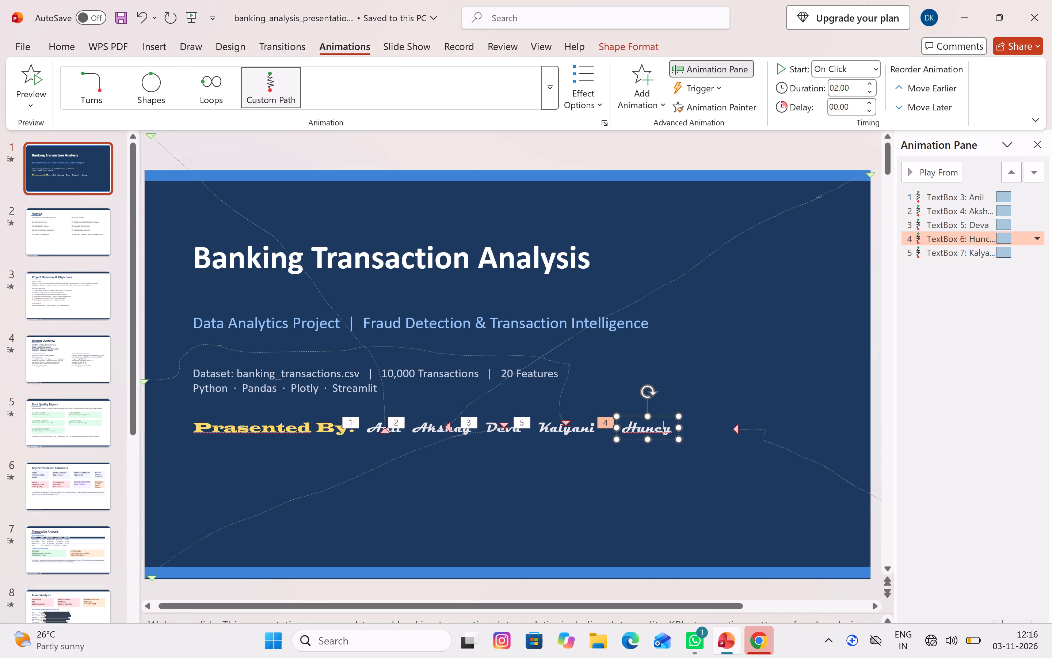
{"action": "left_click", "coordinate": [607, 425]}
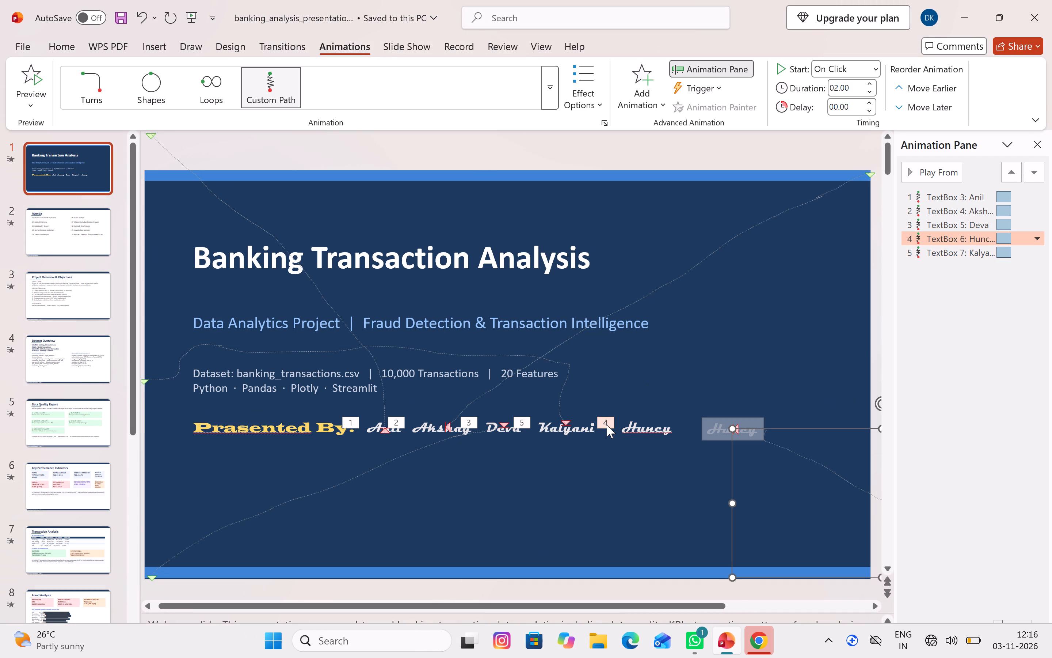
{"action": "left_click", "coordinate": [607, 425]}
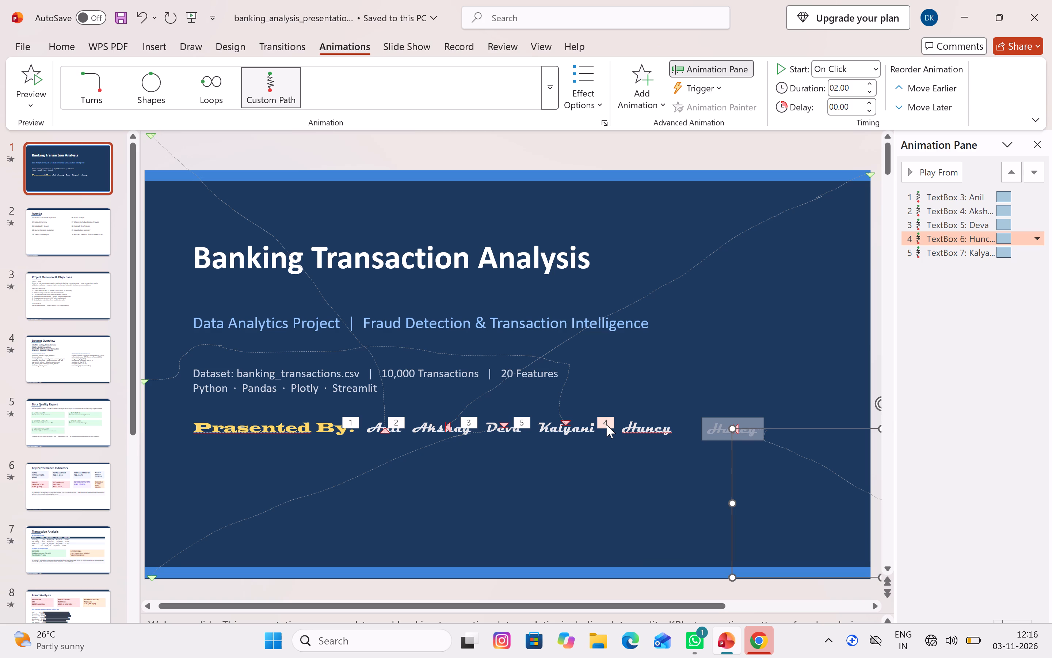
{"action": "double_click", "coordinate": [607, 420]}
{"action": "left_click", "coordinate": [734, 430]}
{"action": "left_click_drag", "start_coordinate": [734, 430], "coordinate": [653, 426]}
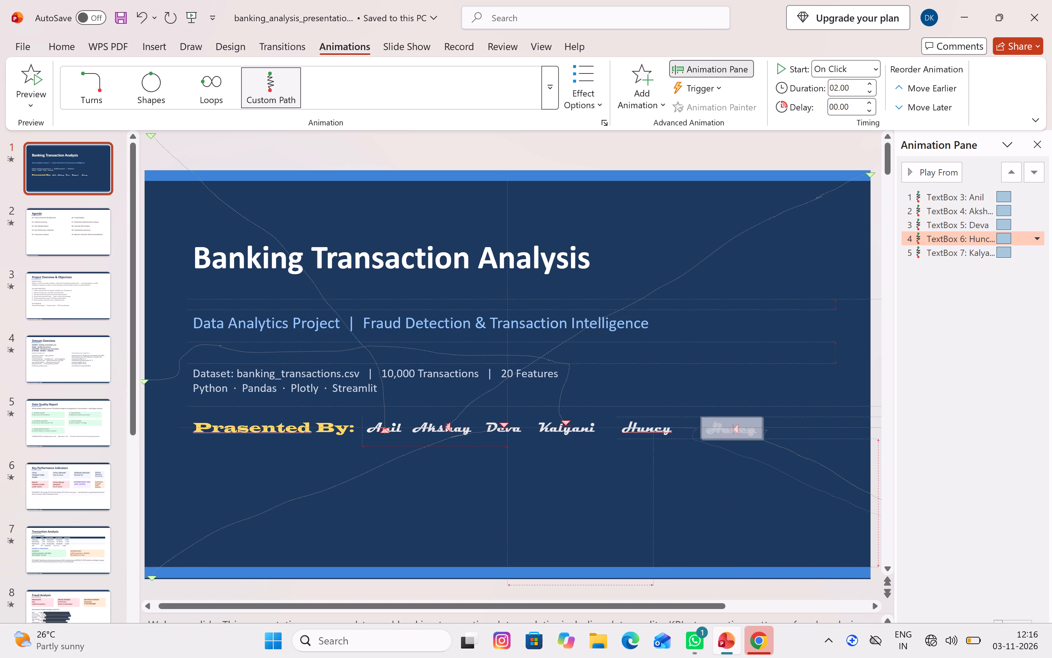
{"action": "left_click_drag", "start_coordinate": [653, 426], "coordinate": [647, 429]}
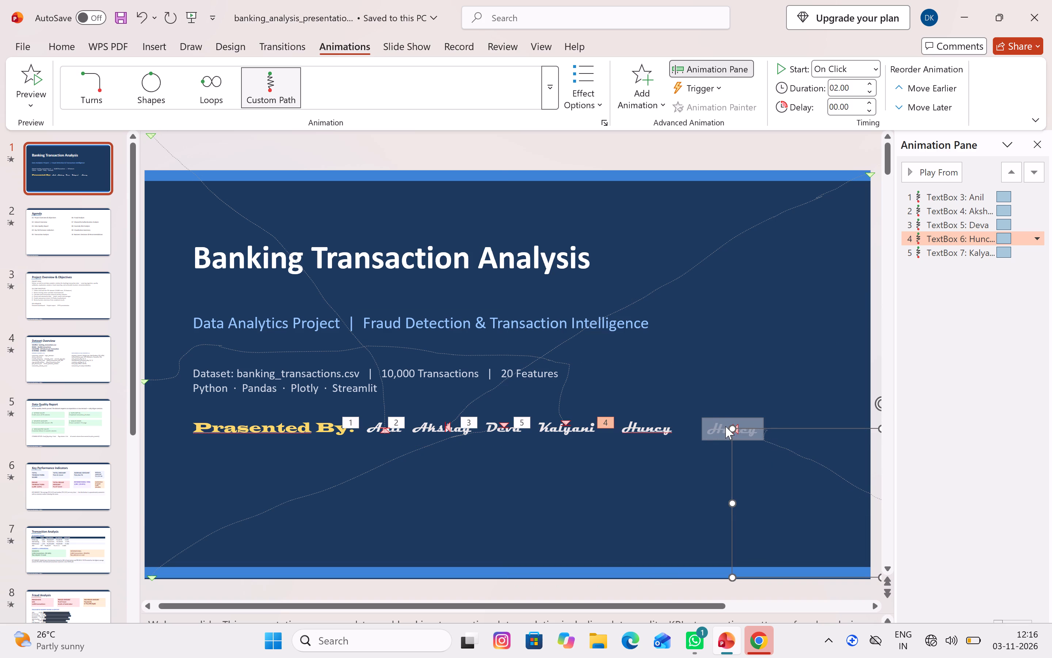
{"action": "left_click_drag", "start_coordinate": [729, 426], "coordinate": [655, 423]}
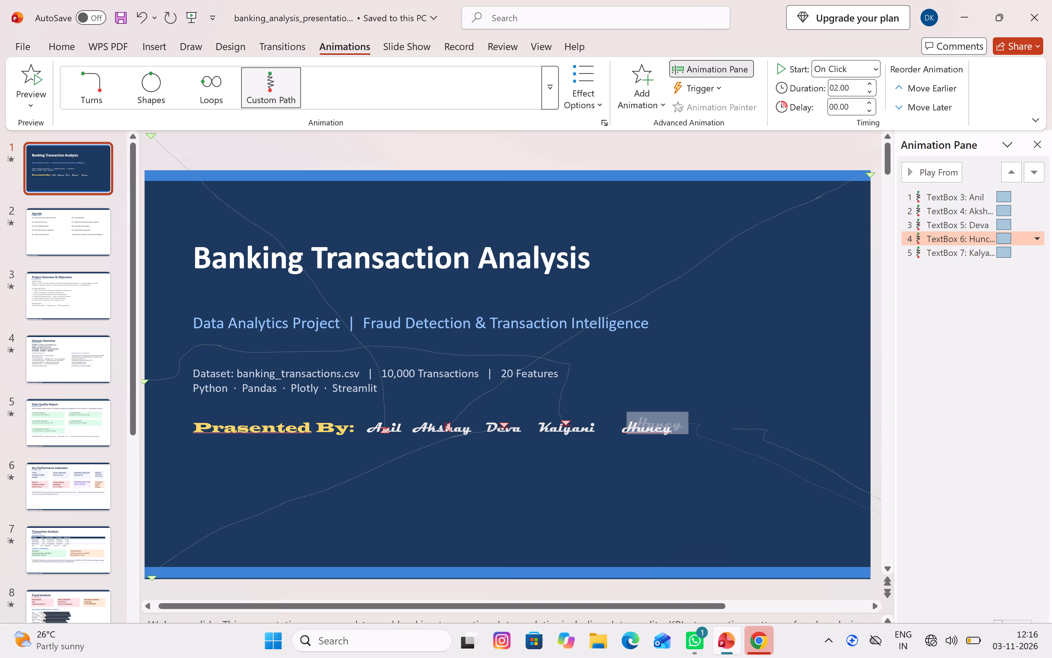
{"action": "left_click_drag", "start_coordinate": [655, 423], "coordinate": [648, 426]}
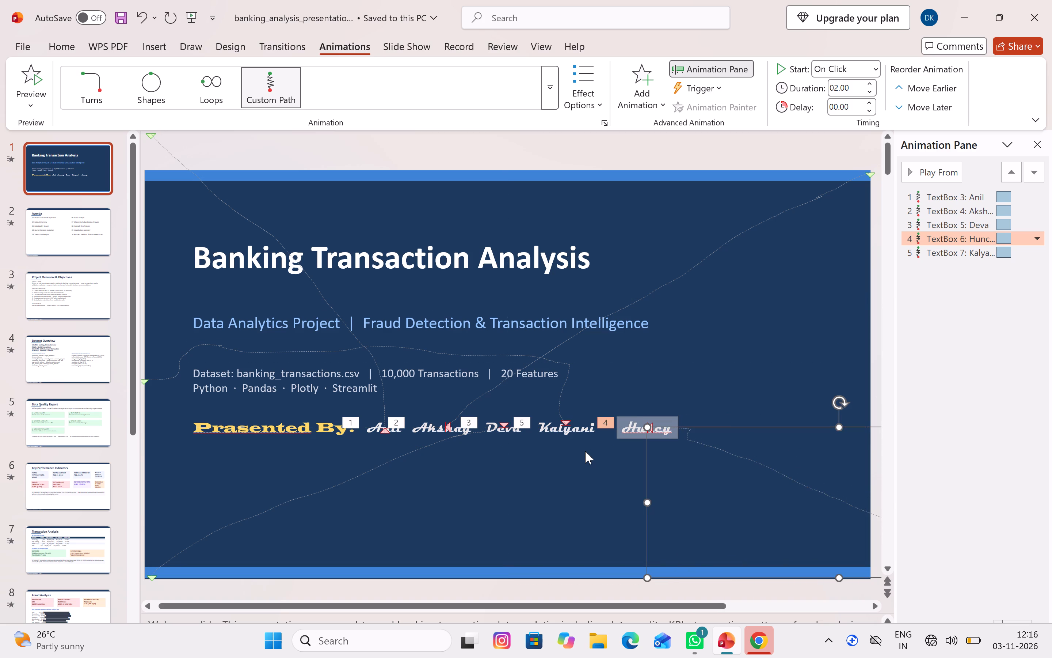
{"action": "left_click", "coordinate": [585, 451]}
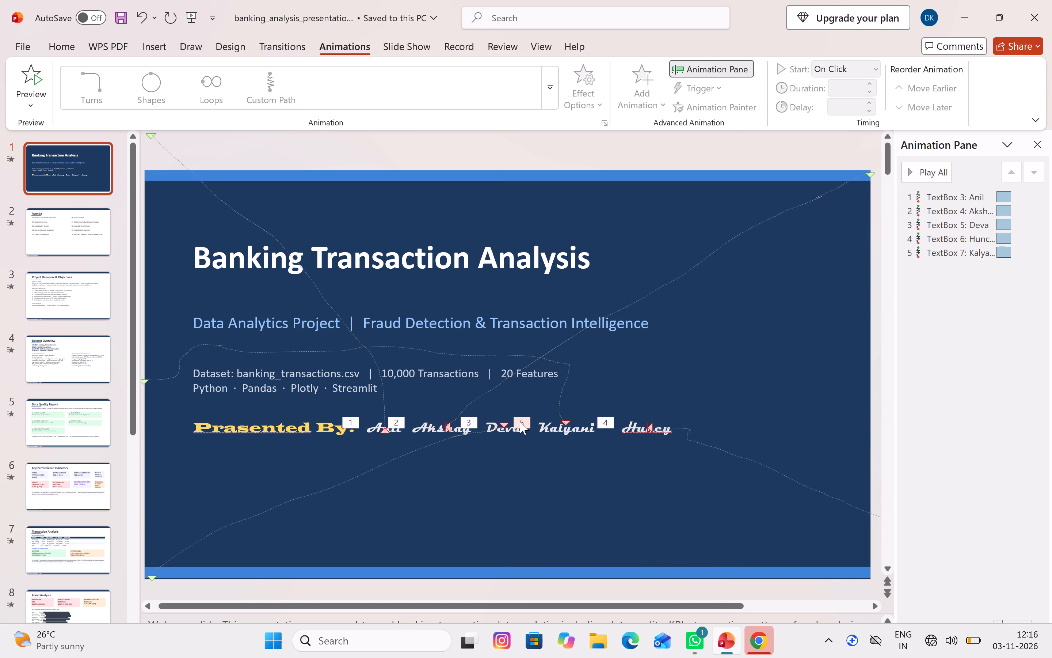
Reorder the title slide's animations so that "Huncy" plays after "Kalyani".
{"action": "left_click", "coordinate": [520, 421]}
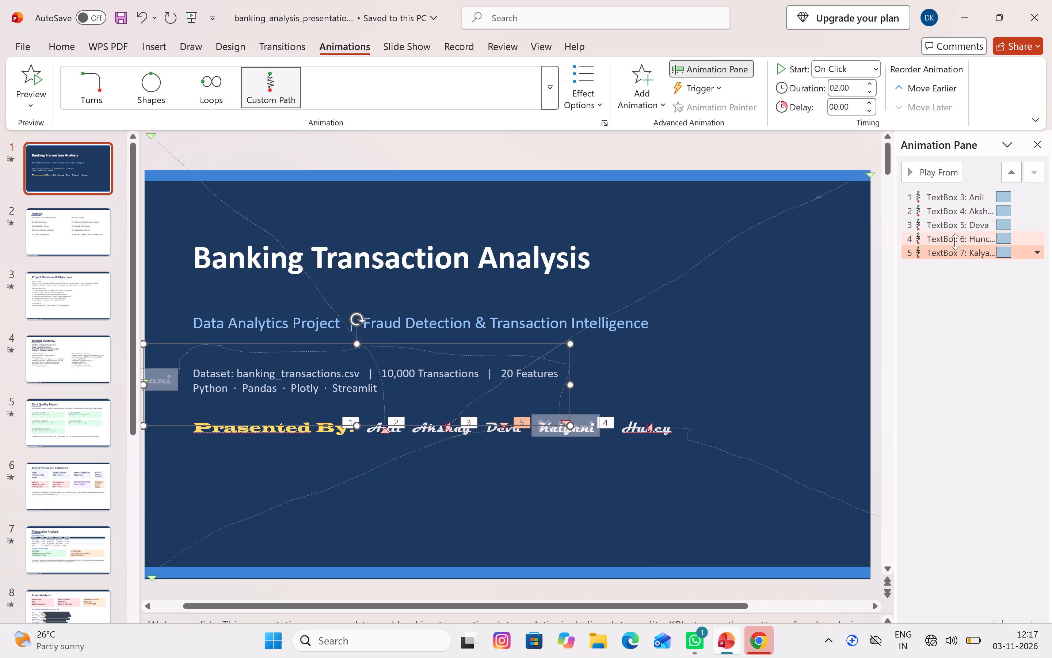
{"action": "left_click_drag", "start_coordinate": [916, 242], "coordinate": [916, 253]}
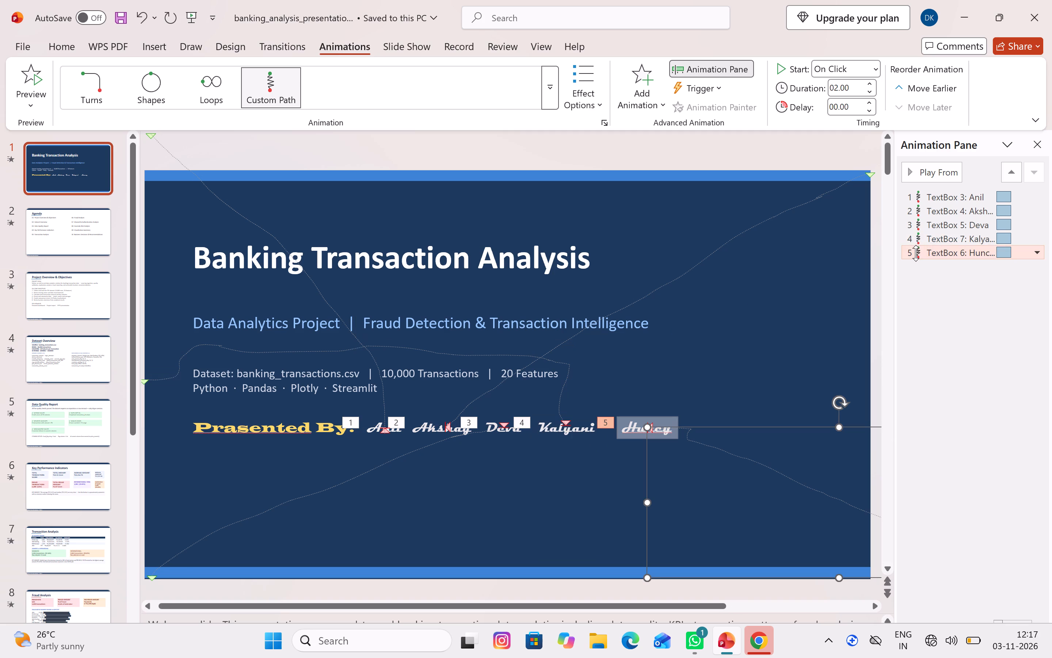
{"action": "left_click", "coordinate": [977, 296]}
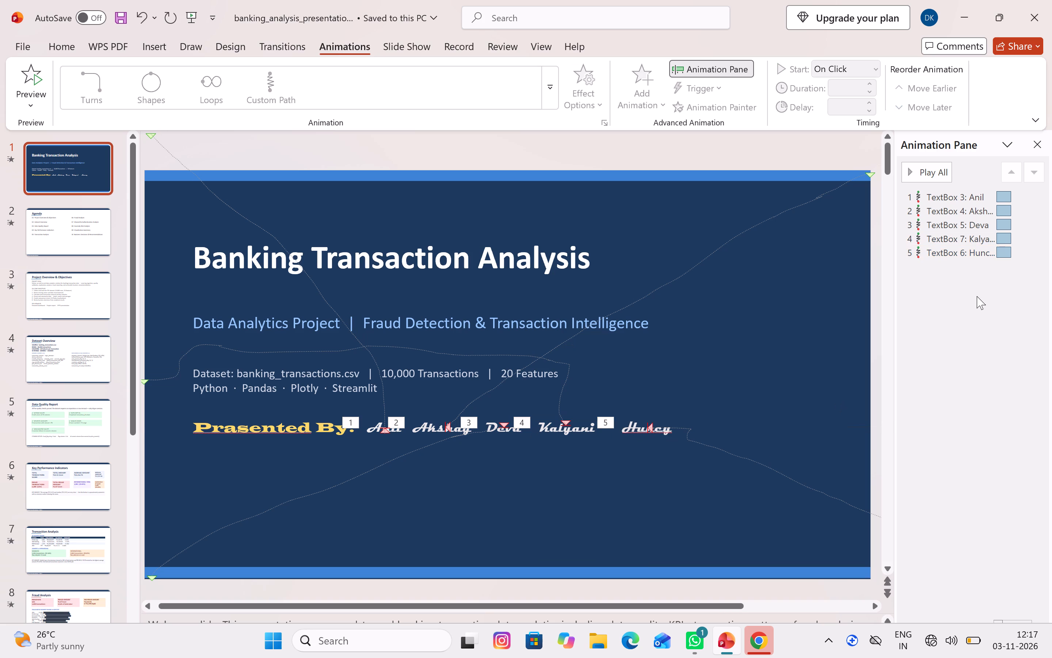
Preview the title slide's name animations in sequence in the slide show, and return to editing.
{"action": "key", "text": "Left"}
{"action": "key", "text": "Left"}
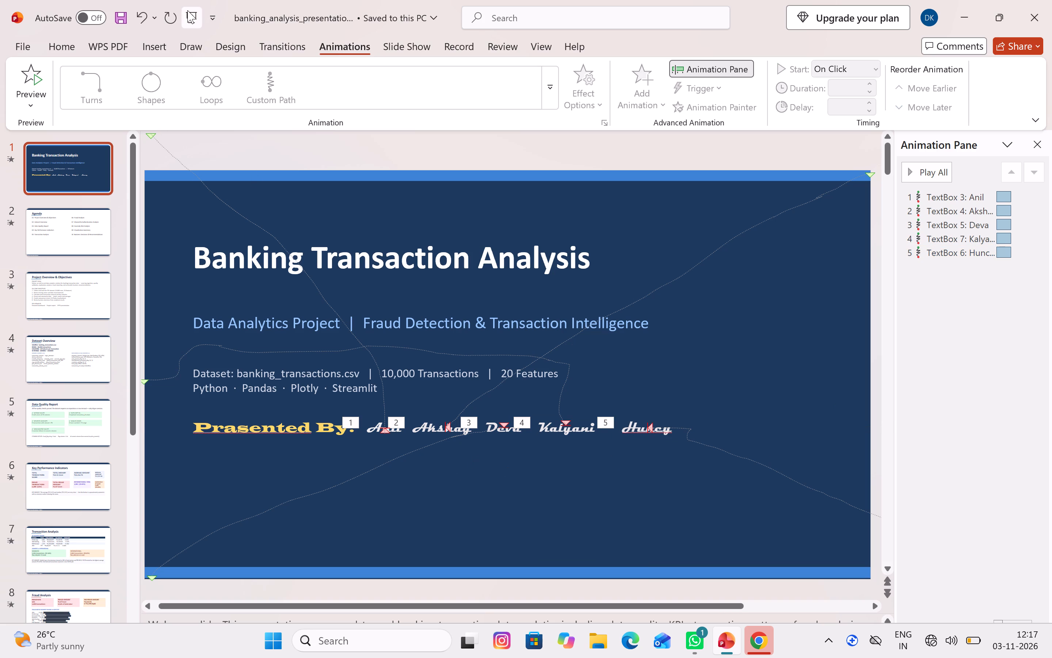
{"action": "left_click", "coordinate": [187, 10]}
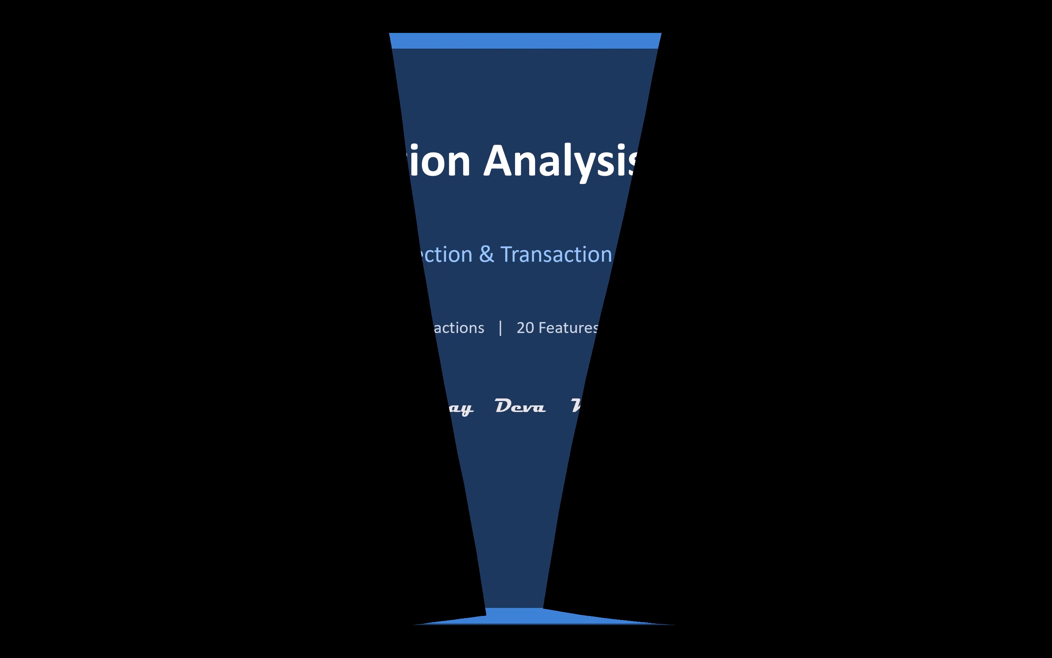
{"action": "key", "text": "Right"}
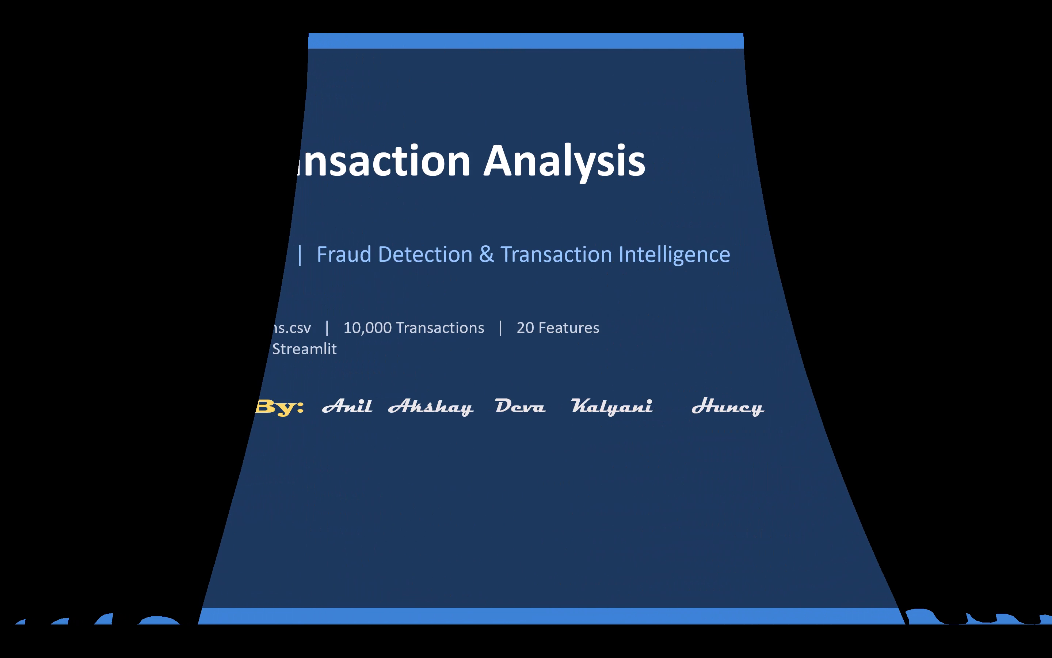
{"action": "key", "text": "Right"}
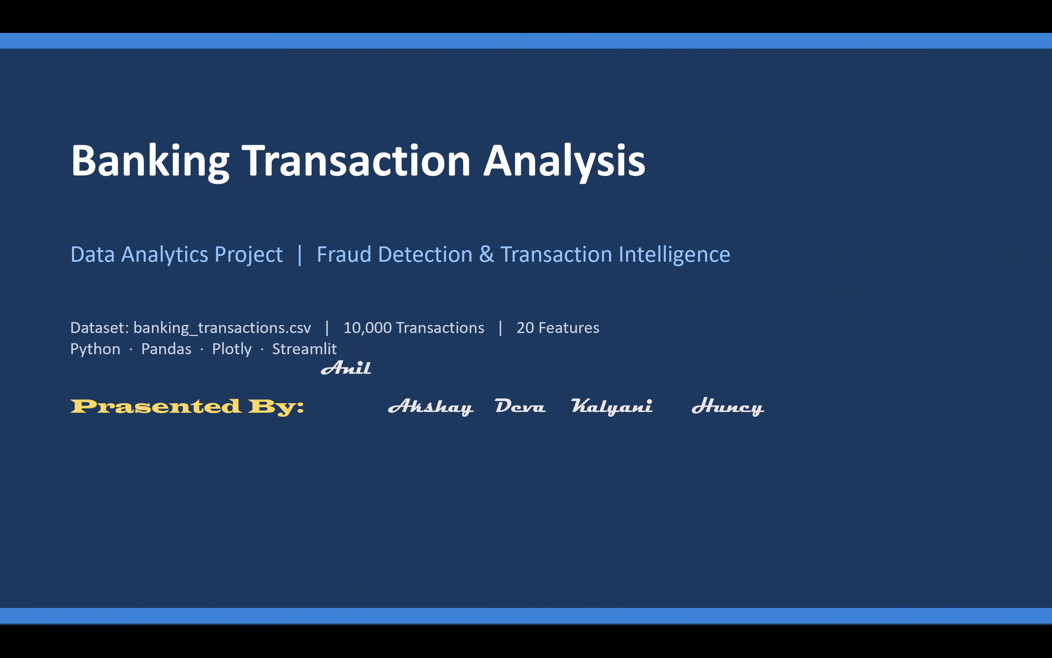
{"action": "key", "text": "Right"}
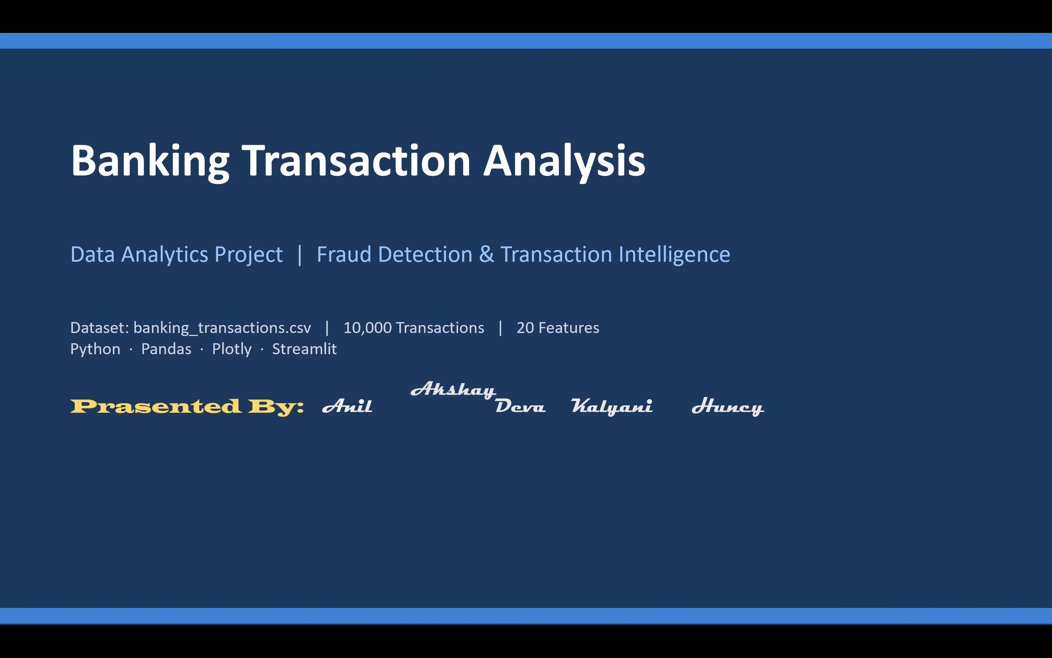
{"action": "key", "text": "Right"}
{"action": "key", "text": "Right"}
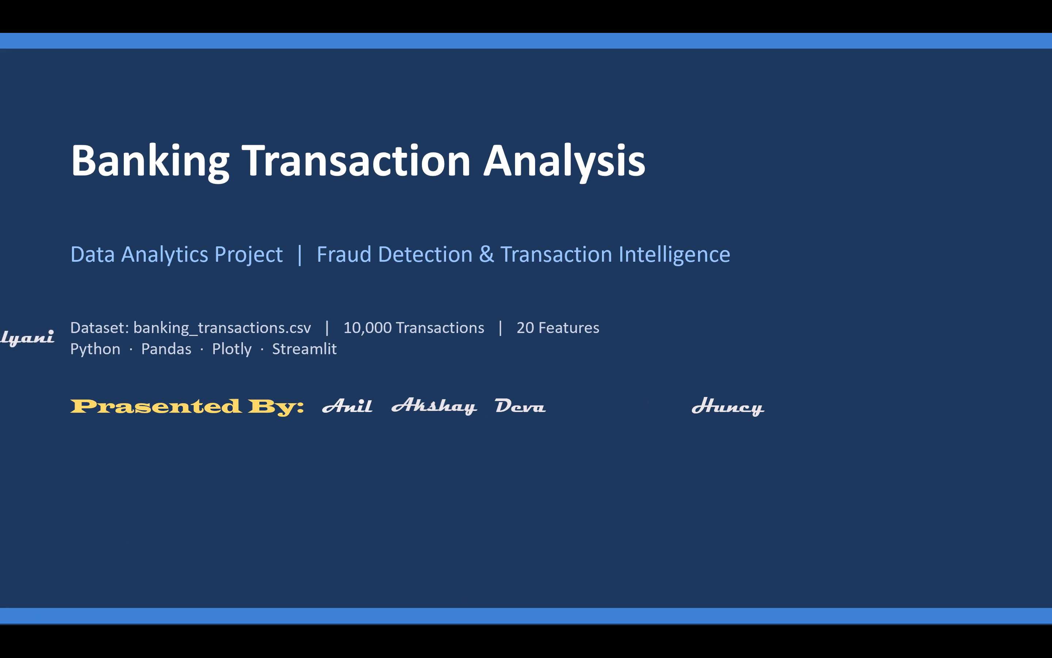
{"action": "key", "text": "Right"}
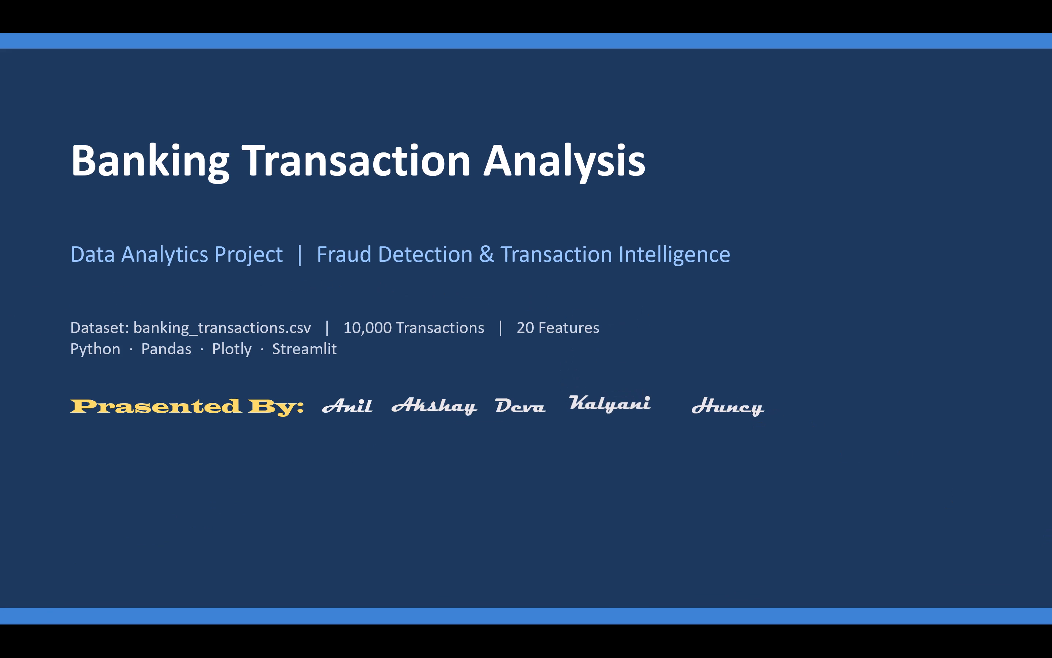
{"action": "key", "text": "Escape"}
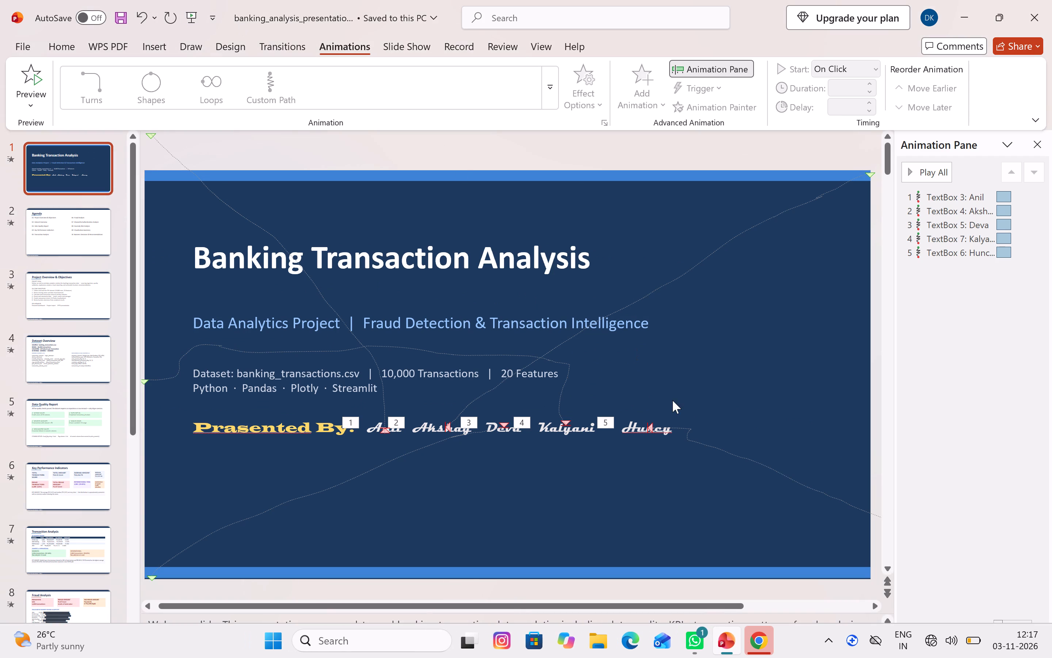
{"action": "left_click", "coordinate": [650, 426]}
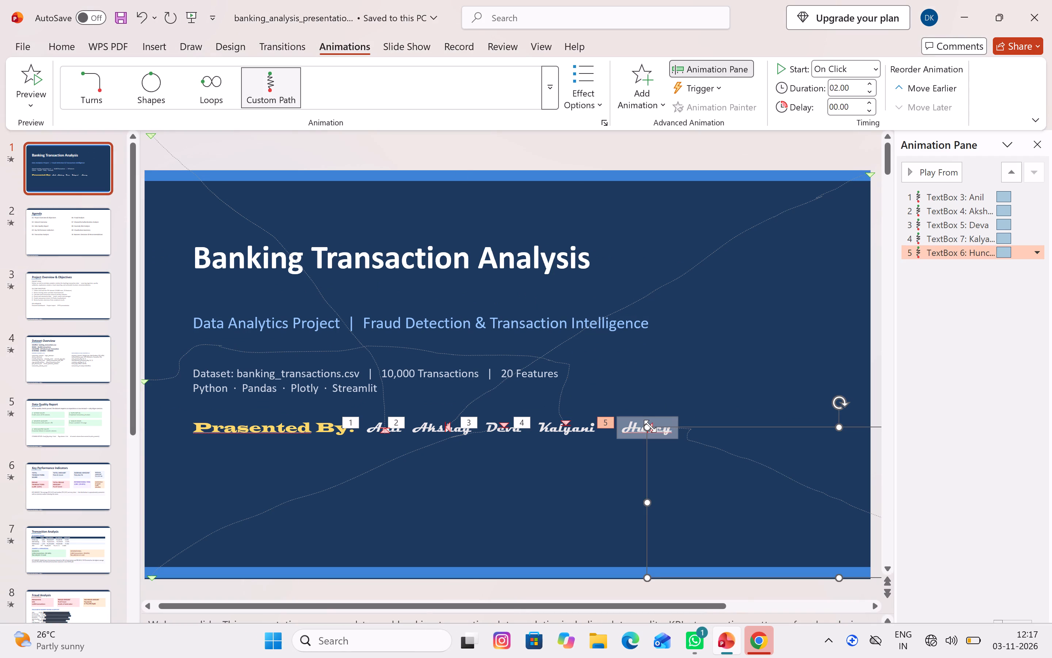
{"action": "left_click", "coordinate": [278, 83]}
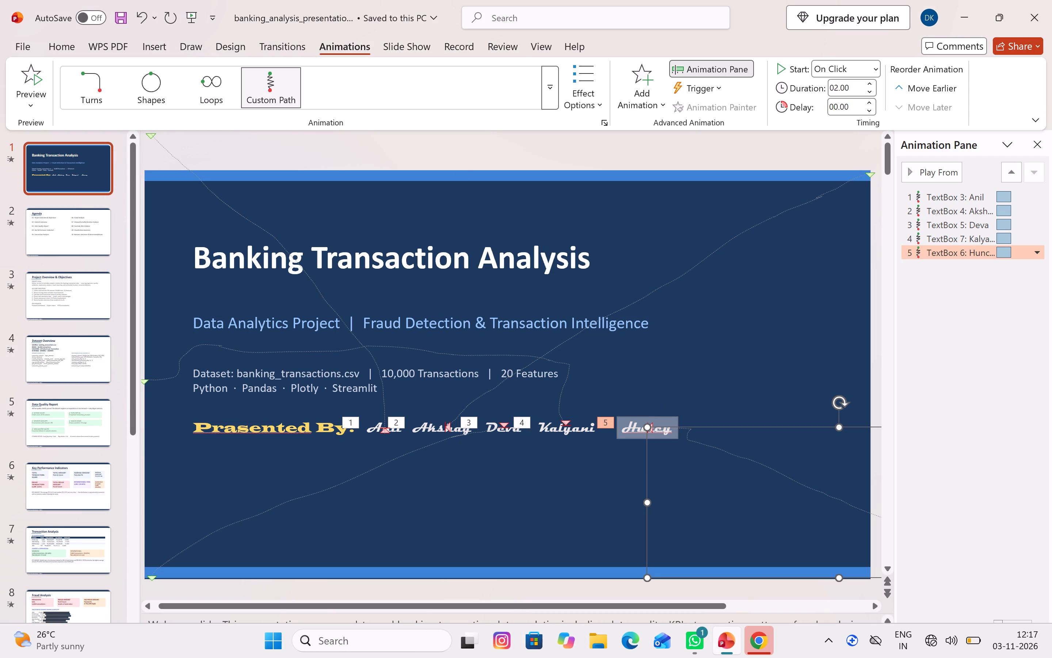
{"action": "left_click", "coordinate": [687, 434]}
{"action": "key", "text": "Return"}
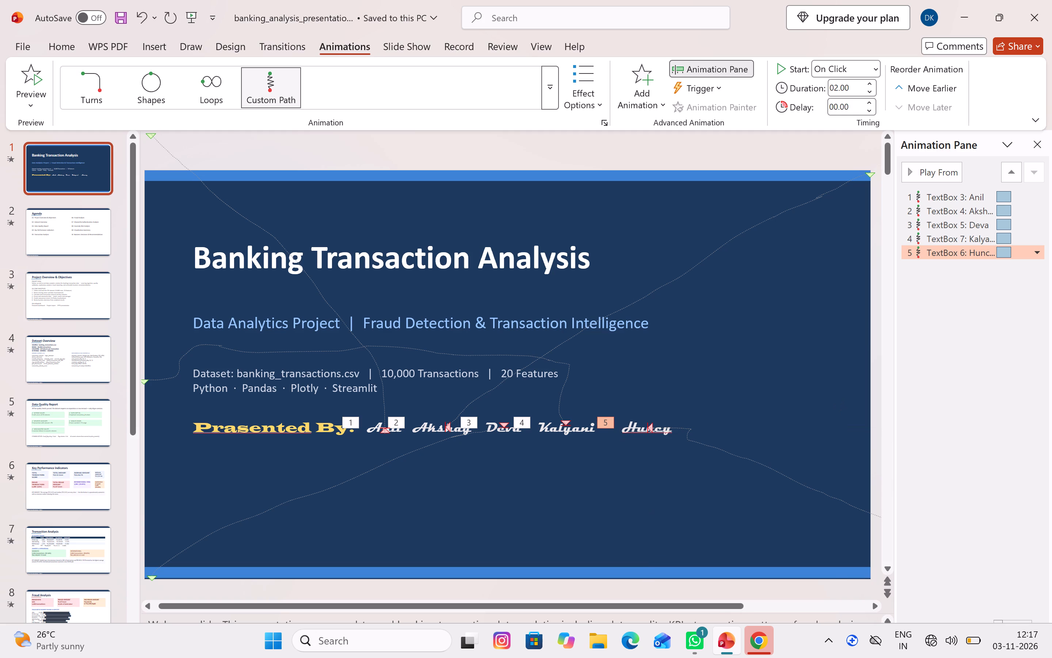
Remove the custom motion path animation from "Huncy".
{"action": "left_click", "coordinate": [650, 428]}
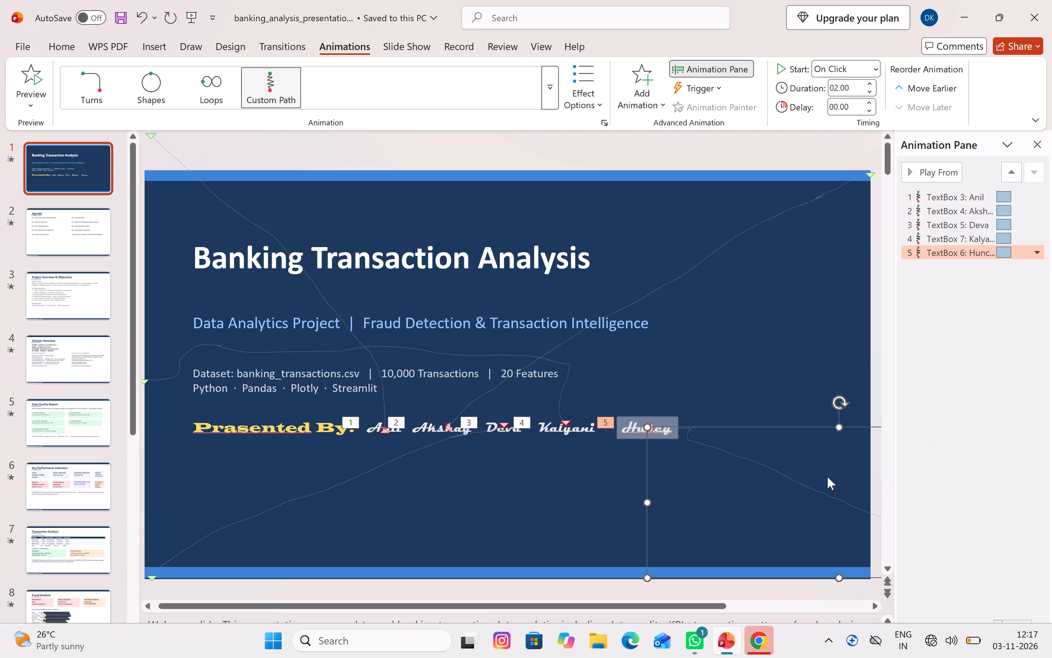
{"action": "left_click", "coordinate": [1039, 252]}
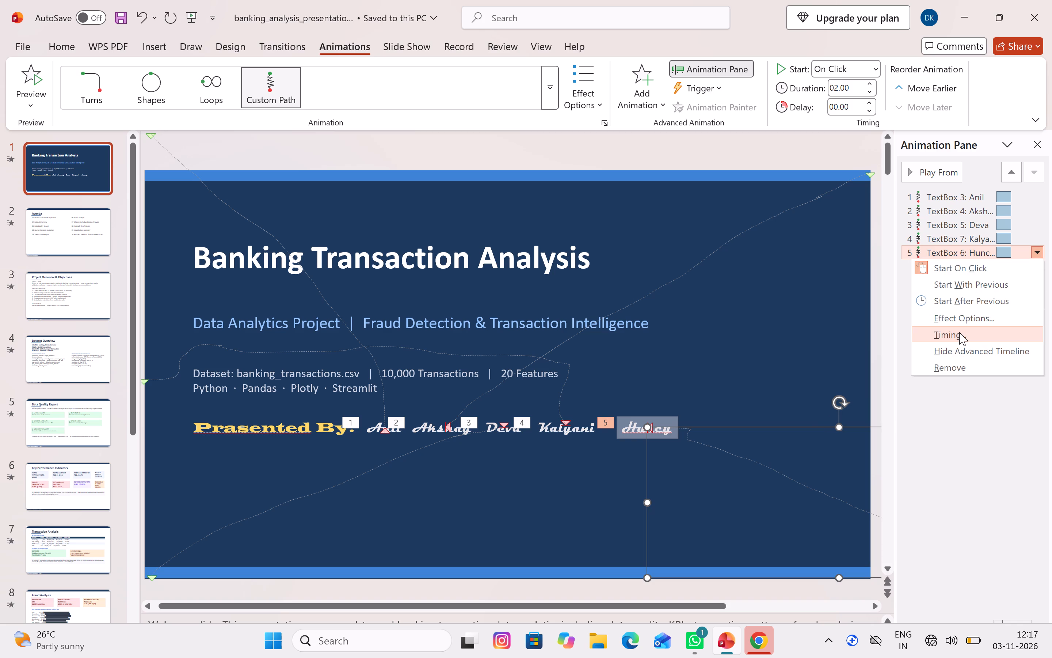
{"action": "left_click", "coordinate": [960, 366]}
Replace the selected "Kalyani" animation with a custom motion path drawn freehand from the slide's lower-right corner to "Huncy".
{"action": "left_click", "coordinate": [671, 430]}
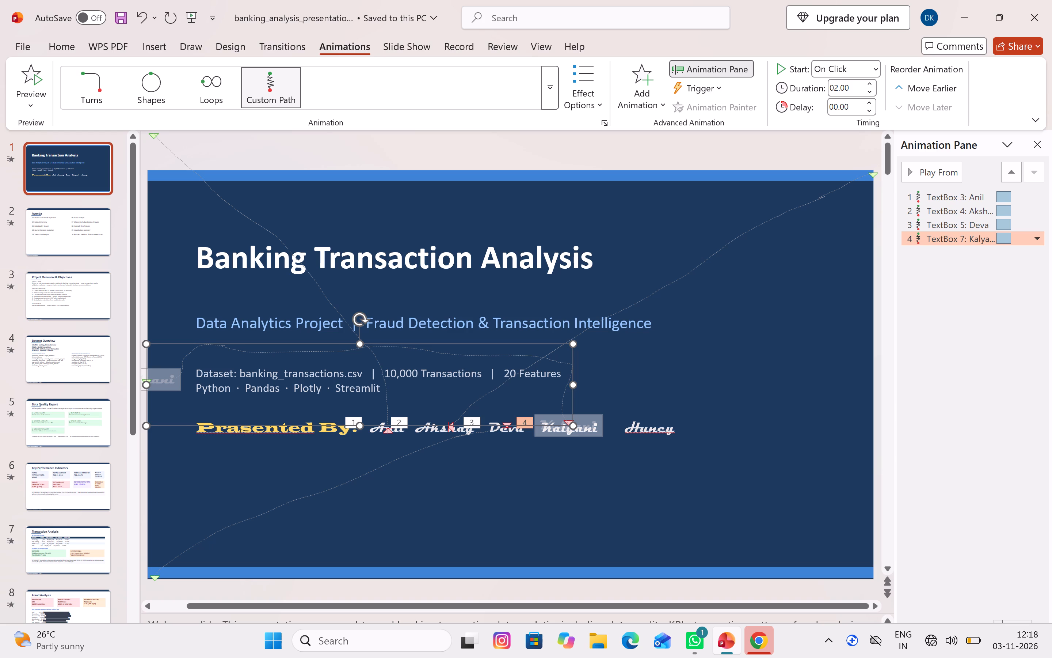
{"action": "left_click", "coordinate": [655, 432]}
{"action": "left_click", "coordinate": [643, 431]}
{"action": "left_click", "coordinate": [269, 73]}
{"action": "left_click_drag", "start_coordinate": [874, 578], "coordinate": [650, 429]}
{"action": "key", "text": "Return"}
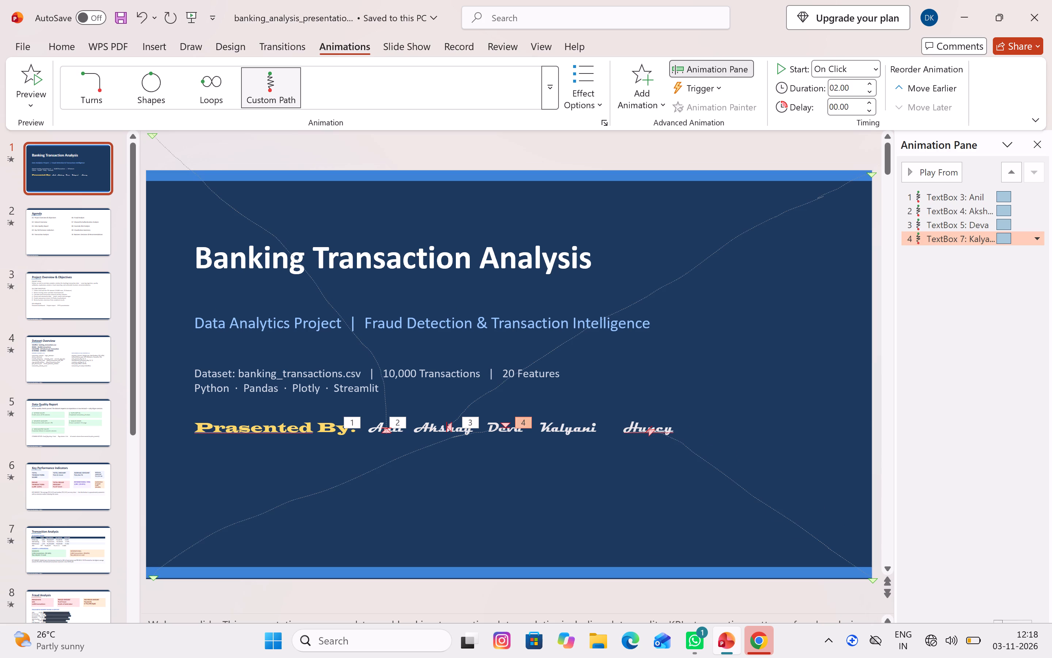
Remove the custom motion path animation from "Kalyani" on the title slide.
{"action": "left_click", "coordinate": [583, 431]}
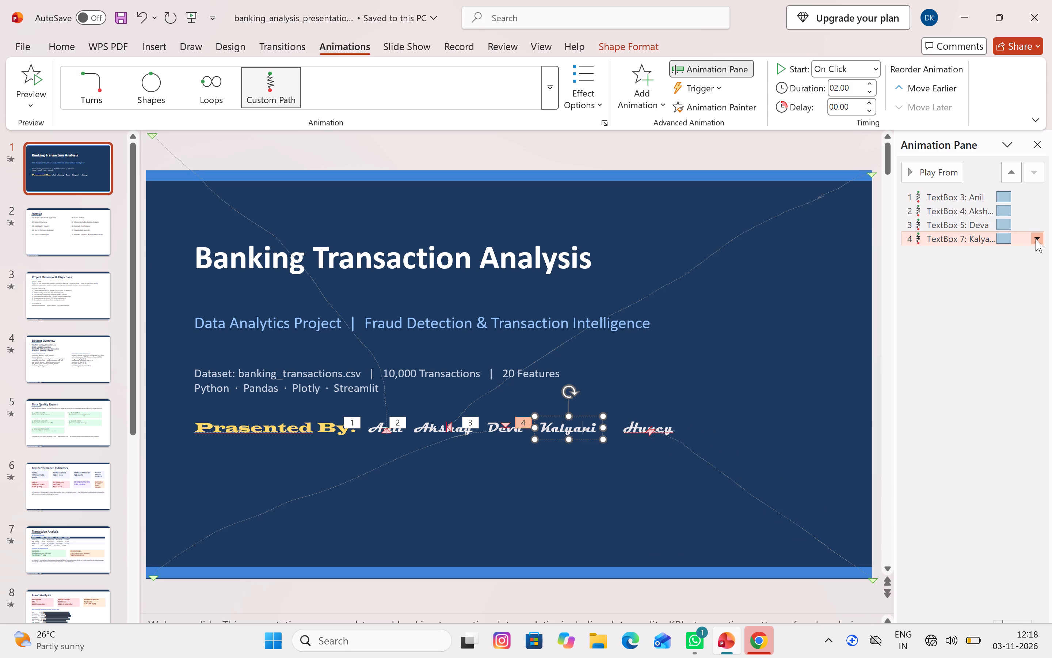
{"action": "left_click", "coordinate": [1036, 239]}
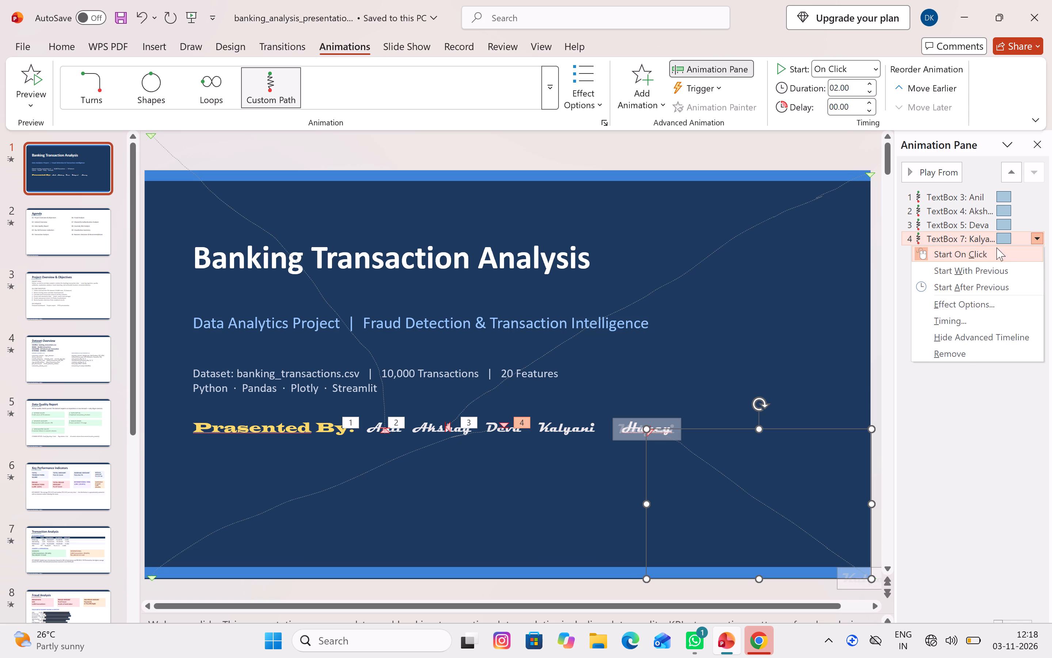
{"action": "left_click", "coordinate": [961, 357]}
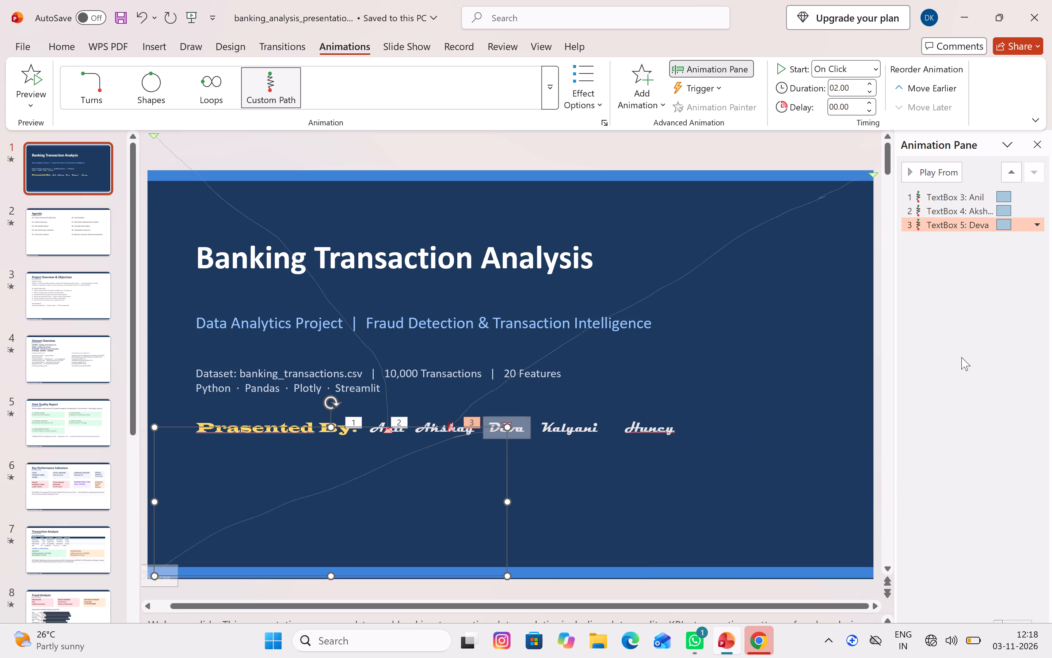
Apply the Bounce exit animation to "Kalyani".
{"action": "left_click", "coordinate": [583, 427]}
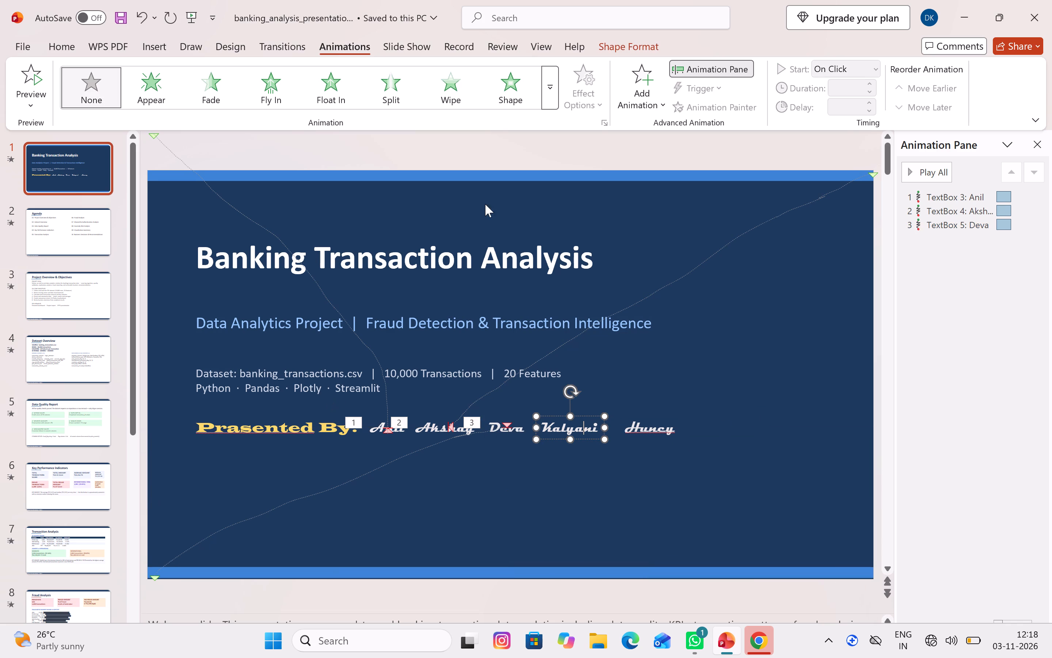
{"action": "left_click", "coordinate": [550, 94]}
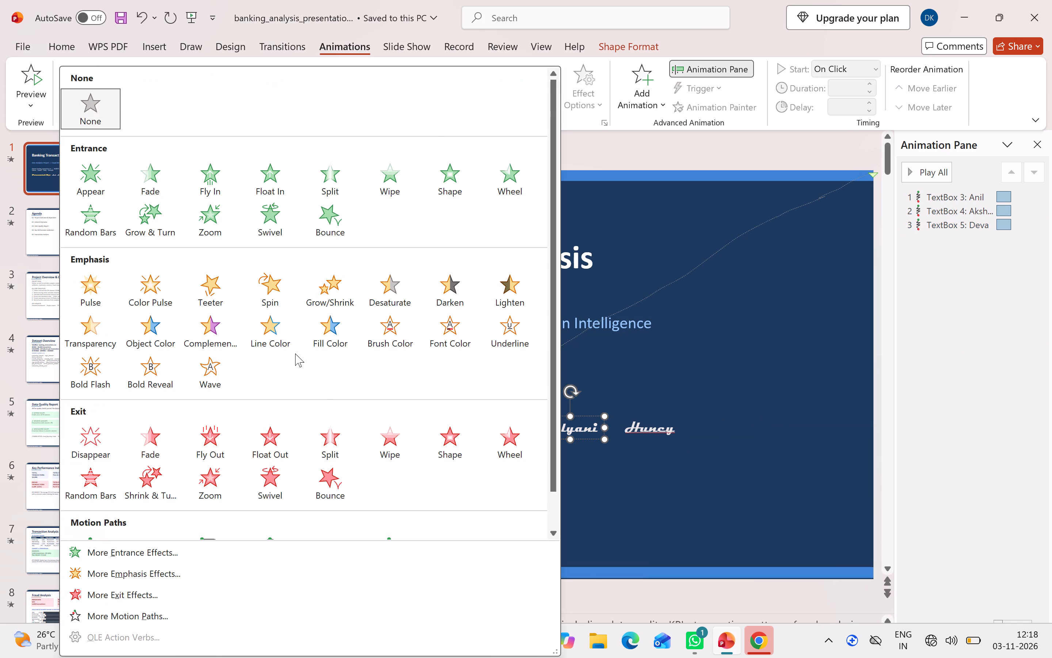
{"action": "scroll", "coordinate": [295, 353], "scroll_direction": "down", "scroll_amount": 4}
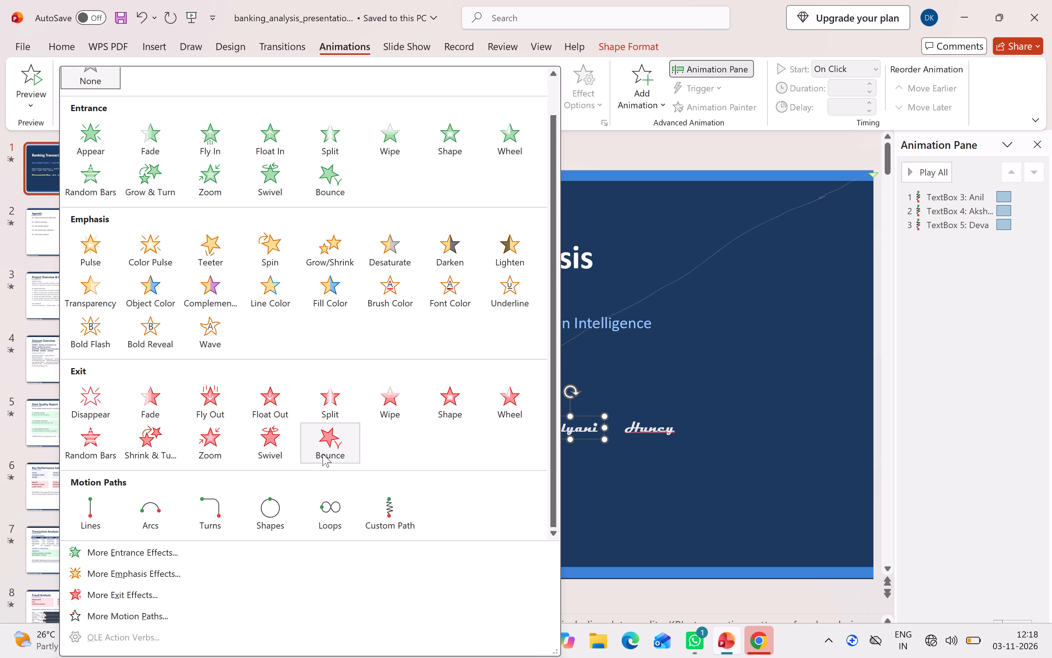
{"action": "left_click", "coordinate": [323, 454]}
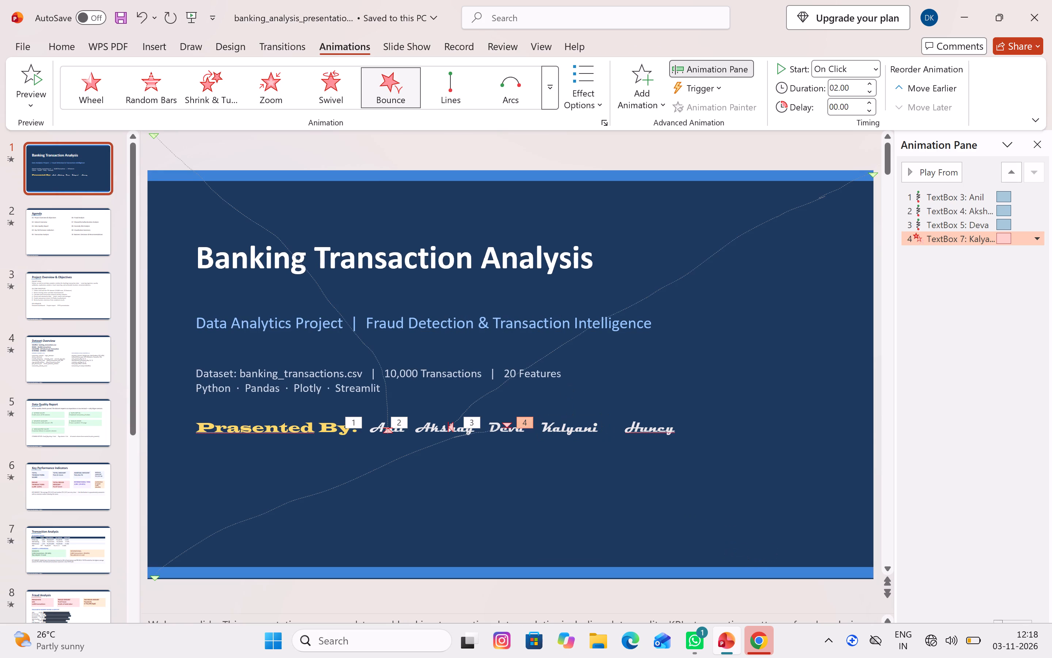
Replace the "Kalyani" animation with a custom motion path drawn freehand from the slide's left edge, curving above the dataset text, to "Kalyani".
{"action": "left_click", "coordinate": [571, 423]}
{"action": "left_click", "coordinate": [544, 96]}
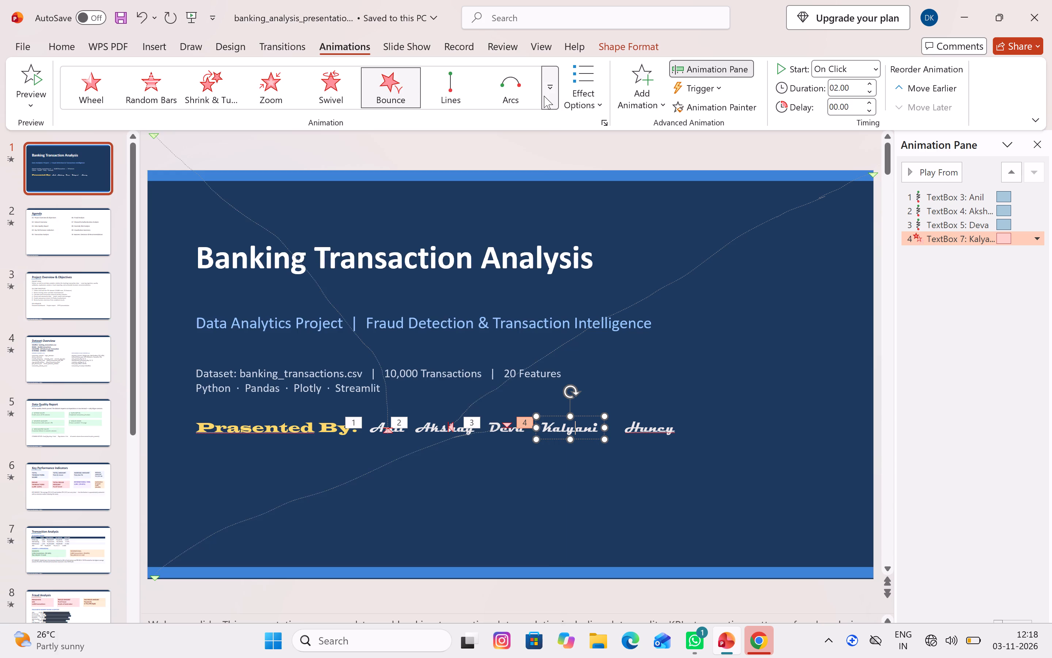
{"action": "scroll", "coordinate": [288, 416], "scroll_direction": "down", "scroll_amount": 3}
{"action": "left_click", "coordinate": [380, 526]}
{"action": "left_click_drag", "start_coordinate": [147, 389], "coordinate": [223, 342]}
{"action": "left_click_drag", "start_coordinate": [223, 342], "coordinate": [572, 419]}
{"action": "left_click_drag", "start_coordinate": [572, 419], "coordinate": [575, 427]}
{"action": "key", "text": "Return"}
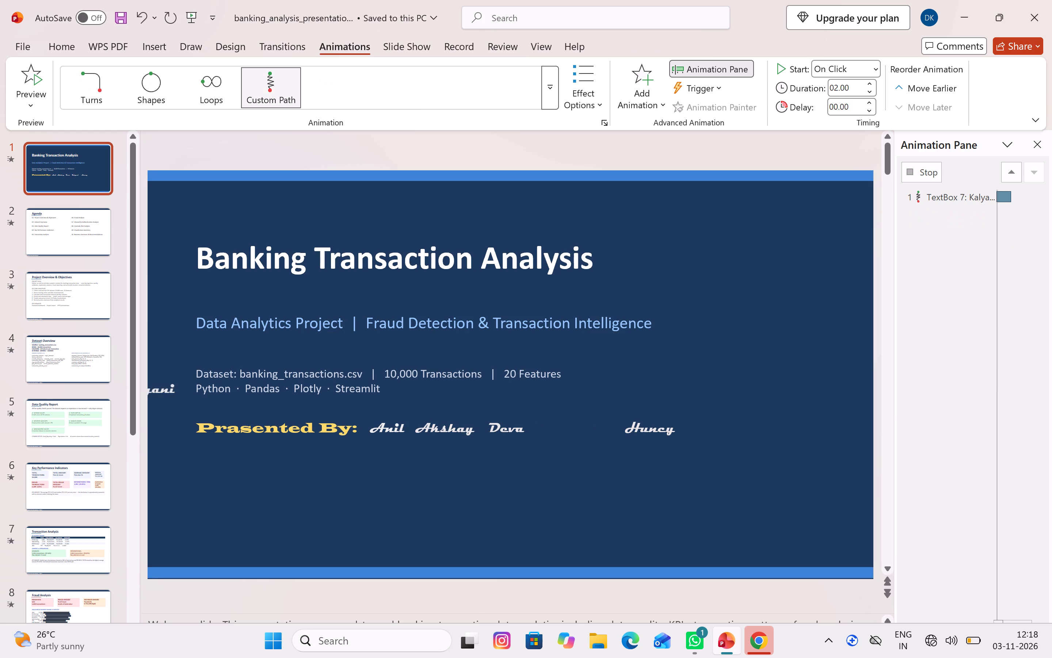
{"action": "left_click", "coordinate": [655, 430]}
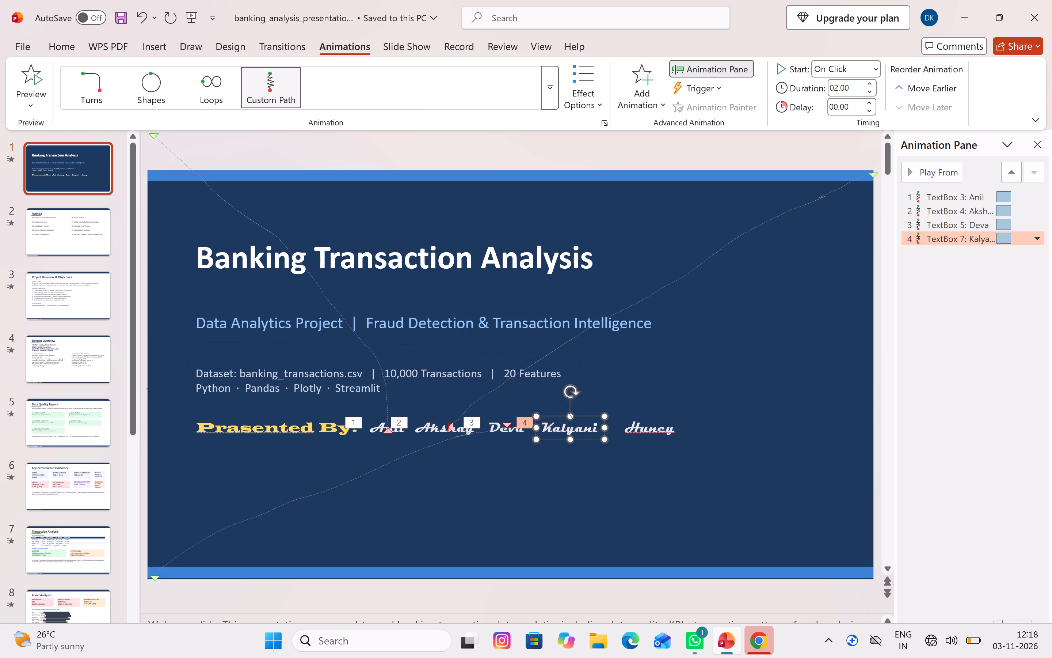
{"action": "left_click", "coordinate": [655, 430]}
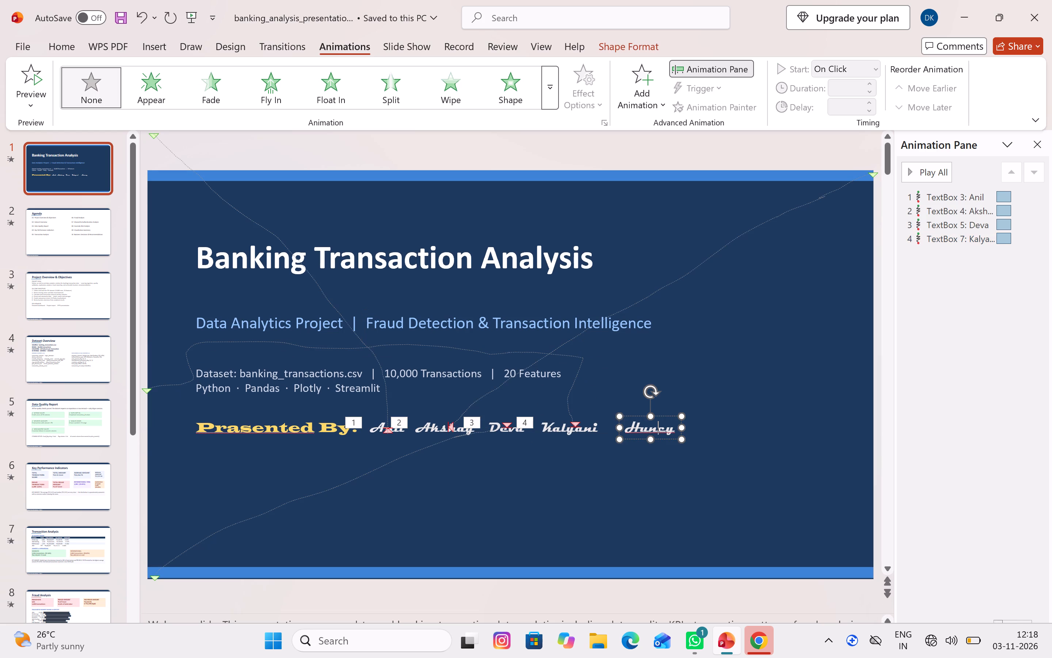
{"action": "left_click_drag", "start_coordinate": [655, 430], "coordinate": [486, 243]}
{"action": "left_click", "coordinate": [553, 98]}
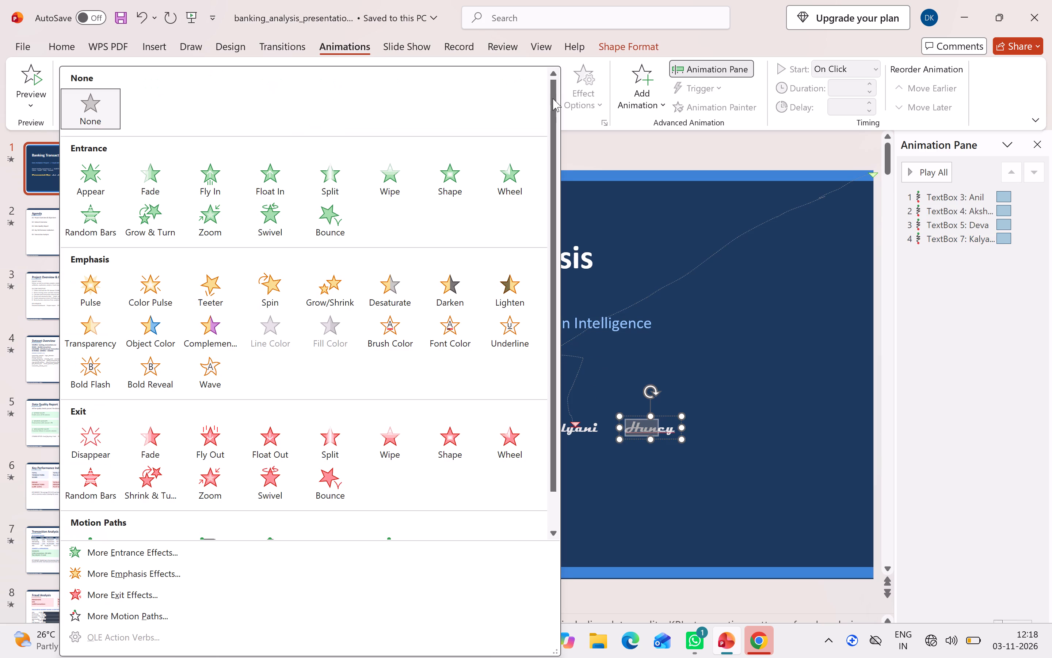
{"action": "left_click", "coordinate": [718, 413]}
Move the "Huncy" text box slightly closer to "Kalyani", keeping it in line with the other presenter names.
{"action": "left_click", "coordinate": [666, 428]}
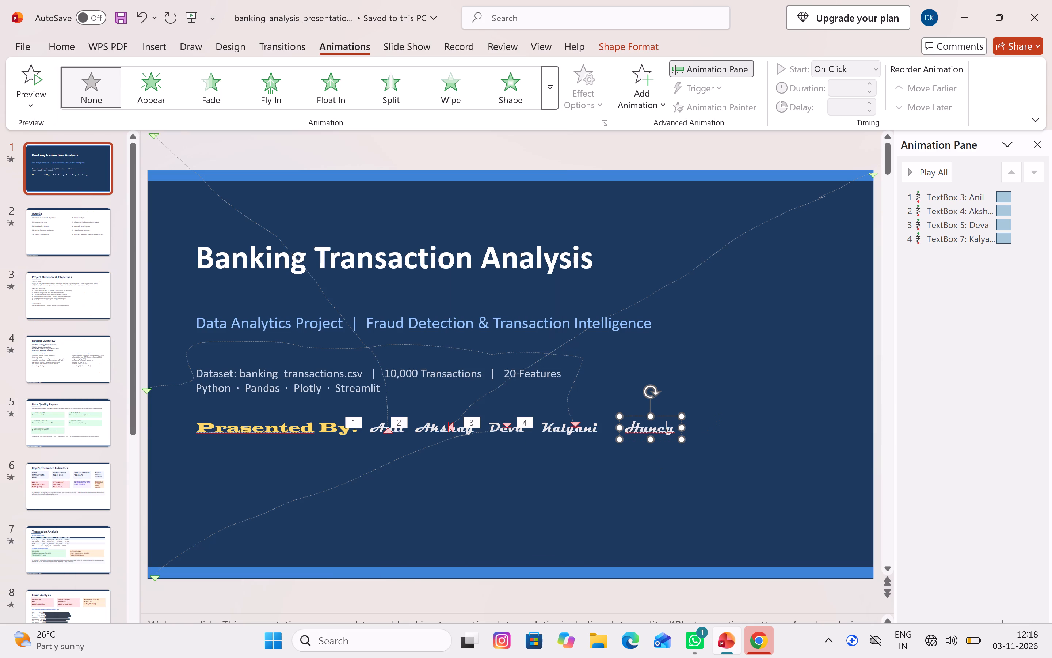
{"action": "left_click", "coordinate": [702, 453]}
{"action": "left_click", "coordinate": [665, 425]}
{"action": "left_click_drag", "start_coordinate": [662, 414], "coordinate": [655, 414]}
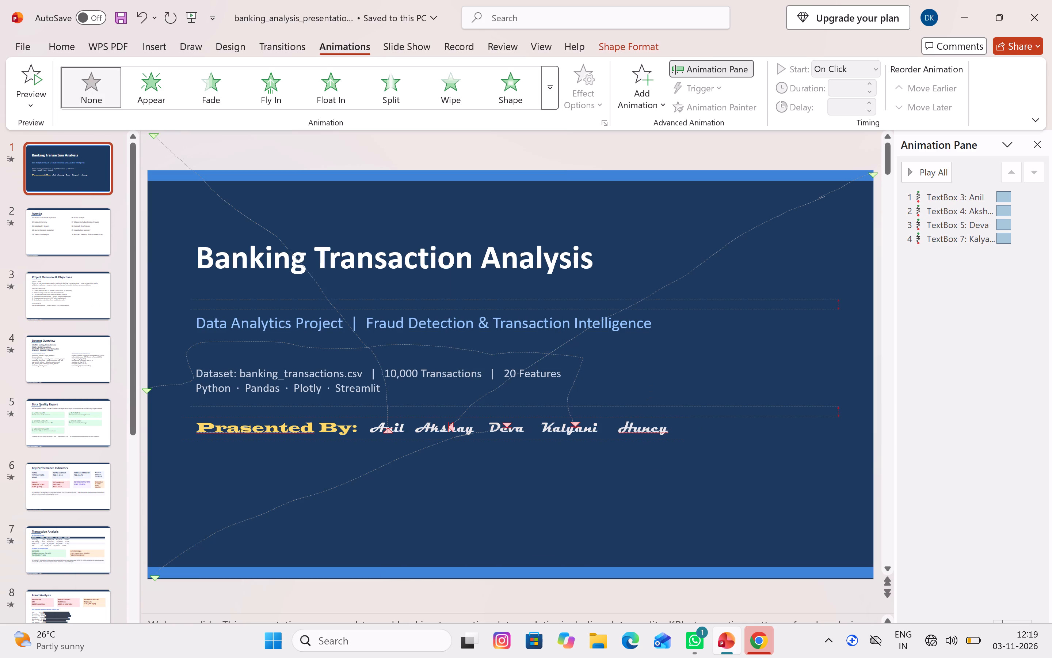
{"action": "left_click_drag", "start_coordinate": [655, 414], "coordinate": [653, 414]}
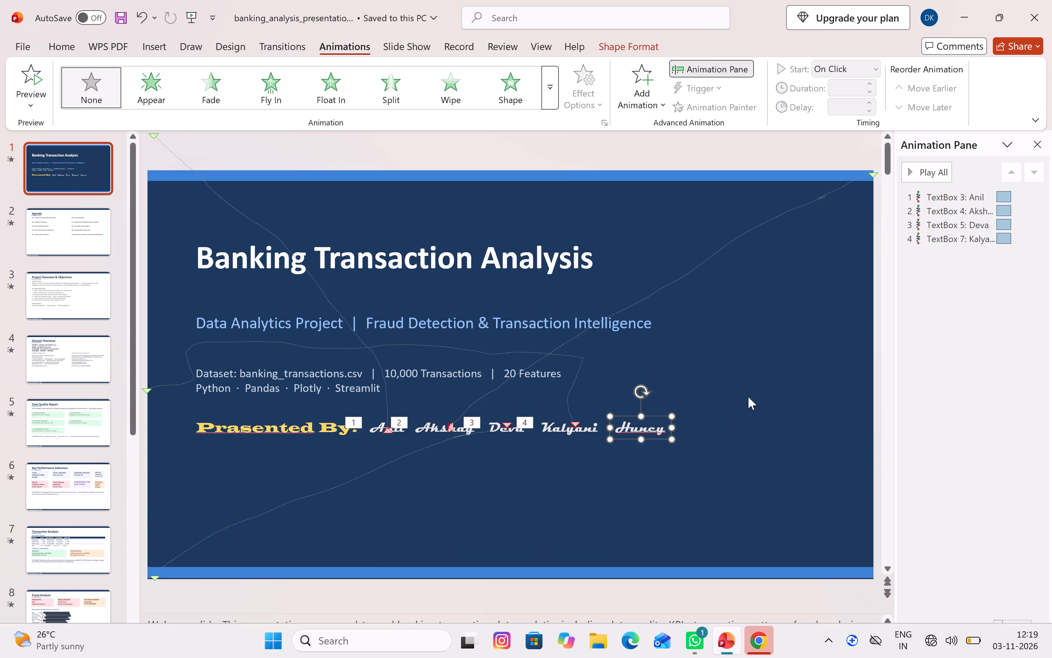
{"action": "left_click", "coordinate": [748, 397]}
Apply a custom motion path to "Huncy", drawn freehand from the slide's lower-right corner to the name.
{"action": "left_click", "coordinate": [654, 431]}
{"action": "left_click", "coordinate": [547, 93]}
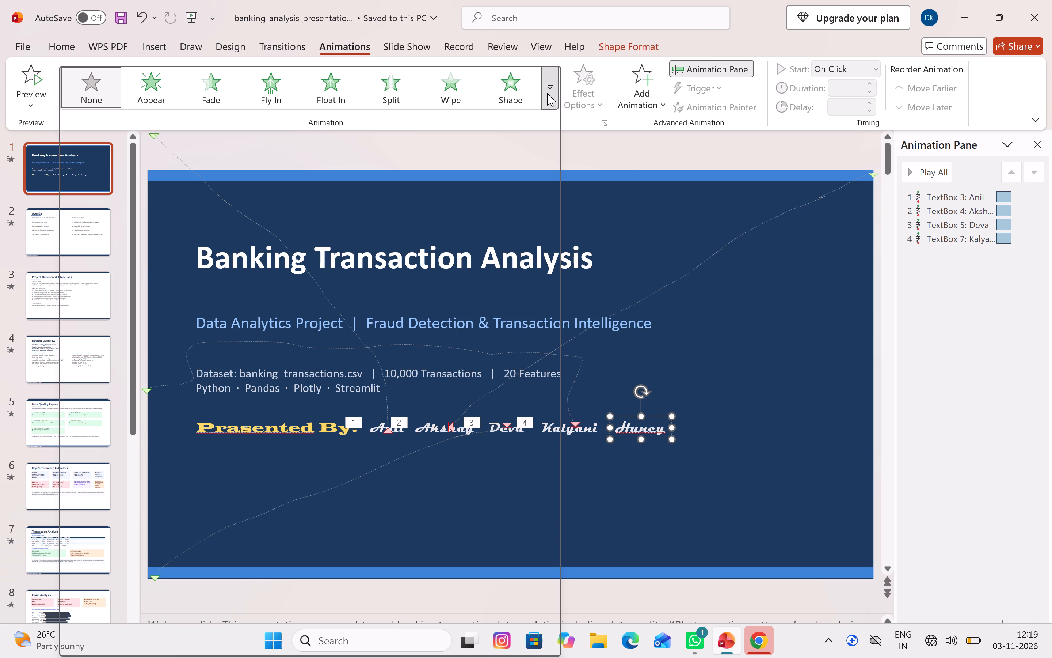
{"action": "scroll", "coordinate": [477, 279], "scroll_direction": "down", "scroll_amount": 2}
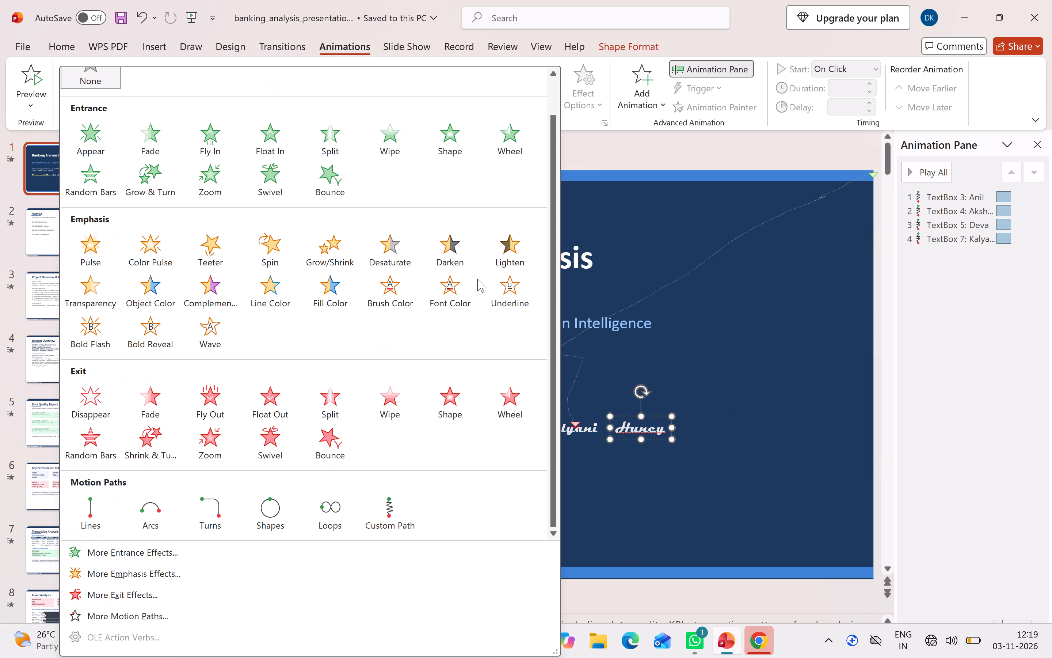
{"action": "scroll", "coordinate": [477, 279], "scroll_direction": "down", "scroll_amount": 1}
{"action": "left_click", "coordinate": [389, 501]}
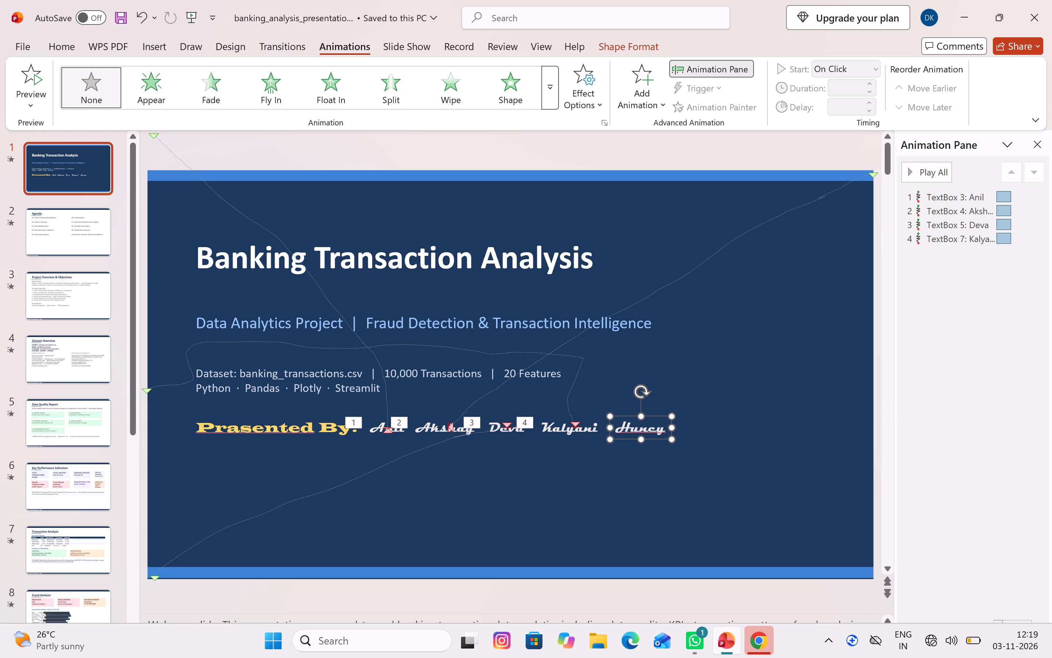
{"action": "left_click_drag", "start_coordinate": [873, 578], "coordinate": [641, 430]}
{"action": "key", "text": "Return"}
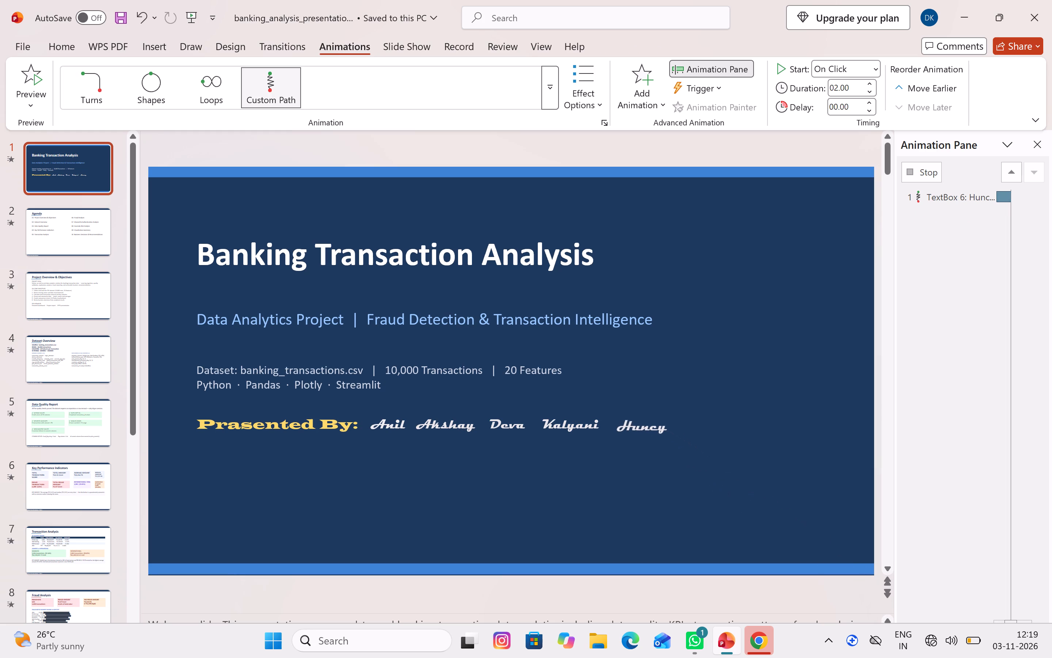
Set the duration of the "Anil" motion path animation to 1 seconds (Fast), keeping its start On Click.
{"action": "left_click", "coordinate": [387, 429]}
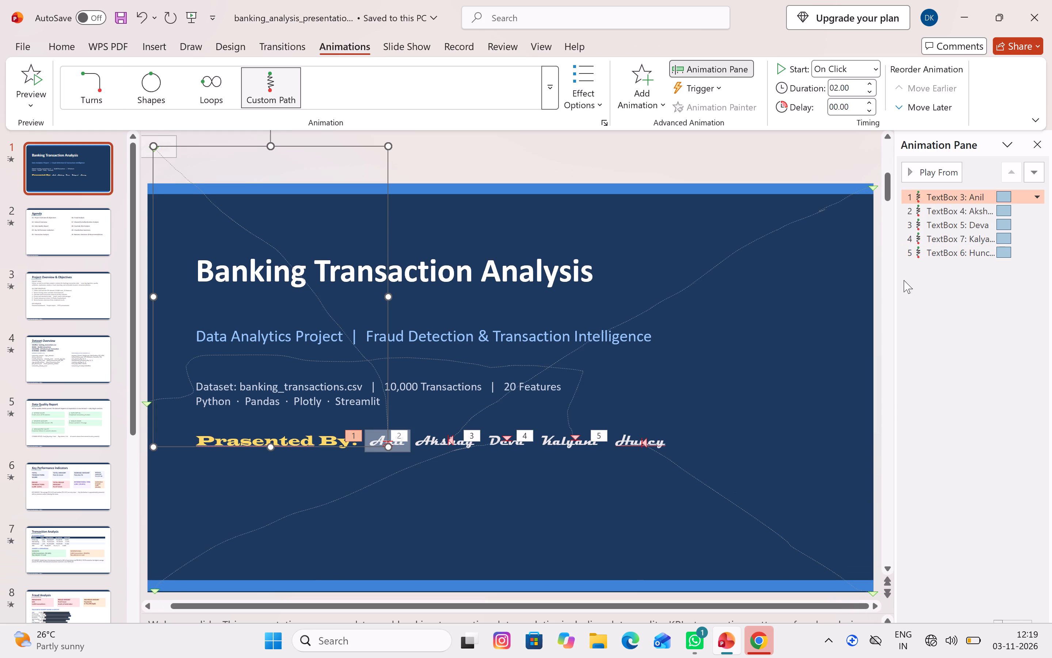
{"action": "left_click", "coordinate": [1037, 199]}
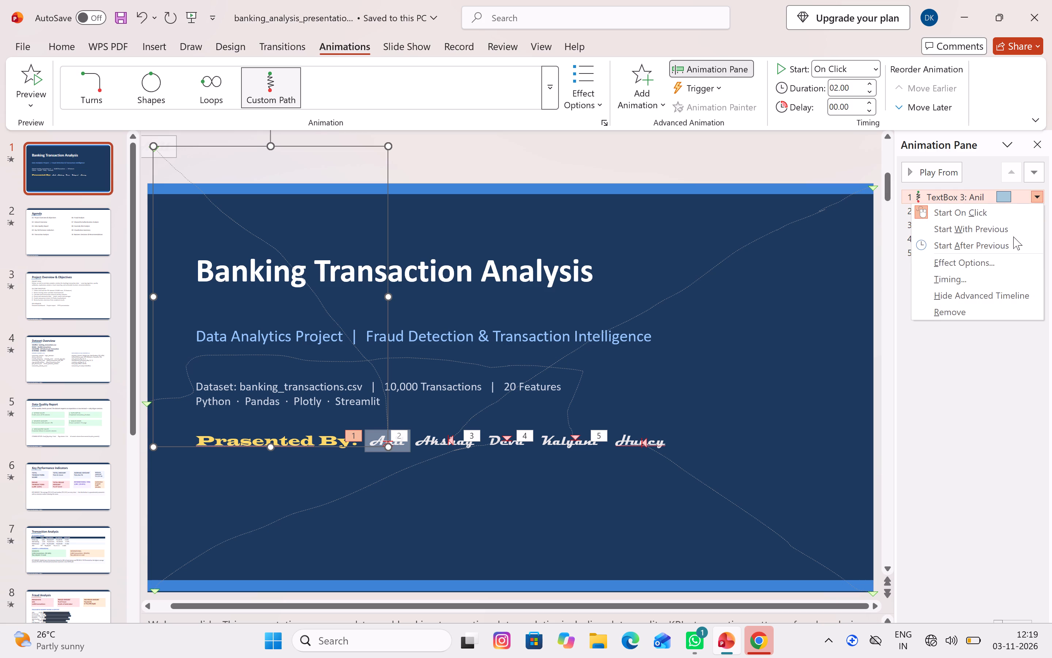
{"action": "left_click", "coordinate": [973, 273]}
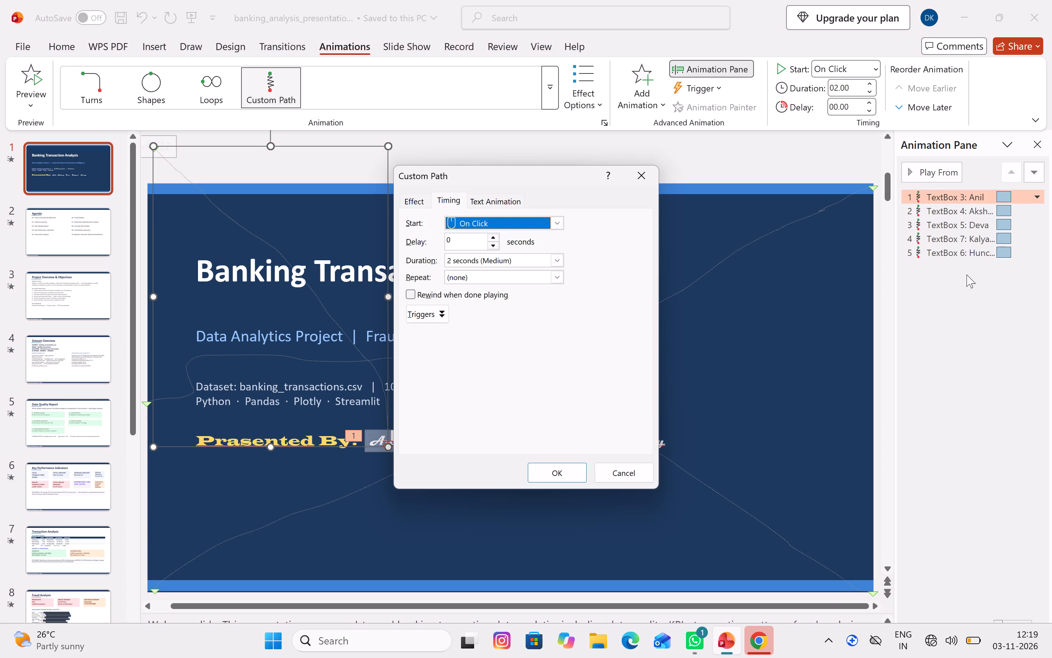
{"action": "left_click", "coordinate": [557, 224]}
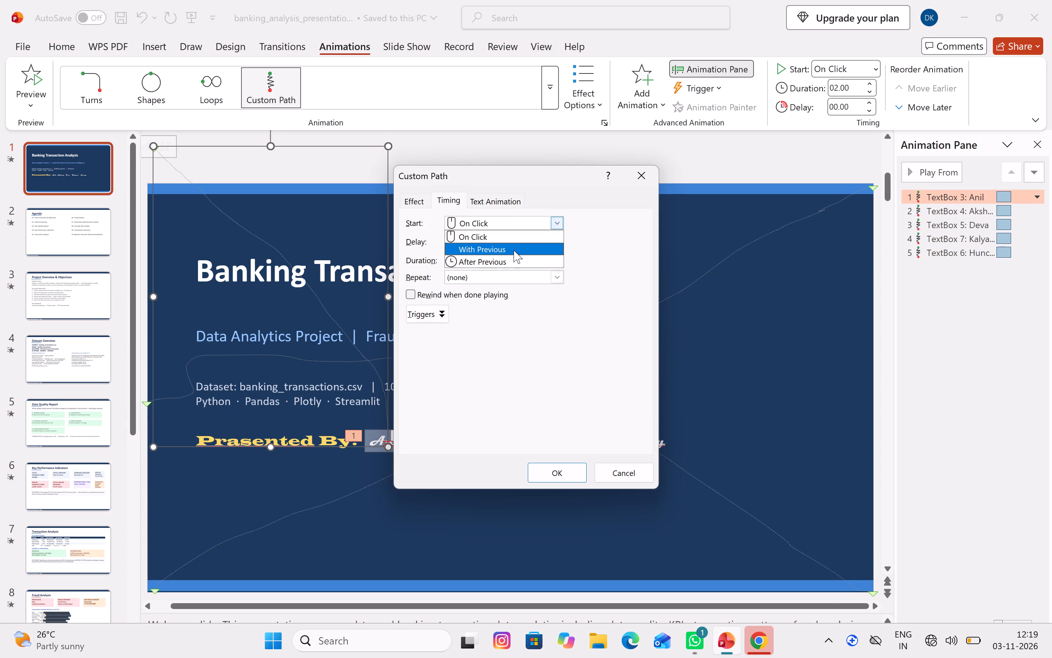
{"action": "left_click", "coordinate": [555, 216]}
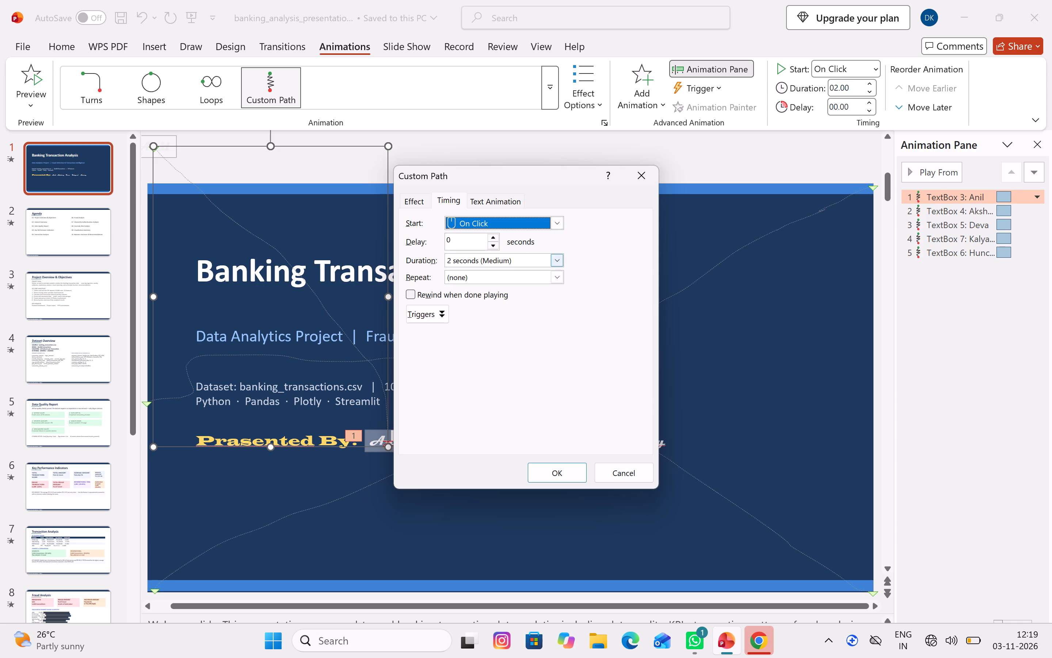
{"action": "left_click", "coordinate": [554, 261]}
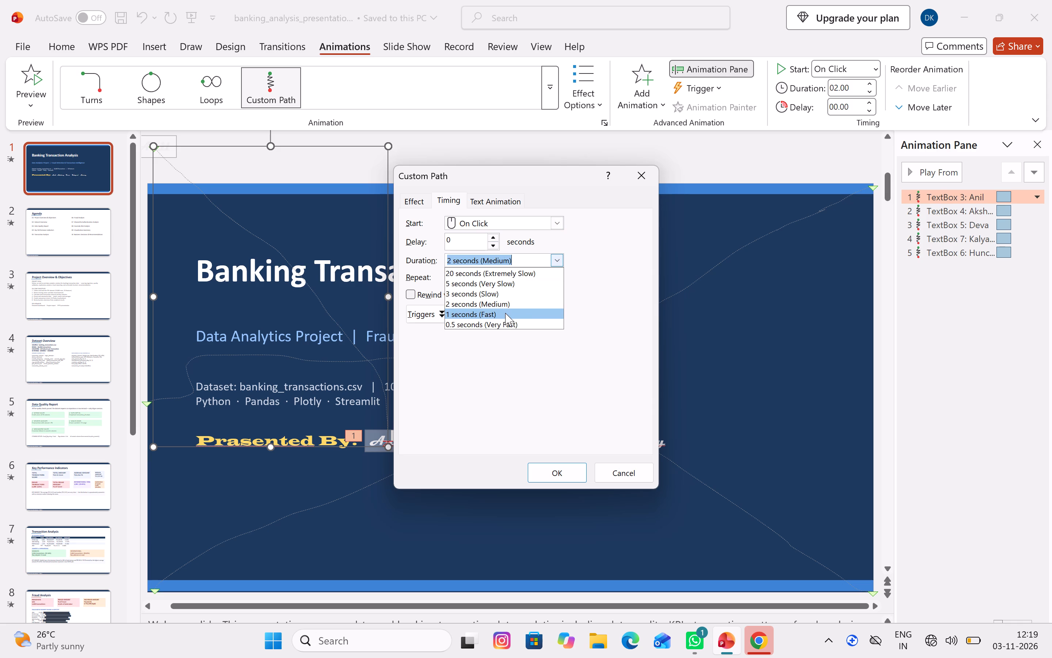
{"action": "left_click", "coordinate": [505, 313]}
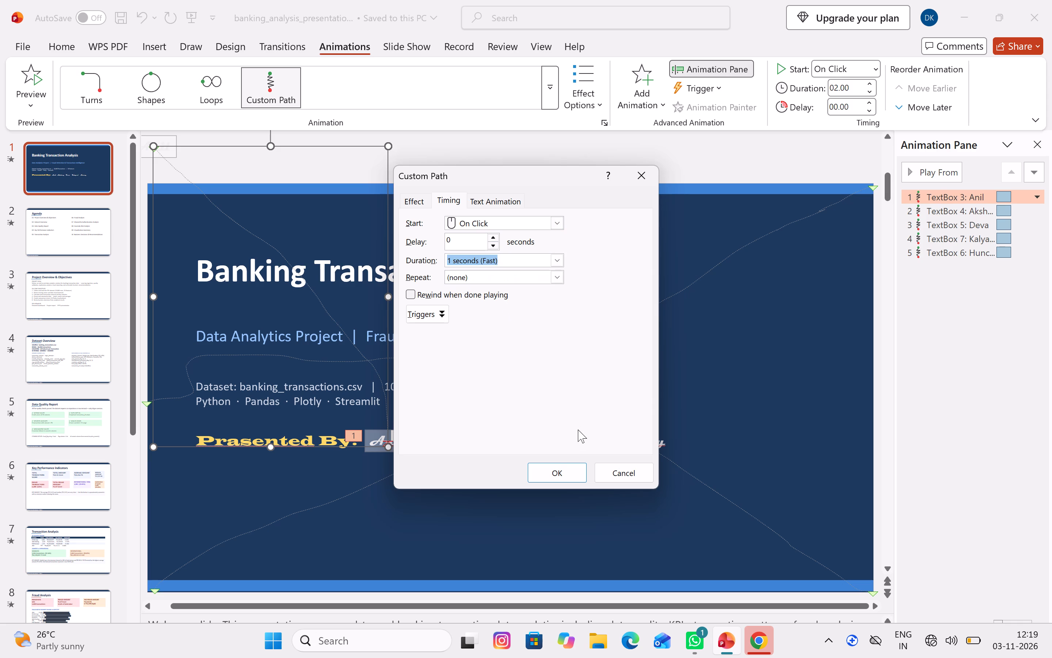
{"action": "left_click", "coordinate": [564, 473]}
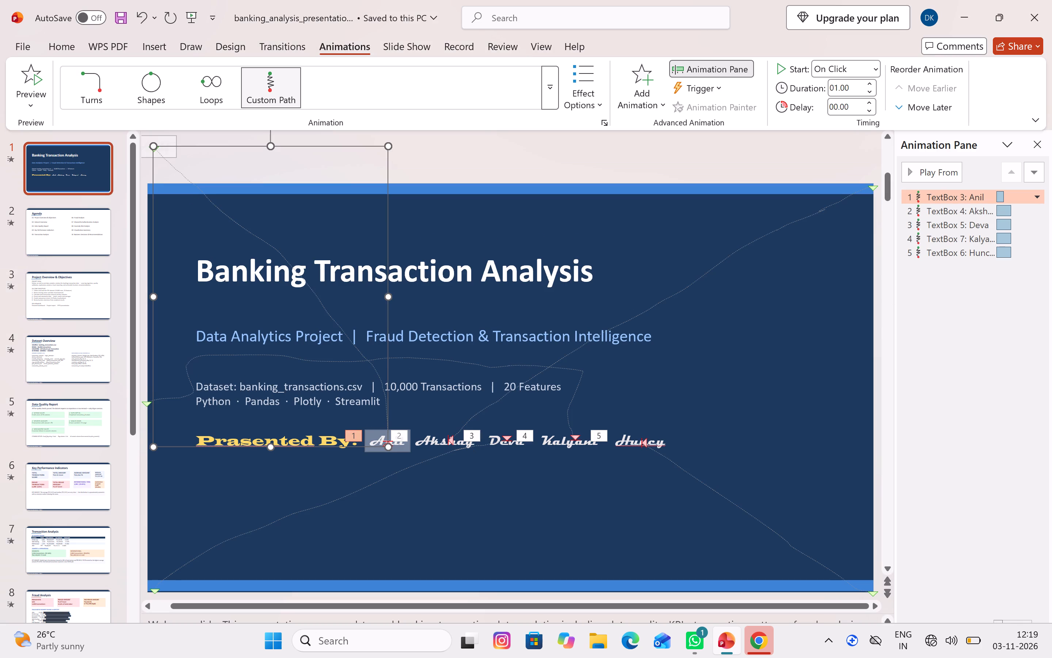
Set the duration of the "Akshay" motion path animation to 1 seconds (Fast).
{"action": "left_click", "coordinate": [432, 446]}
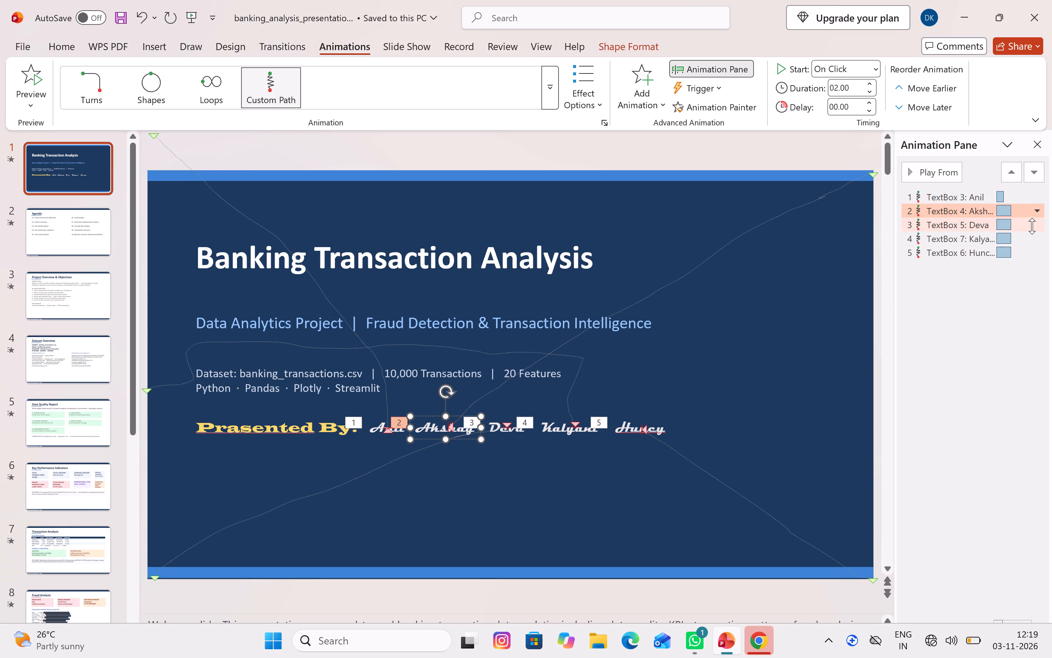
{"action": "left_click", "coordinate": [1034, 212]}
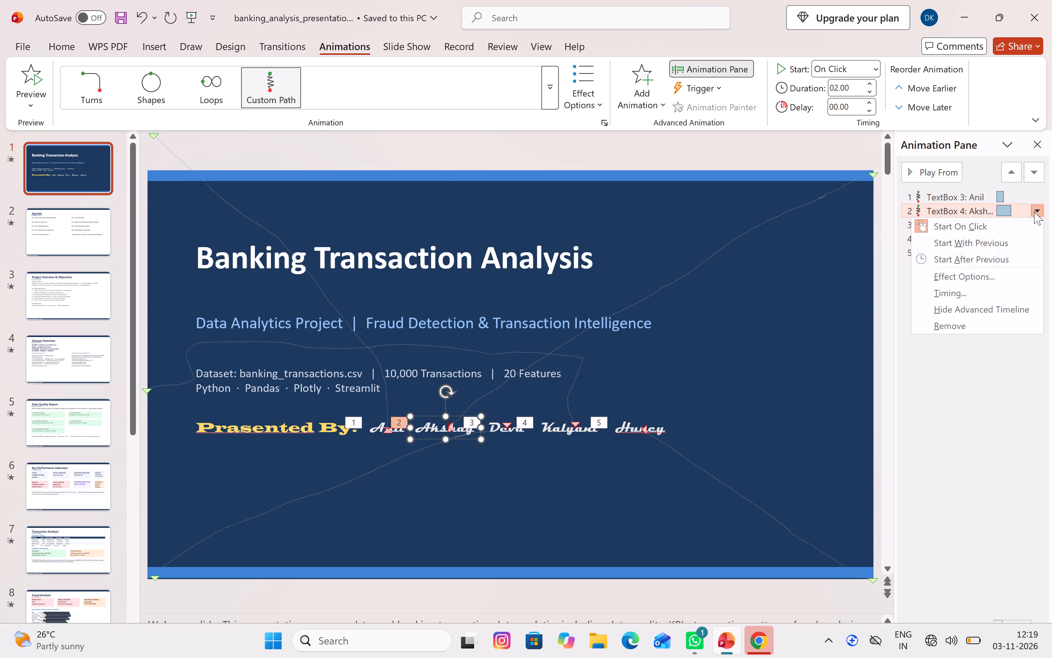
{"action": "left_click", "coordinate": [964, 294]}
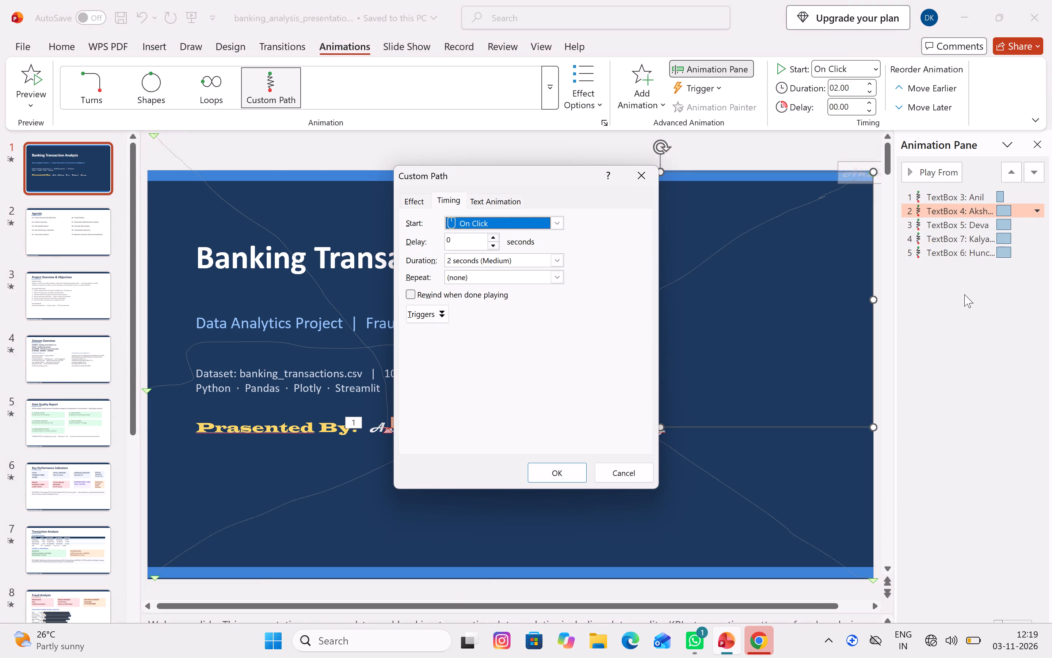
{"action": "left_click", "coordinate": [551, 260]}
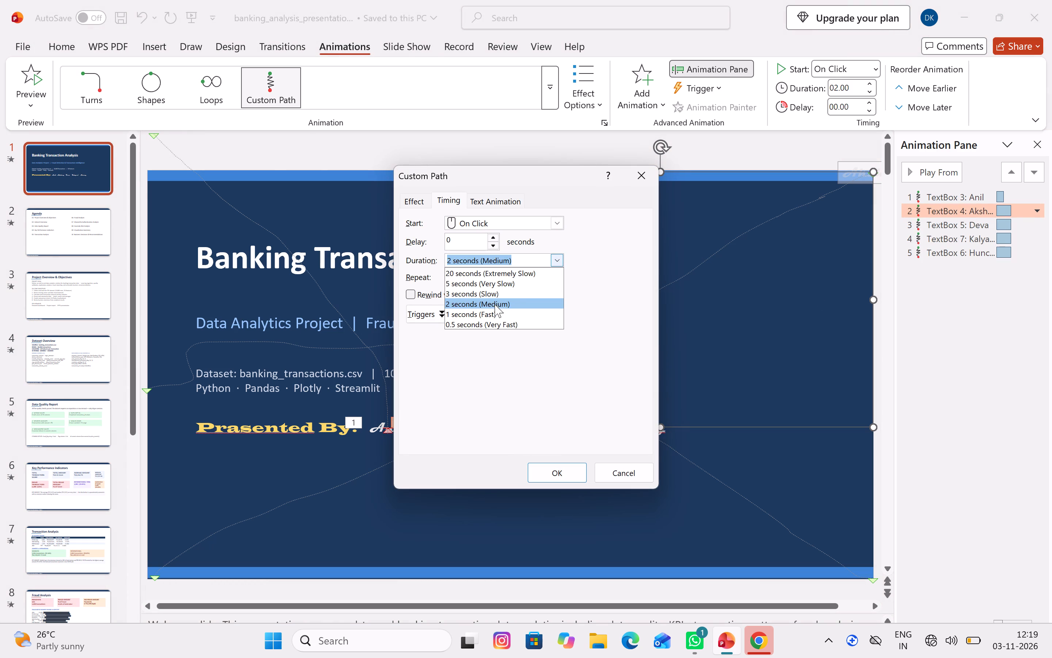
{"action": "left_click", "coordinate": [487, 314]}
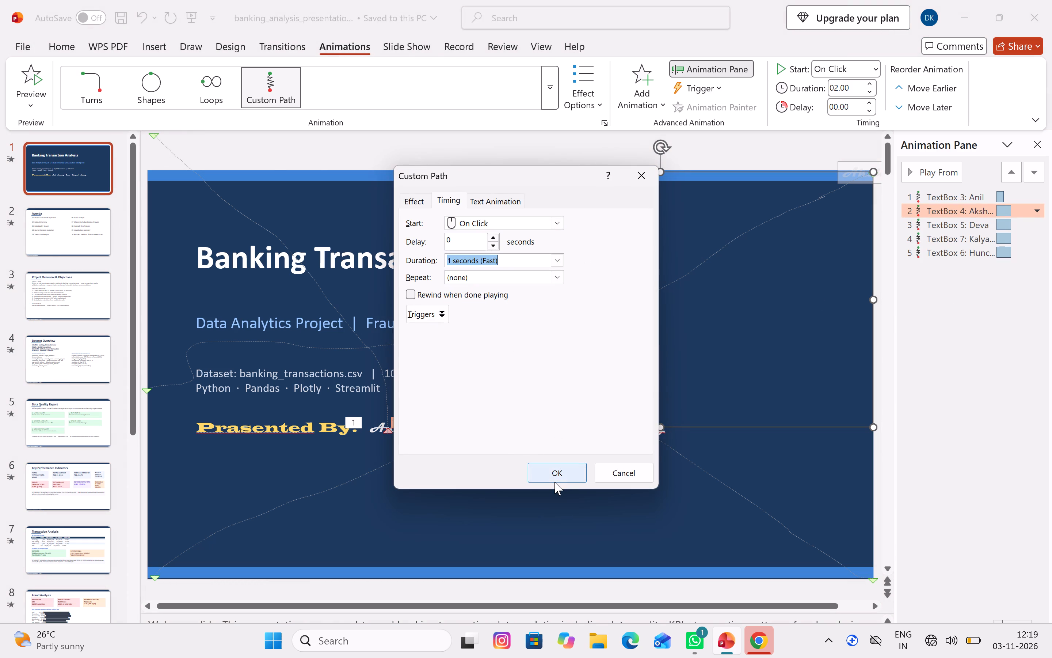
{"action": "left_click", "coordinate": [563, 475]}
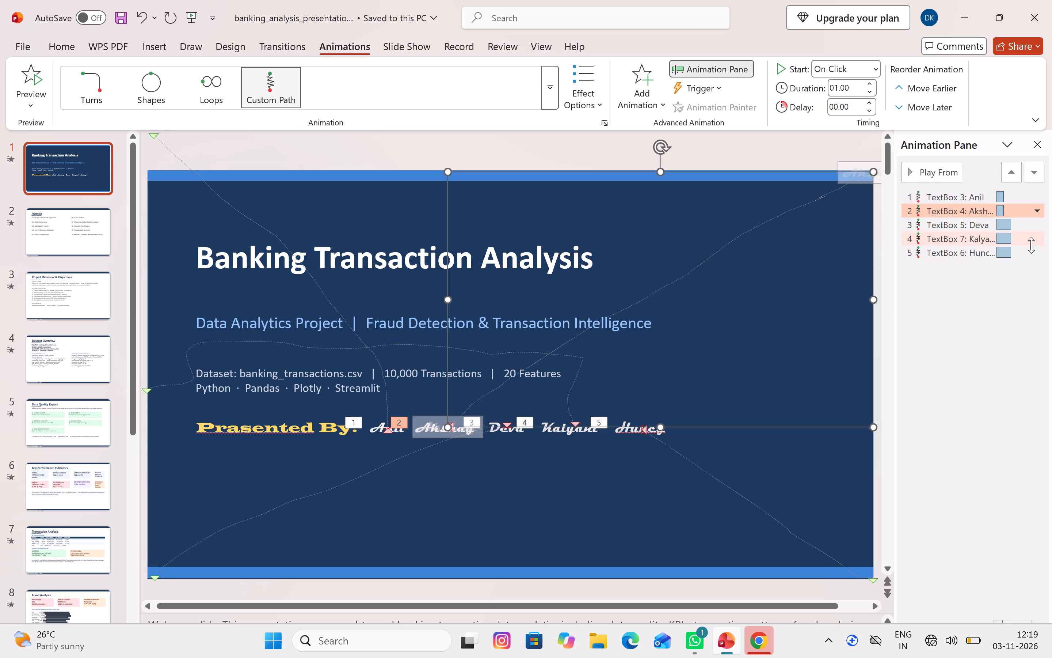
Set the duration of the "Deva" motion path animation to 1 seconds (Fast).
{"action": "left_click", "coordinate": [1038, 226]}
{"action": "left_click", "coordinate": [1038, 226]}
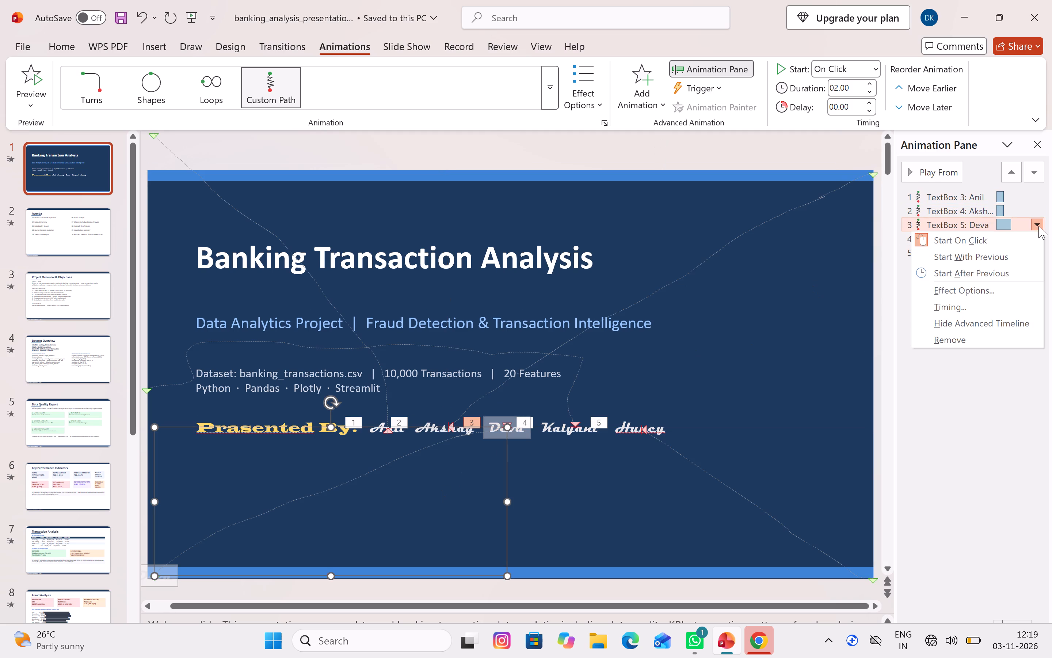
{"action": "left_click", "coordinate": [964, 300]}
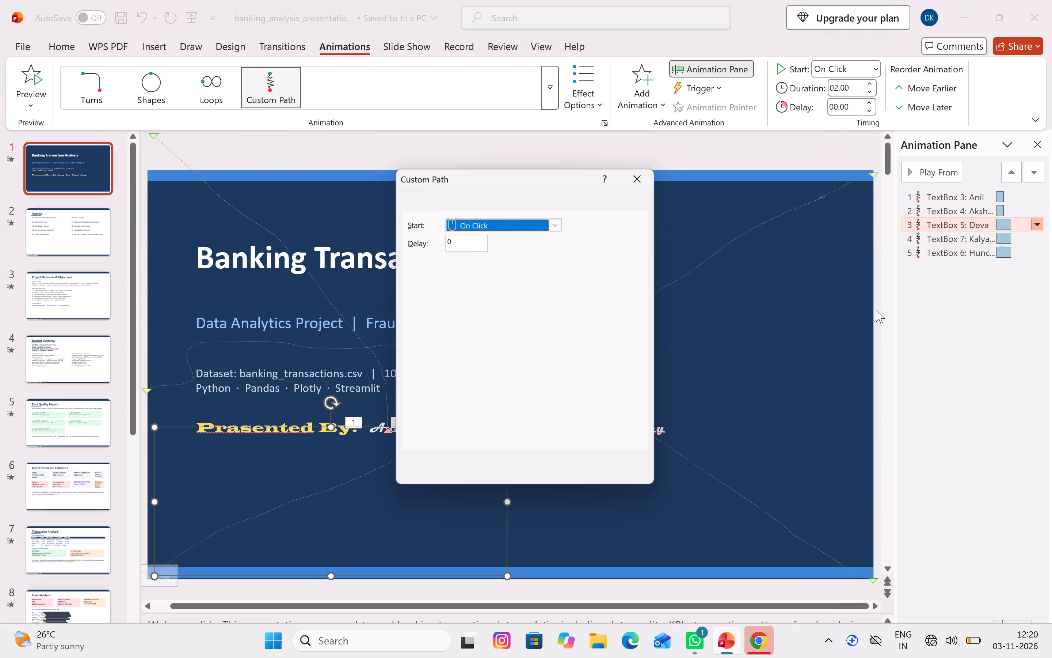
{"action": "left_click", "coordinate": [552, 263]}
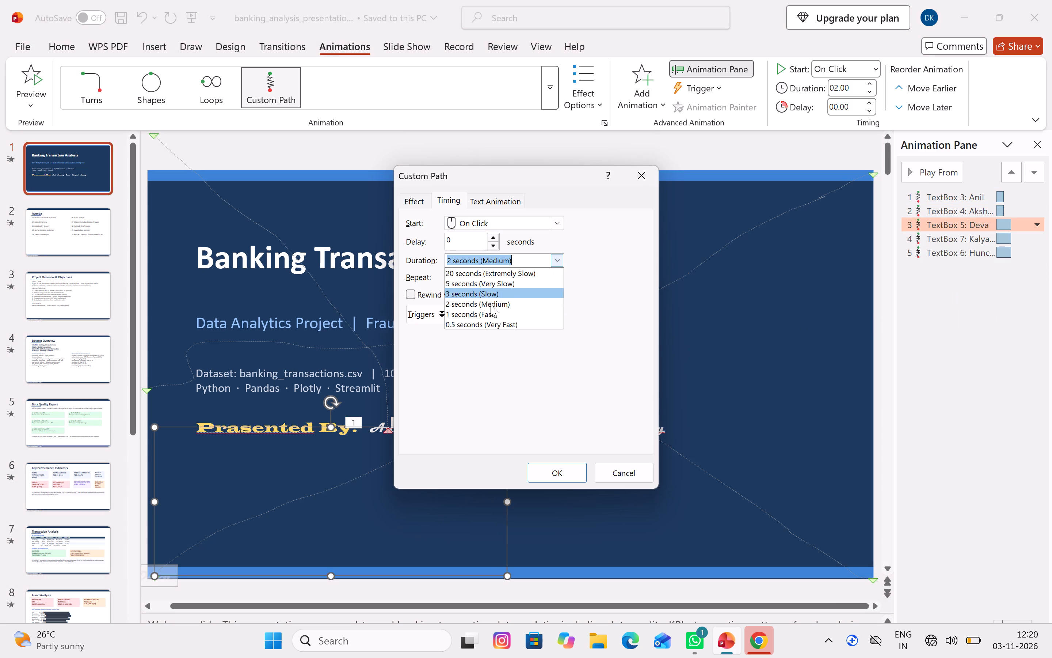
{"action": "left_click", "coordinate": [481, 314]}
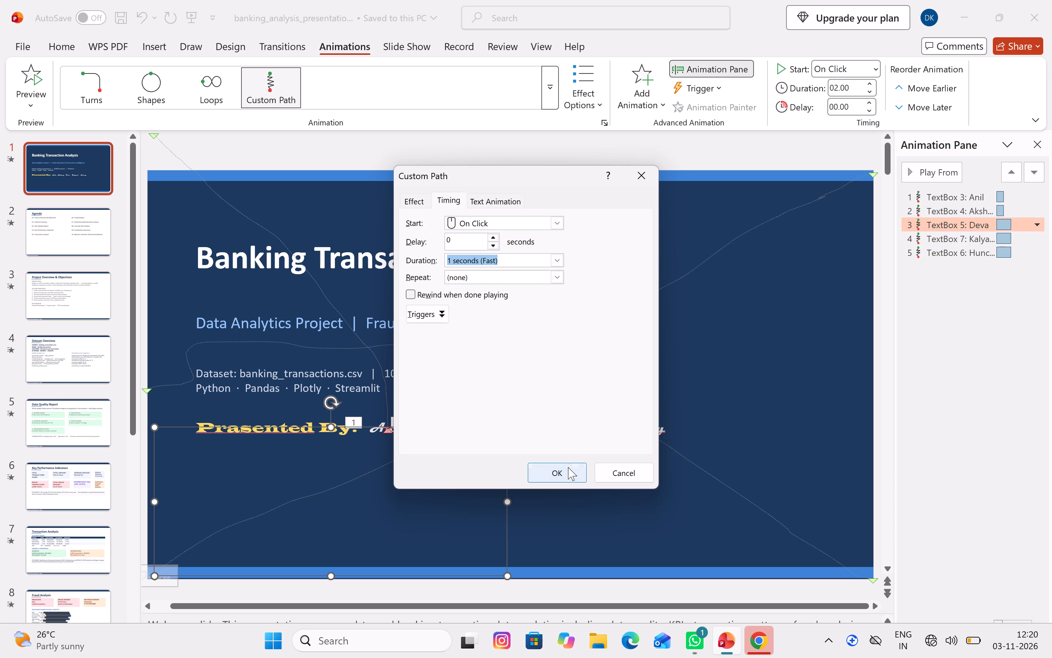
{"action": "left_click", "coordinate": [568, 467]}
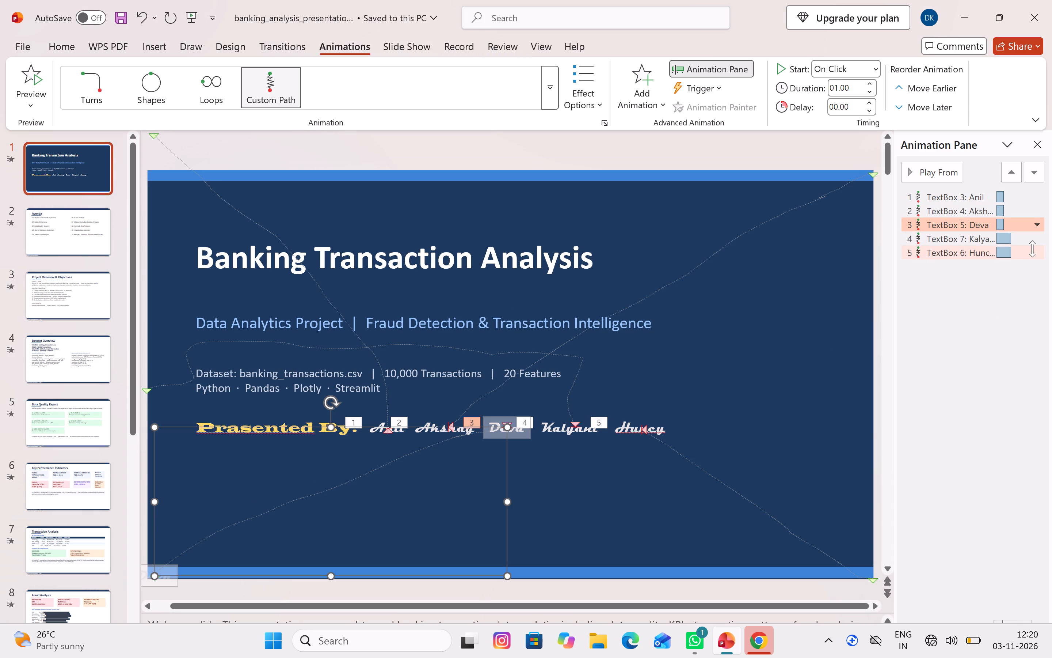
Set the duration of the "Huncy" motion path animation to 1 seconds (Fast).
{"action": "left_click", "coordinate": [1032, 249]}
{"action": "left_click", "coordinate": [1035, 249]}
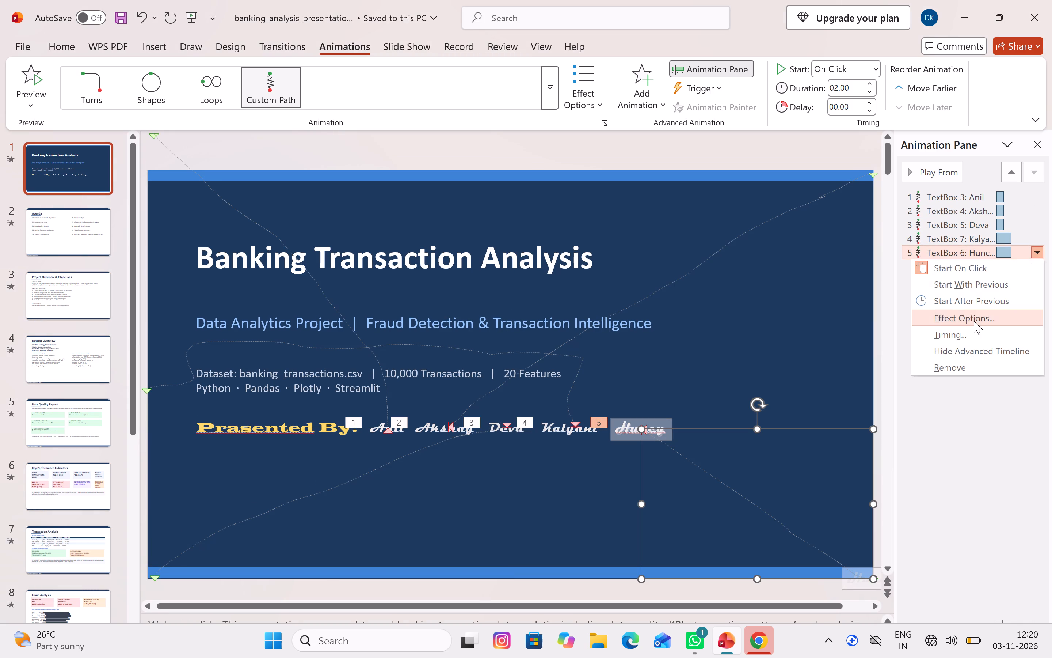
{"action": "left_click", "coordinate": [952, 340]}
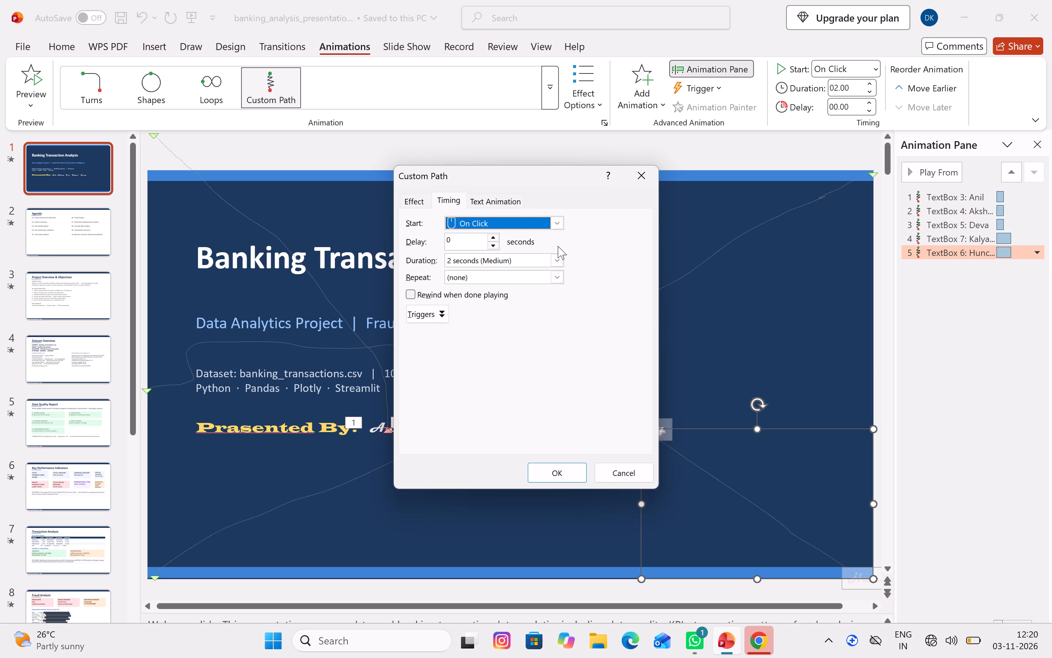
{"action": "left_click", "coordinate": [556, 256]}
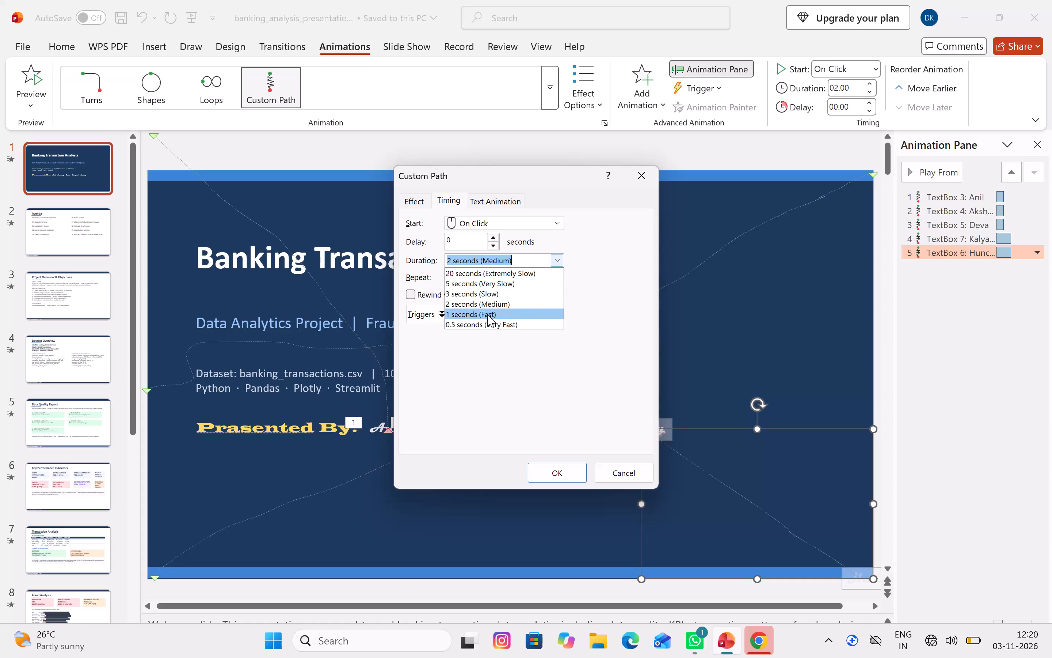
{"action": "left_click", "coordinate": [488, 310]}
{"action": "left_click", "coordinate": [554, 481]}
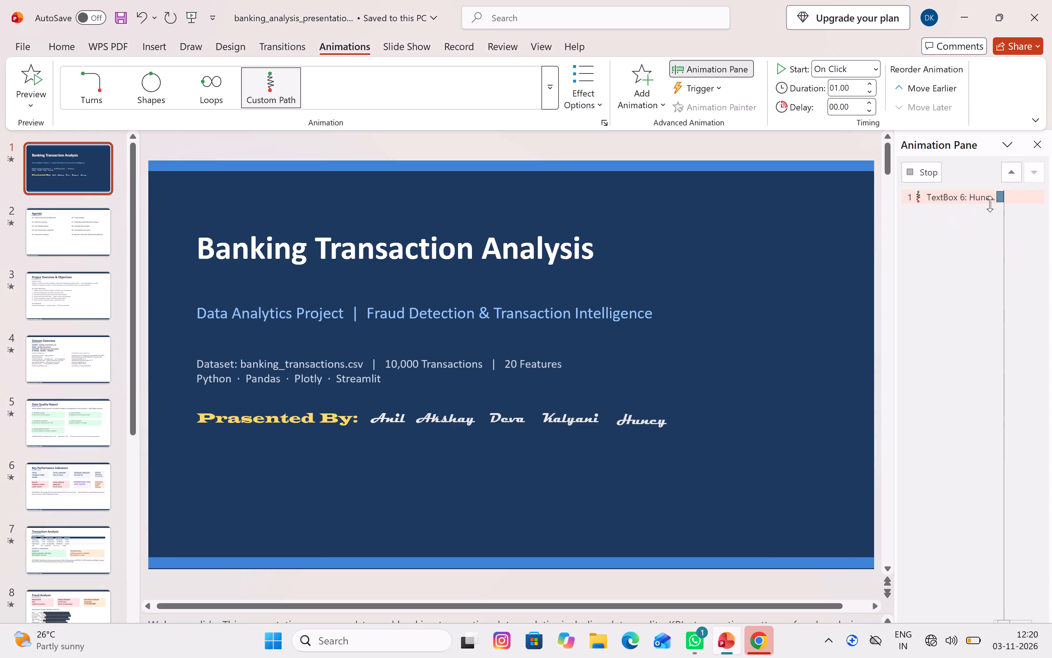
Set the duration of the "Kalyani" motion path animation to 1 seconds (Fast) and clear the selection.
{"action": "left_click", "coordinate": [1030, 239]}
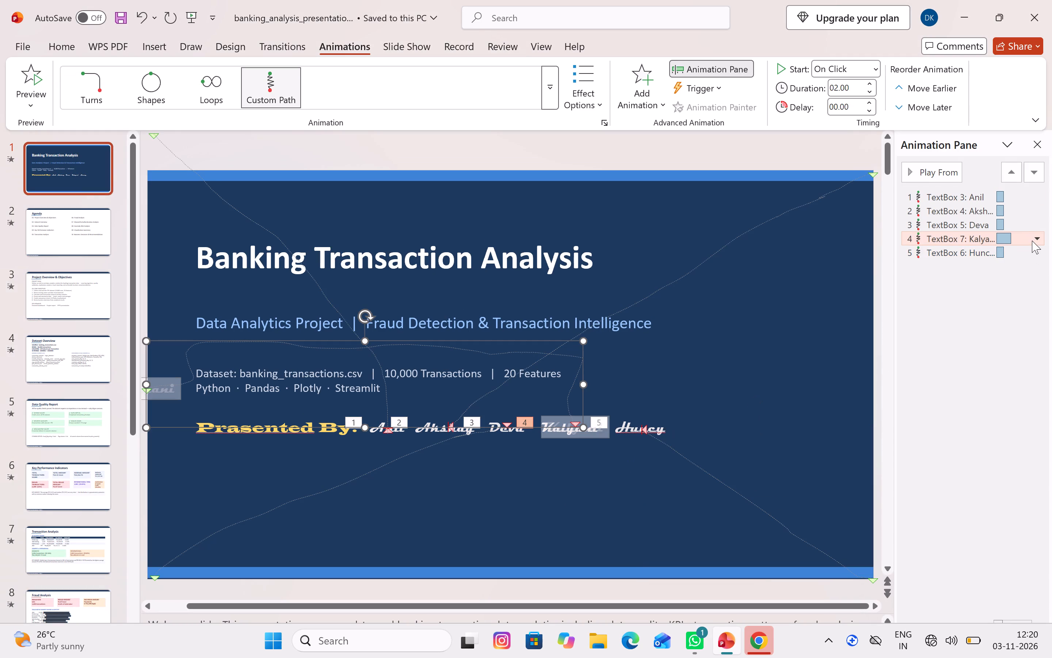
{"action": "left_click", "coordinate": [1034, 241]}
{"action": "left_click", "coordinate": [951, 319]}
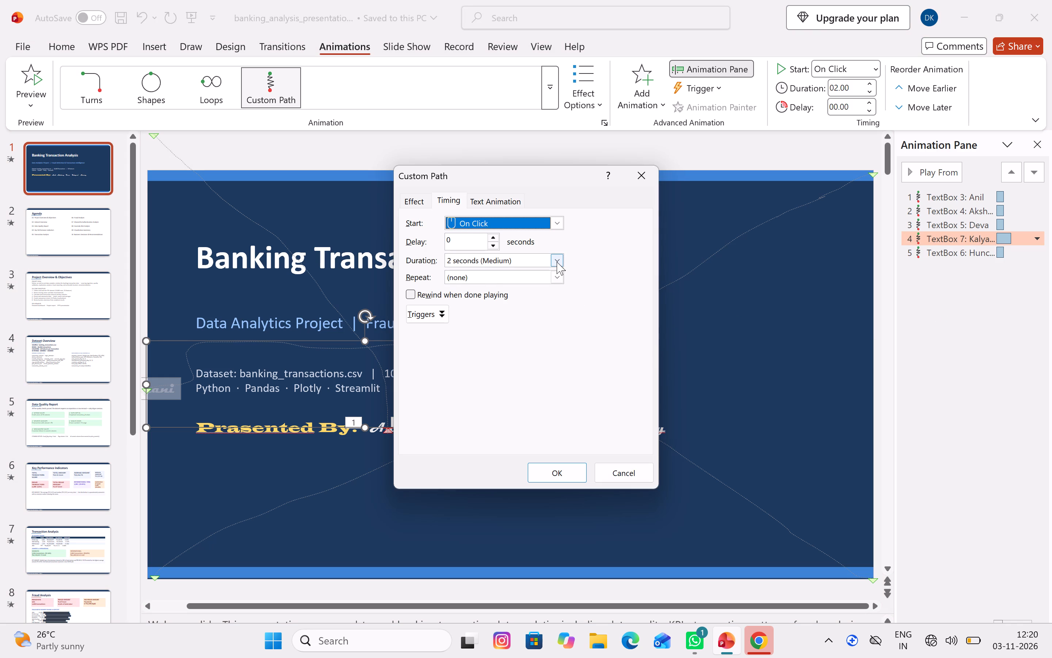
{"action": "left_click", "coordinate": [557, 262]}
{"action": "left_click", "coordinate": [496, 311]}
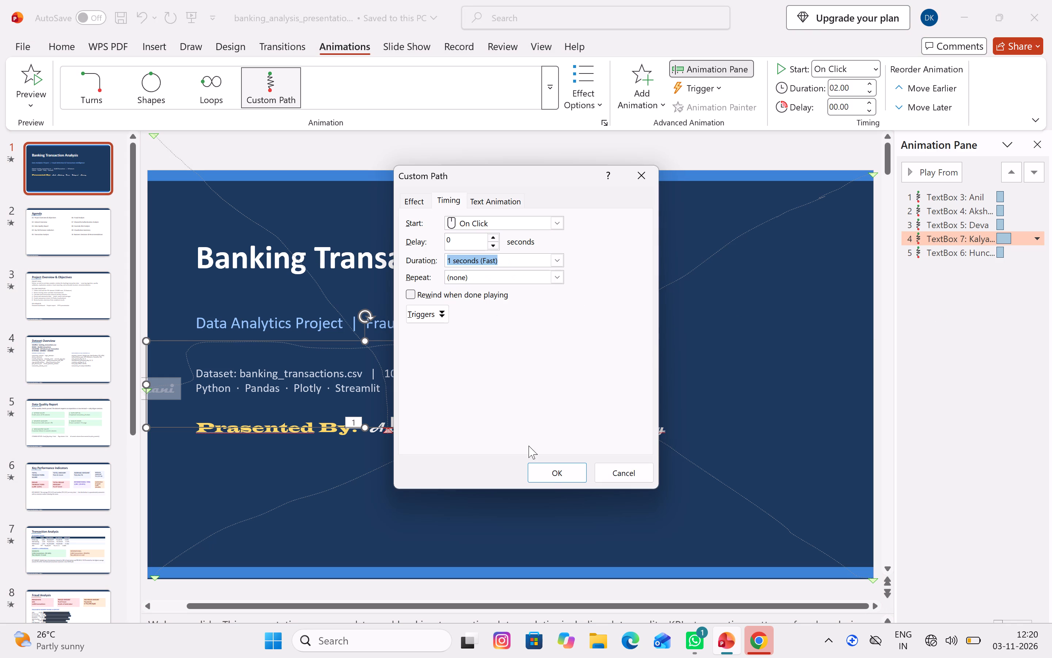
{"action": "left_click", "coordinate": [550, 466]}
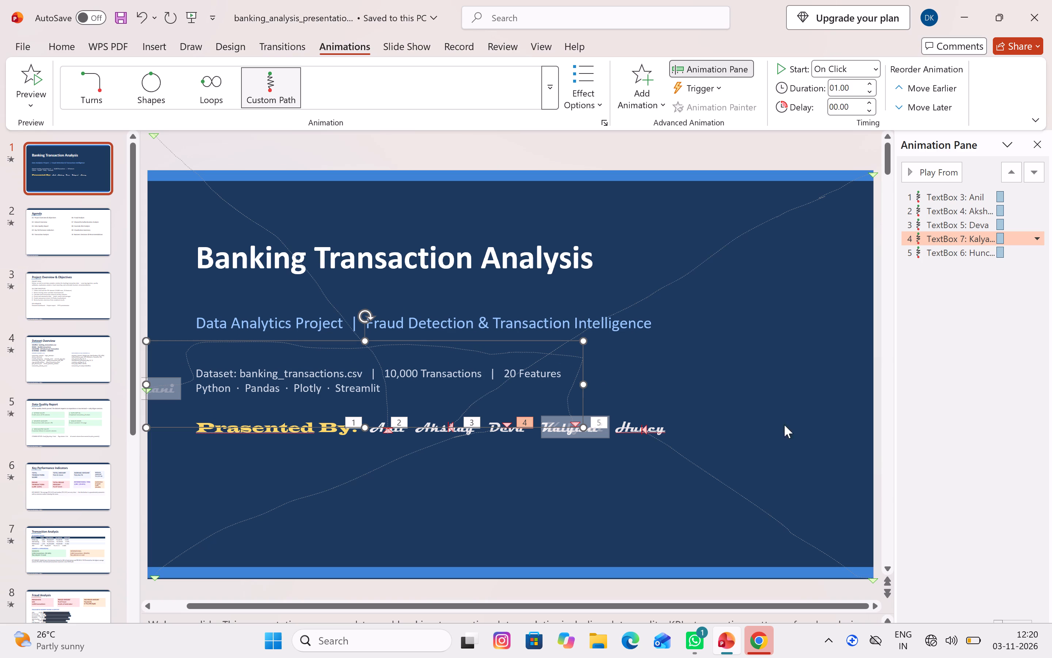
{"action": "left_click", "coordinate": [975, 419]}
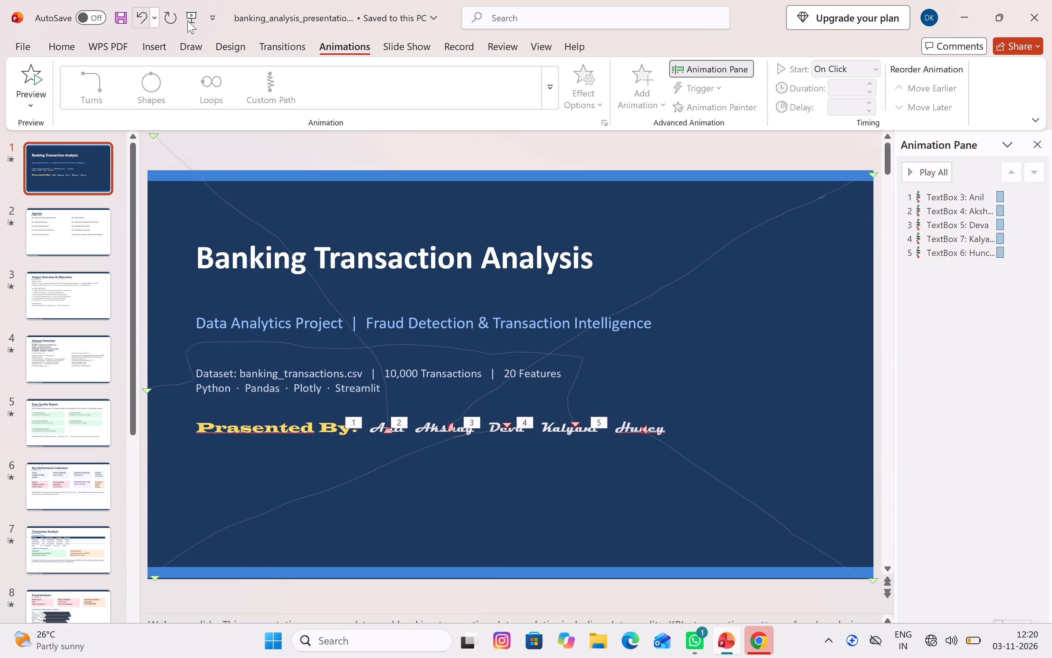
Run the slide show from the title slide, playing all five presenter name animations through to the Agenda slide.
{"action": "left_click", "coordinate": [184, 14]}
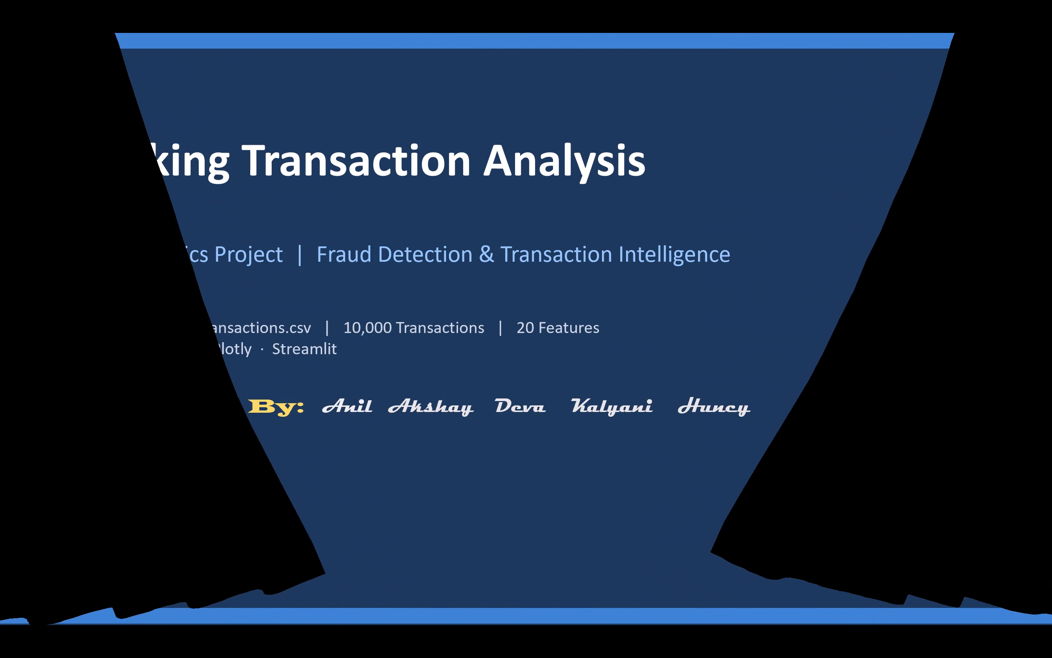
{"action": "key", "text": "Right"}
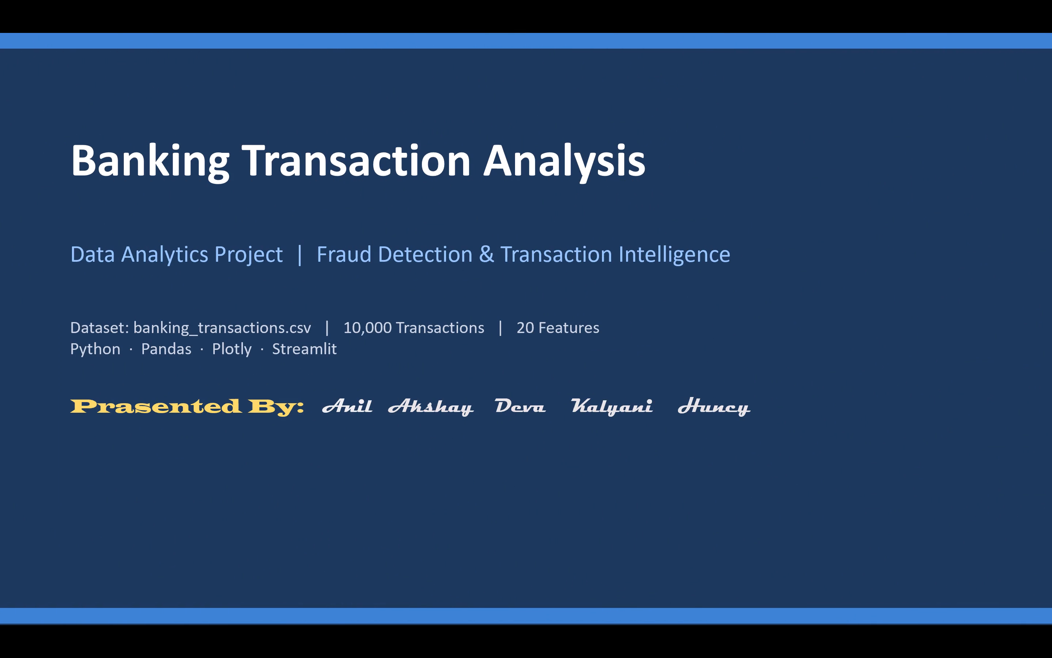
{"action": "key", "text": "Right"}
{"action": "key", "text": "Right"}
{"action": "key", "text": "Right"}
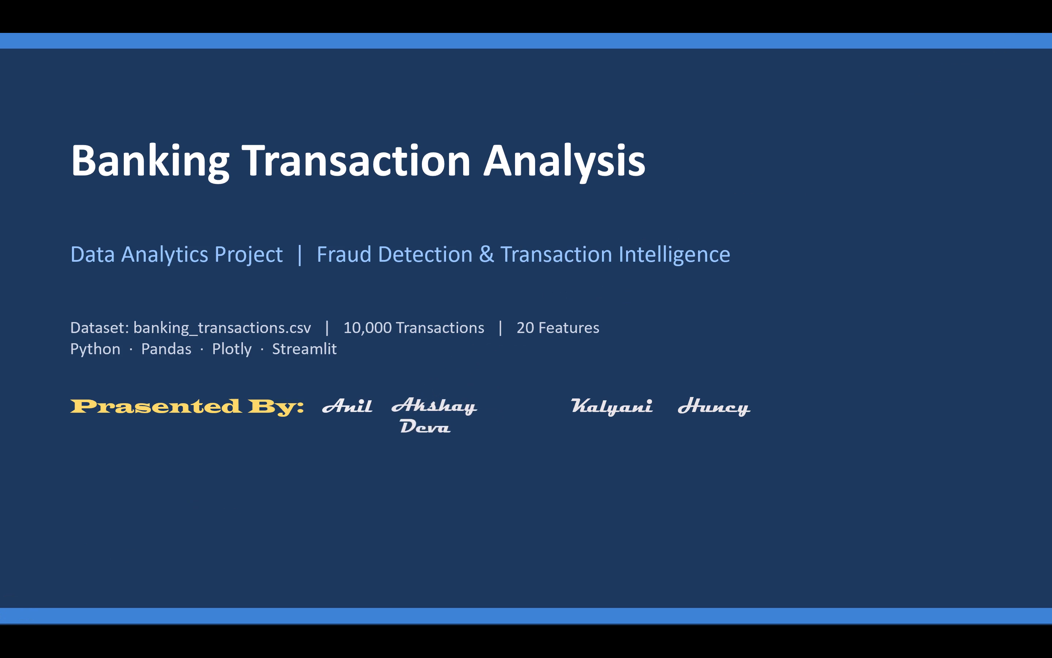
{"action": "key", "text": "Right"}
{"action": "key", "text": "Right"}
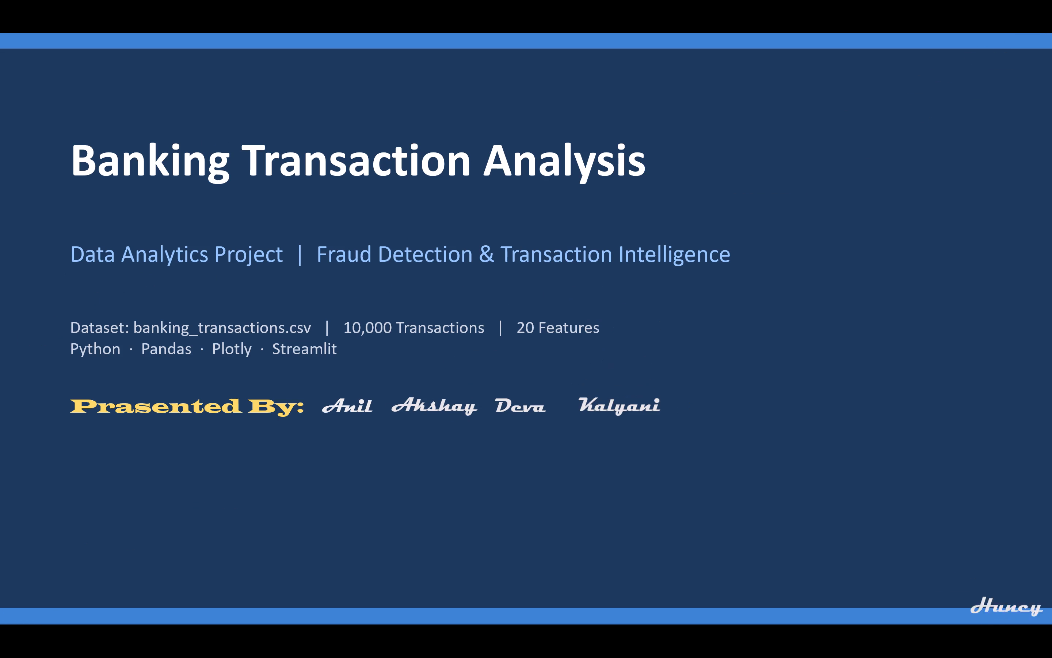
{"action": "key", "text": "Right"}
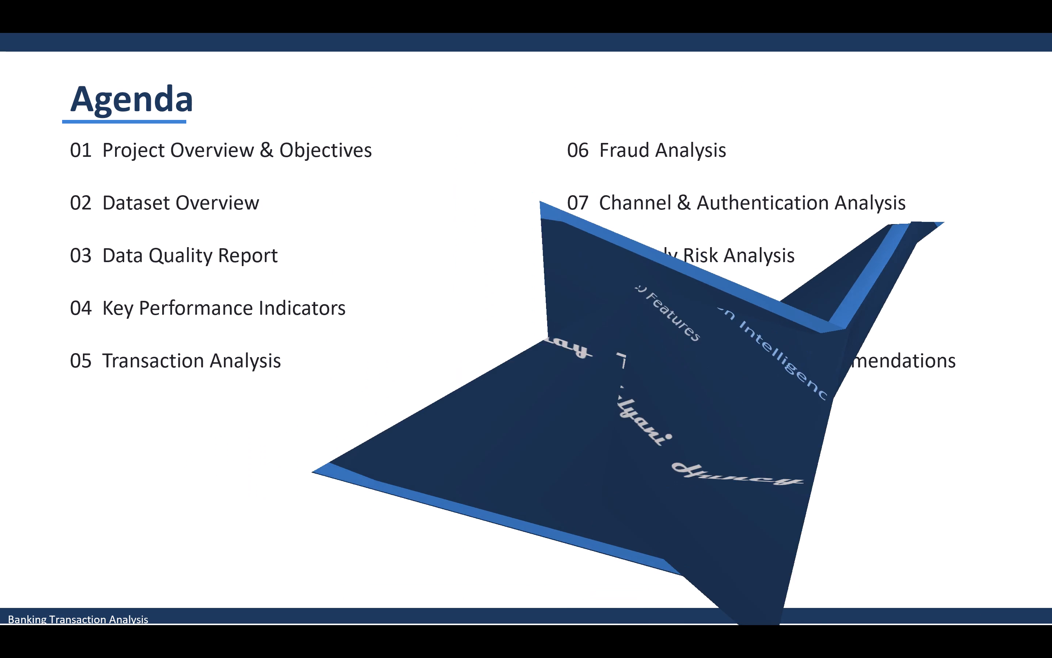
Go back and forth between the title and Agenda slides to review the "Huncy" animation and the slide transition.
{"action": "key", "text": "Left"}
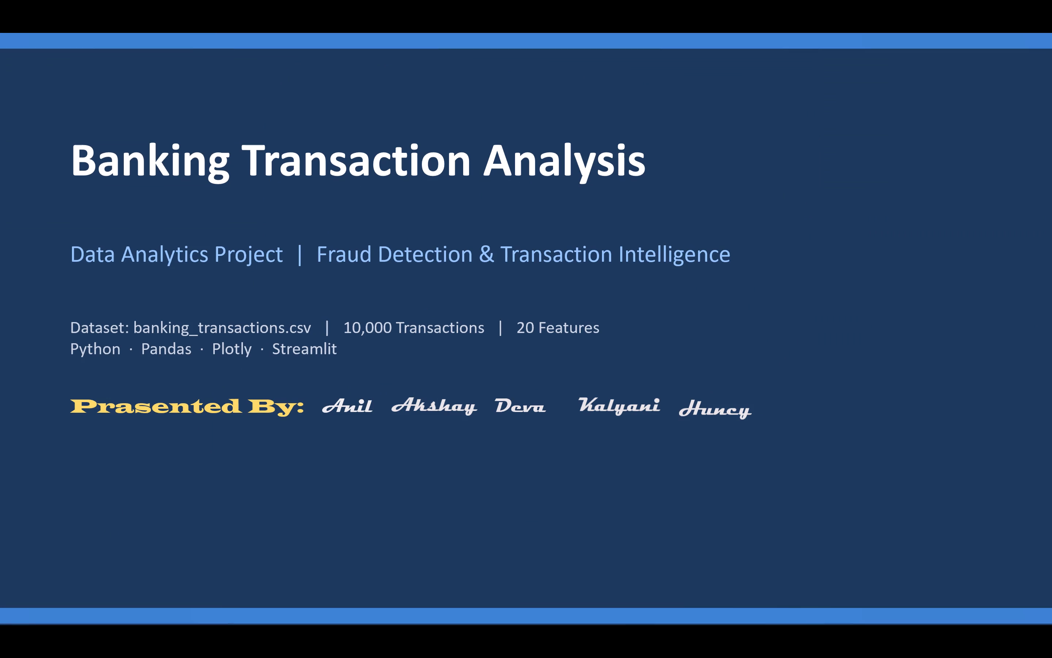
{"action": "key", "text": "Right"}
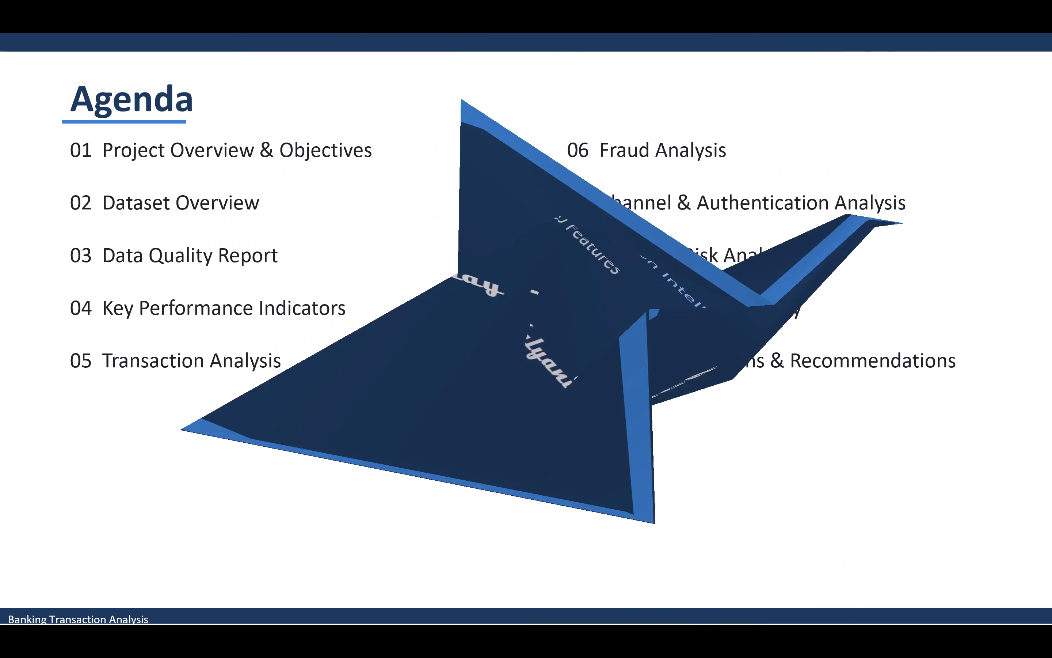
{"action": "key", "text": "Left"}
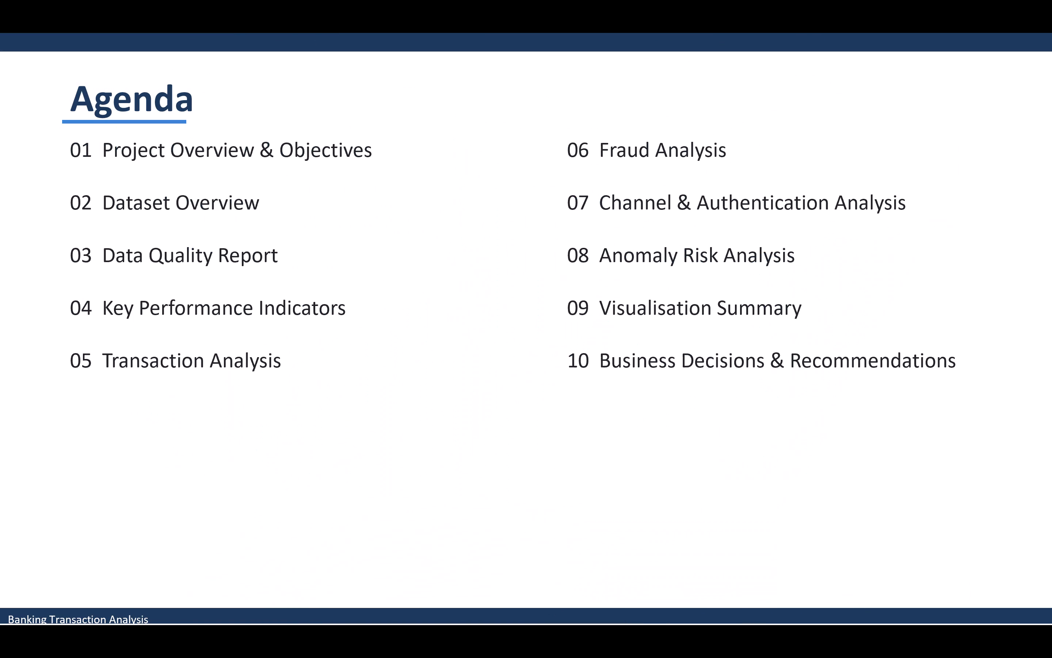
{"action": "key", "text": "Left"}
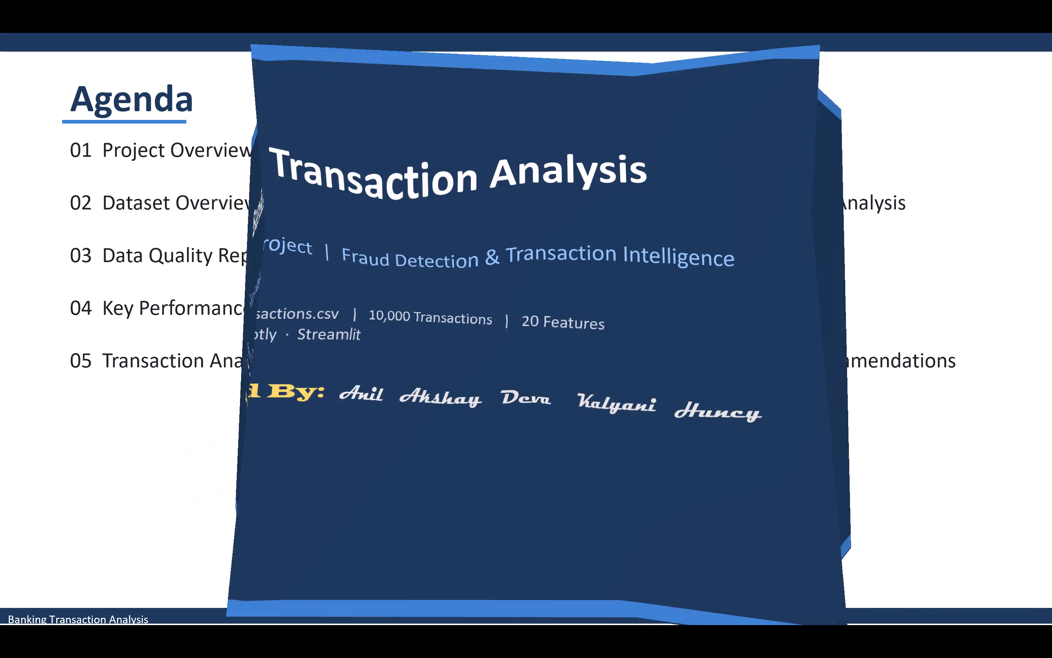
{"action": "key", "text": "Left"}
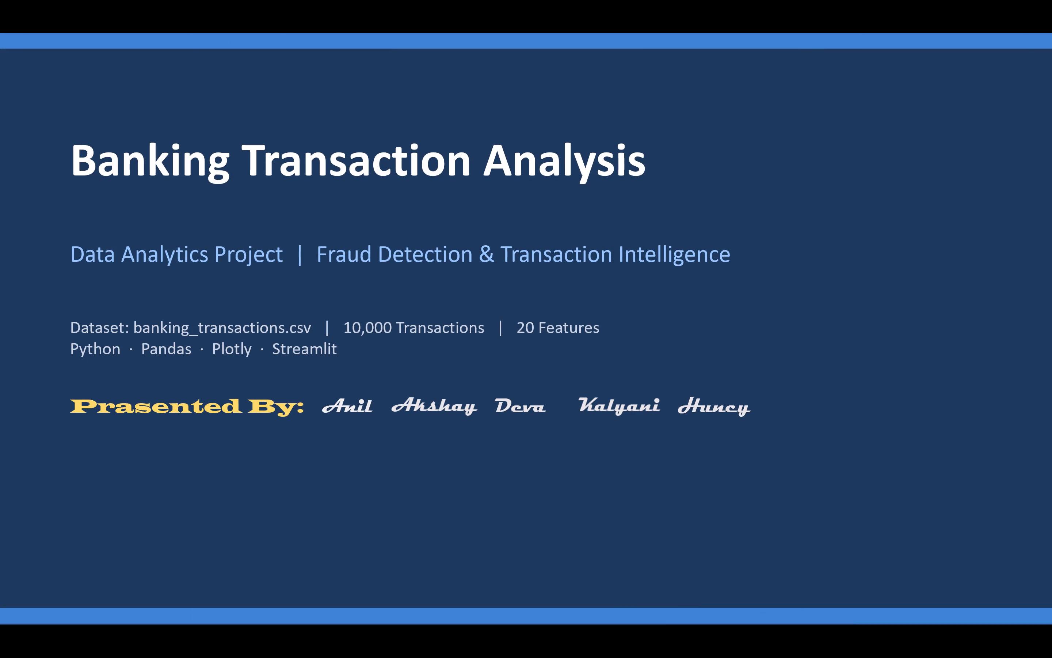
{"action": "key", "text": "Right"}
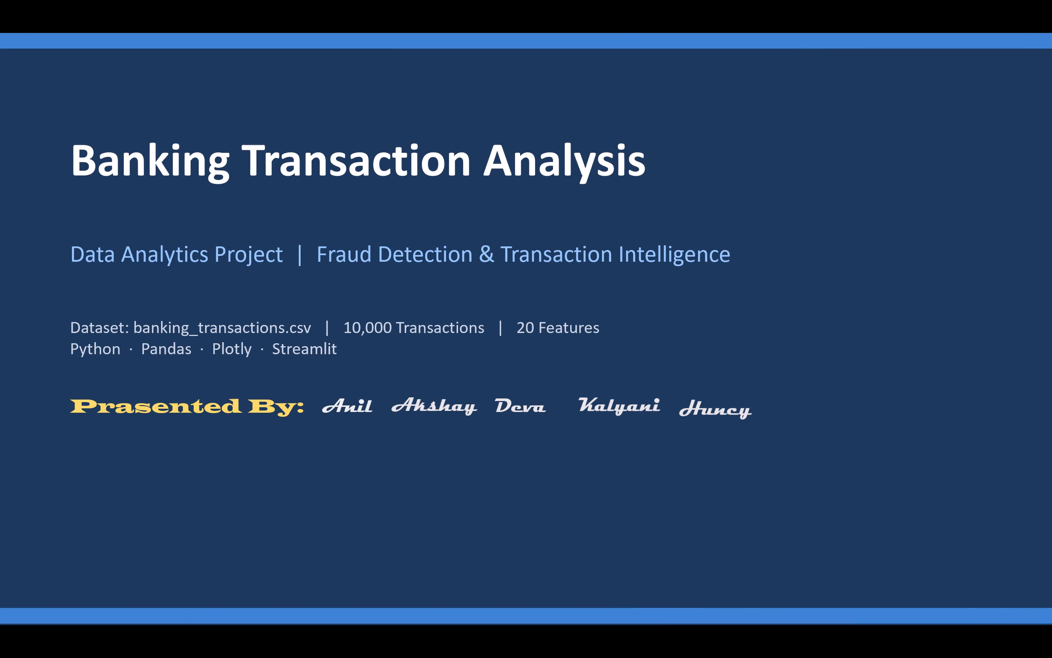
{"action": "key", "text": "Right"}
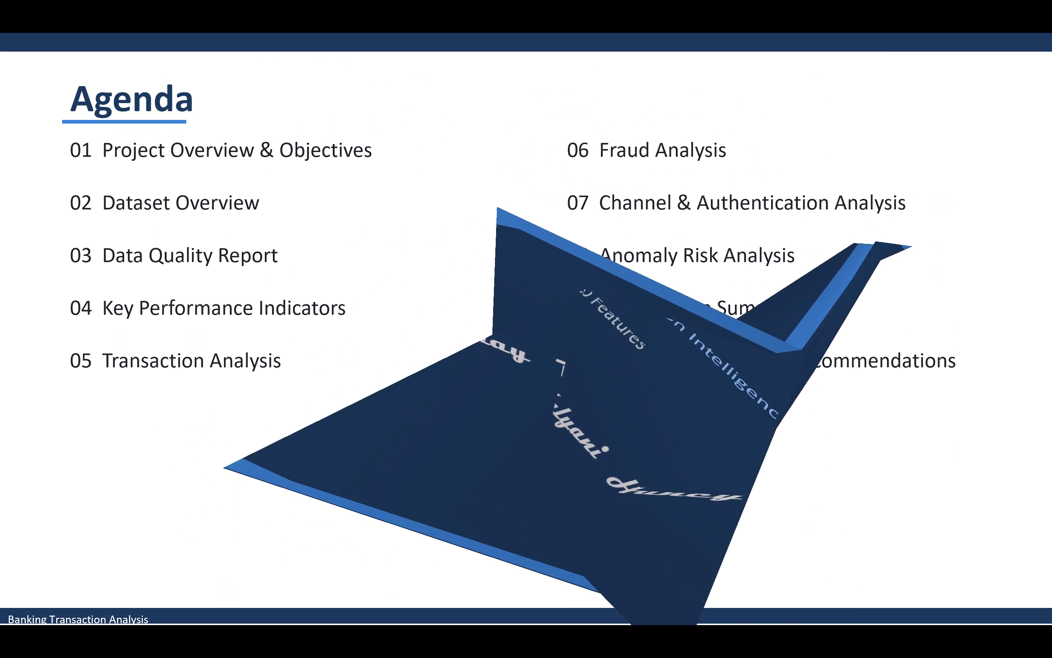
{"action": "key", "text": "Left"}
{"action": "key", "text": "Left"}
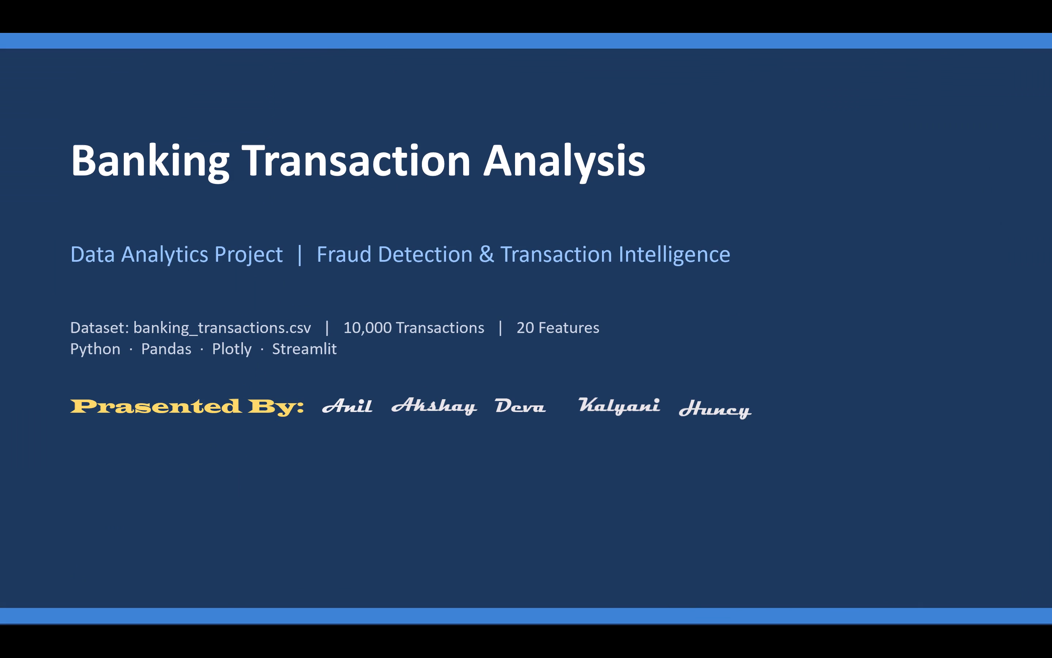
{"action": "key", "text": "Right"}
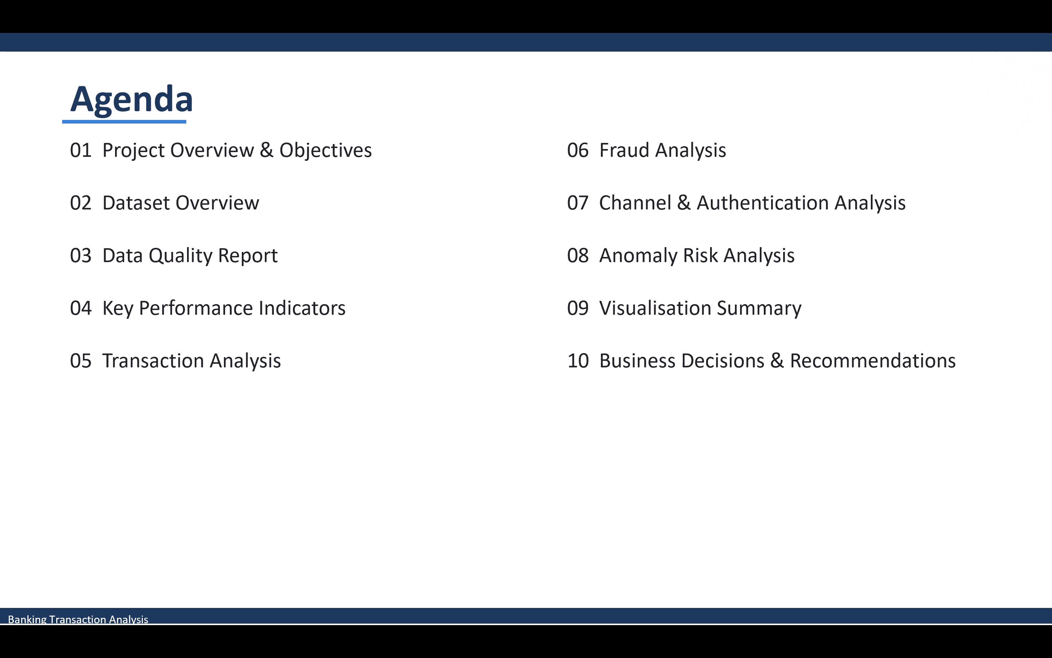
Preview the slide show forward to the Dataset Overview slide and step back to the title slide before its name animations play.
{"action": "key", "text": "Right"}
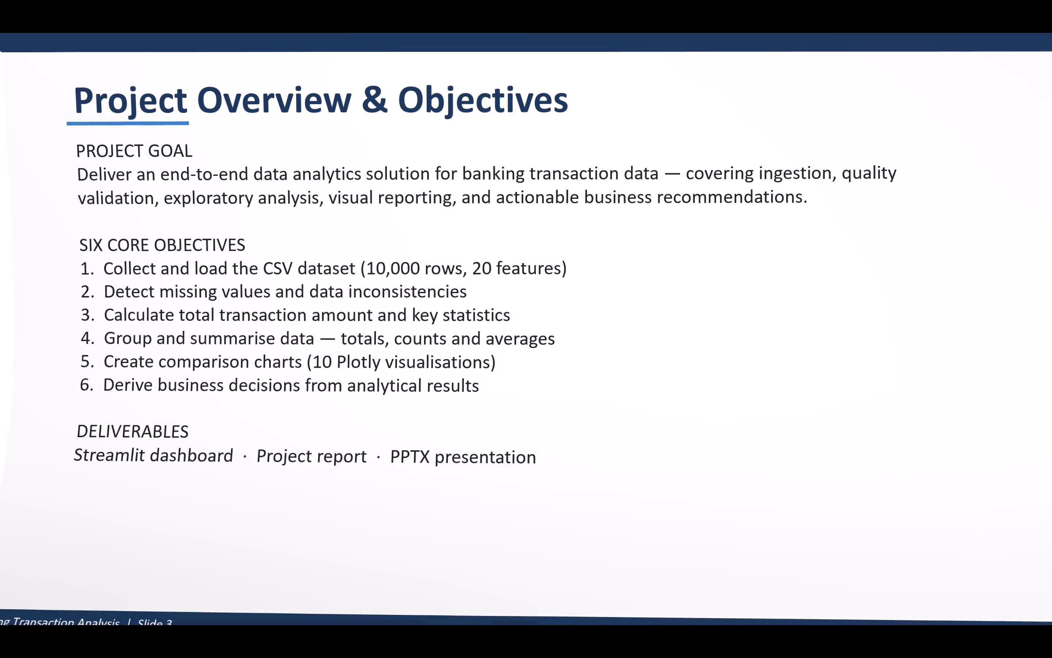
{"action": "key", "text": "Right"}
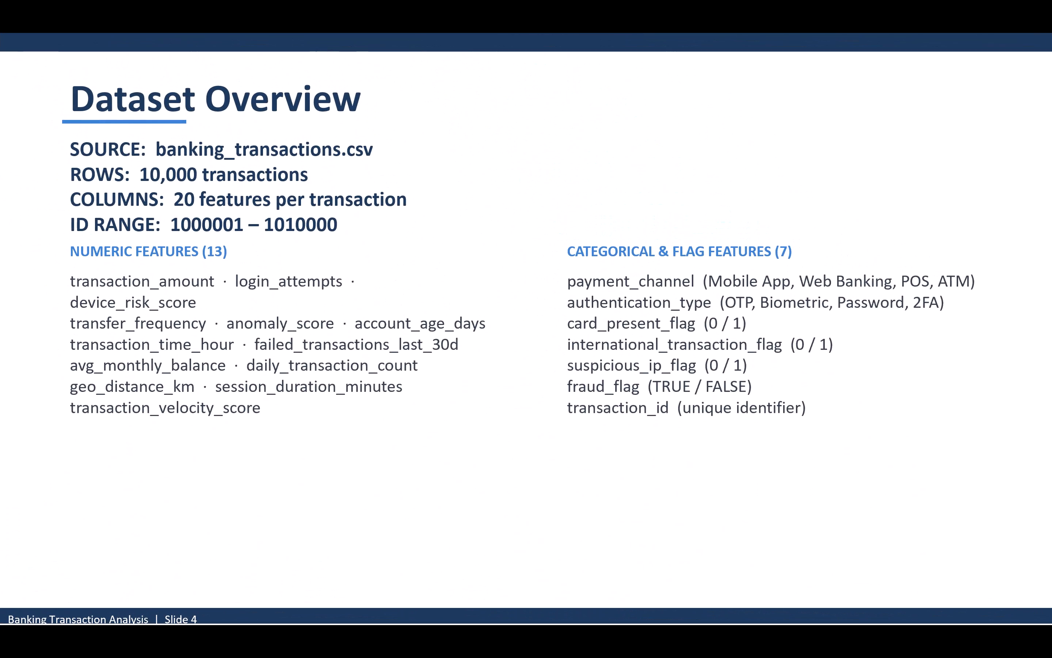
{"action": "key", "text": "Left"}
{"action": "key", "text": "Left"}
{"action": "key", "text": "Left"}
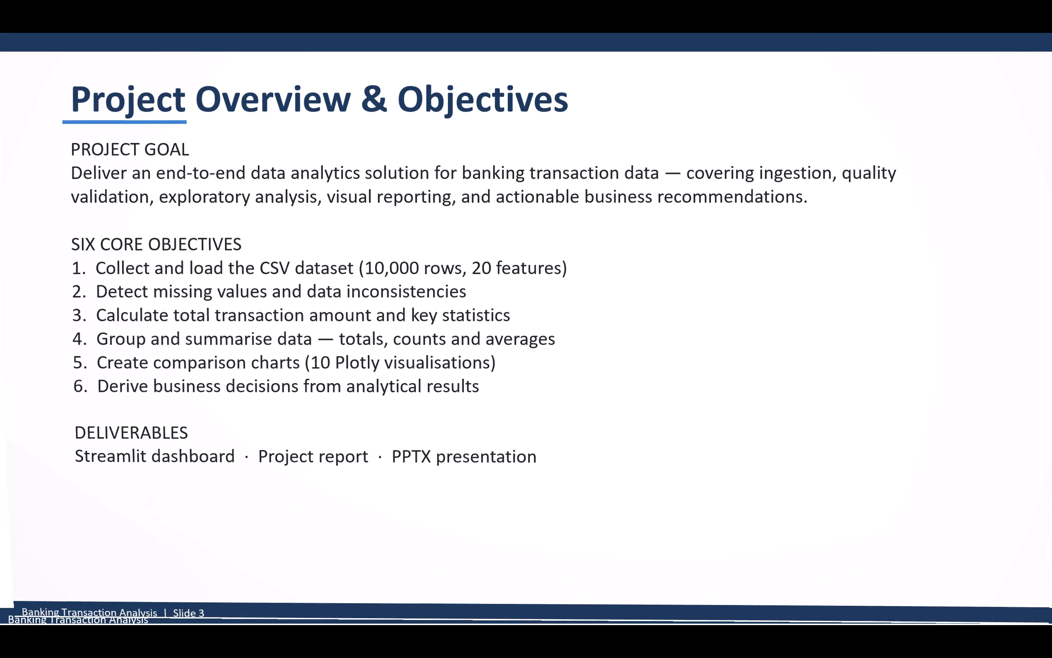
{"action": "key", "text": "Left"}
{"action": "key", "text": "Left"}
{"action": "key", "text": "Left"}
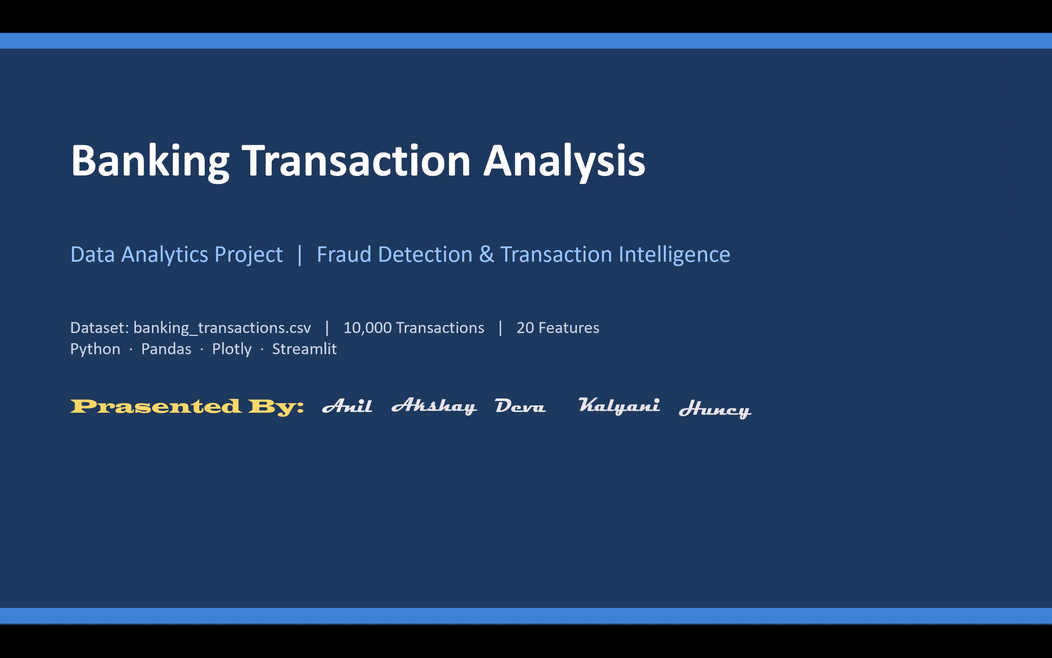
{"action": "key", "text": "Left"}
{"action": "key", "text": "Left"}
{"action": "key", "text": "Left"}
{"action": "key", "text": "Left"}
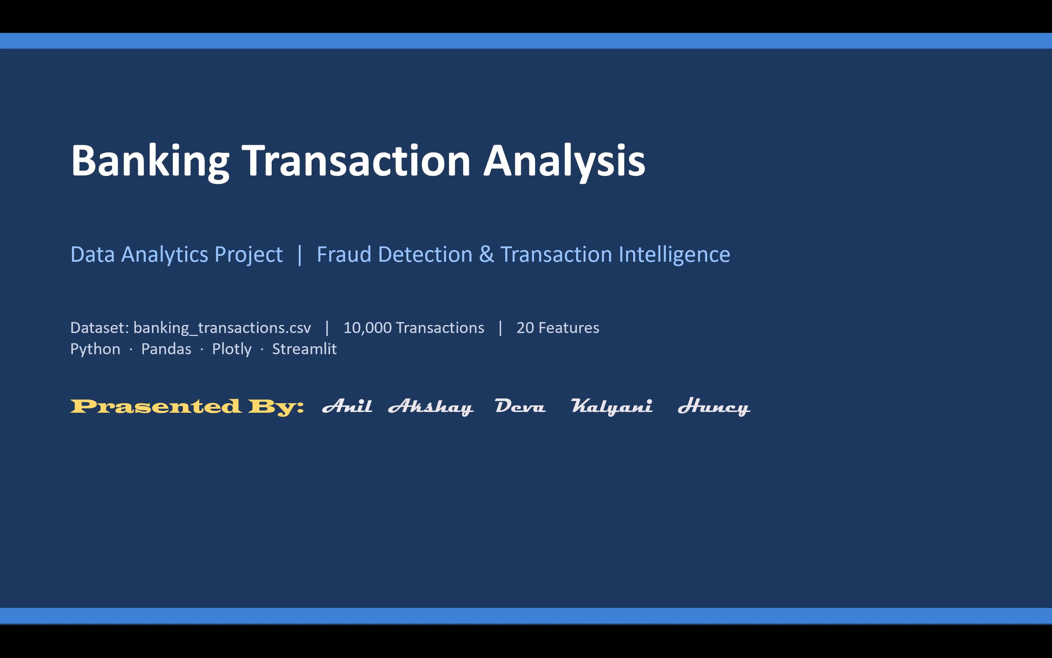
{"action": "key", "text": "Left"}
{"action": "key", "text": "Left"}
{"action": "key", "text": "Left"}
{"action": "key", "text": "Left"}
{"action": "key", "text": "Left"}
{"action": "key", "text": "Right"}
{"action": "key", "text": "Left"}
{"action": "key", "text": "Left"}
{"action": "key", "text": "Left"}
{"action": "key", "text": "Left"}
{"action": "key", "text": "Left"}
{"action": "key", "text": "Left"}
{"action": "key", "text": "Left"}
{"action": "key", "text": "Left"}
Play the five presenter name animations on the title slide one by one and advance to the Agenda slide.
{"action": "key", "text": "Down"}
{"action": "key", "text": "Down"}
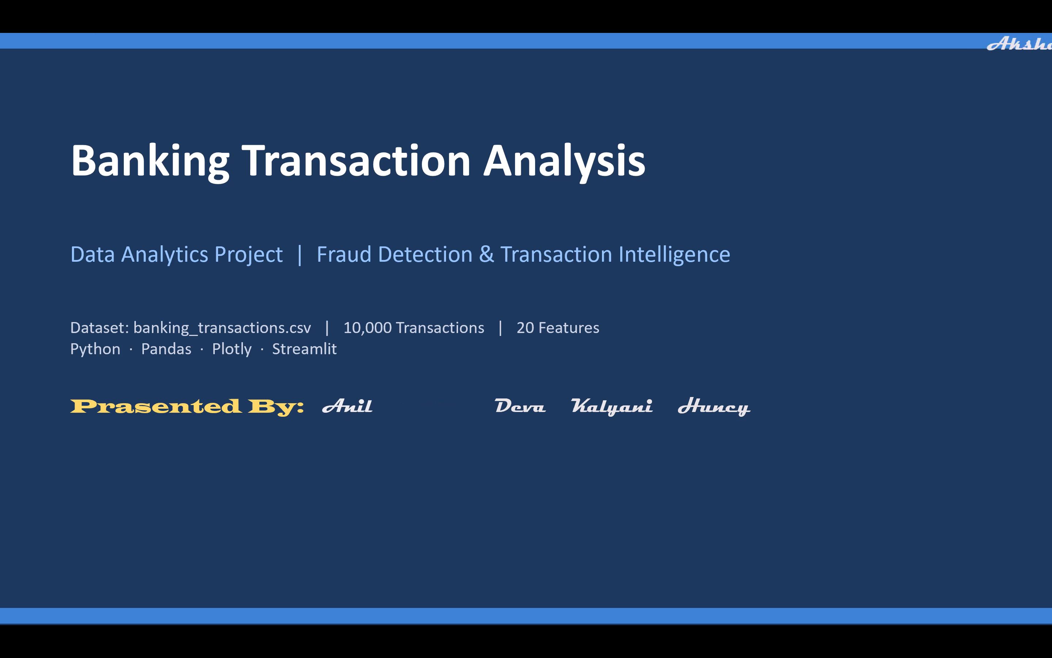
{"action": "key", "text": "Down"}
{"action": "key", "text": "Down"}
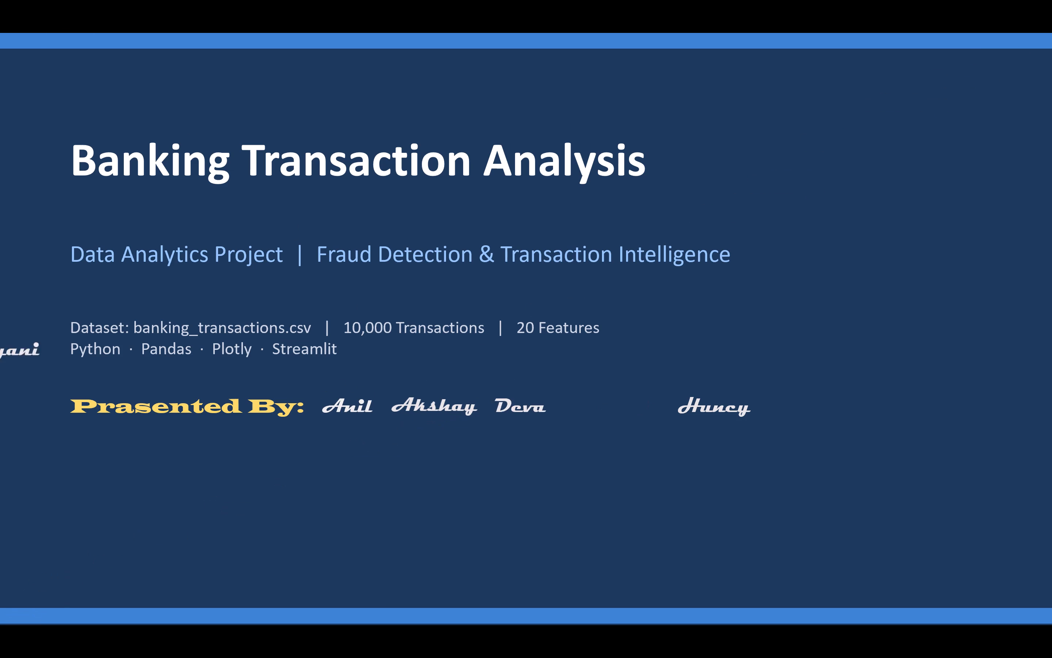
{"action": "key", "text": "Down"}
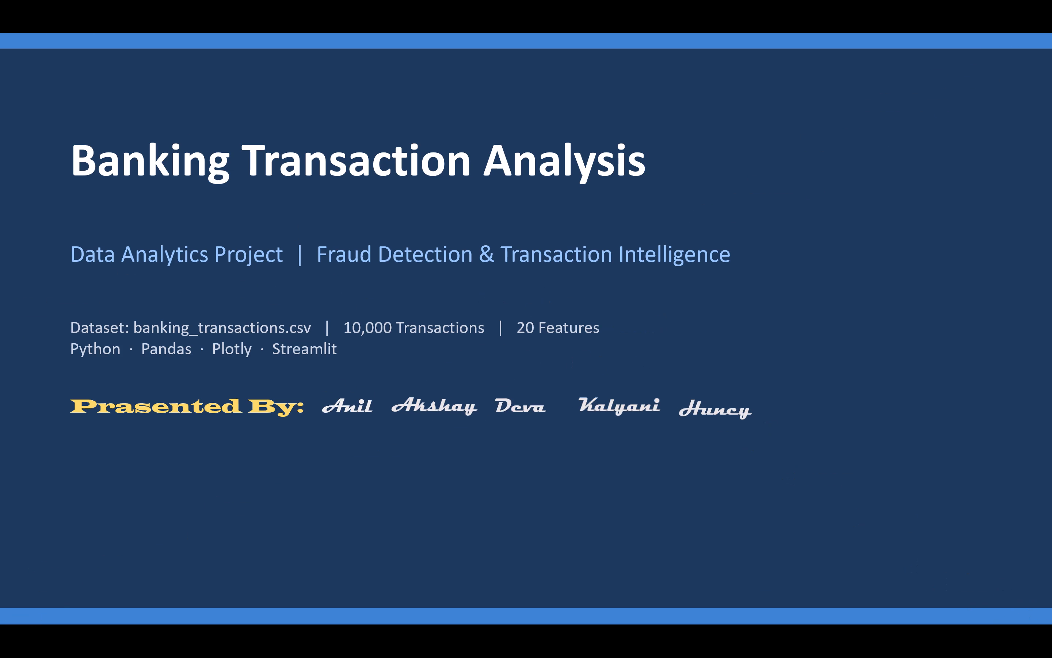
{"action": "key", "text": "Down"}
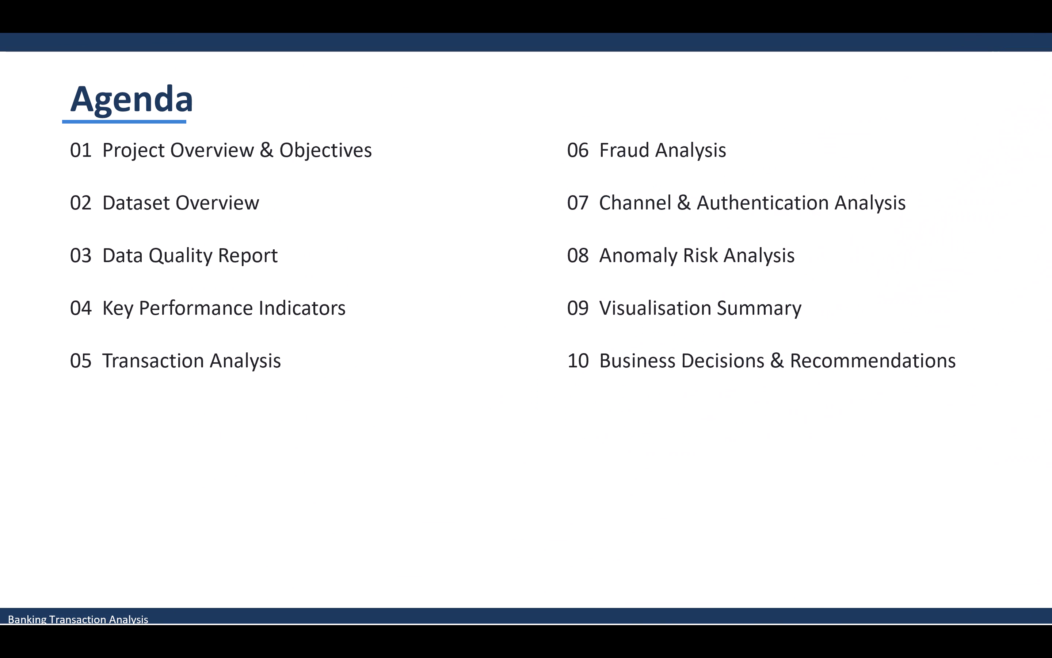
Continue the slide show from the Agenda through to the Channel & Authentication Analysis slide, reviewing each slide transition.
{"action": "key", "text": "Down"}
{"action": "key", "text": "Down"}
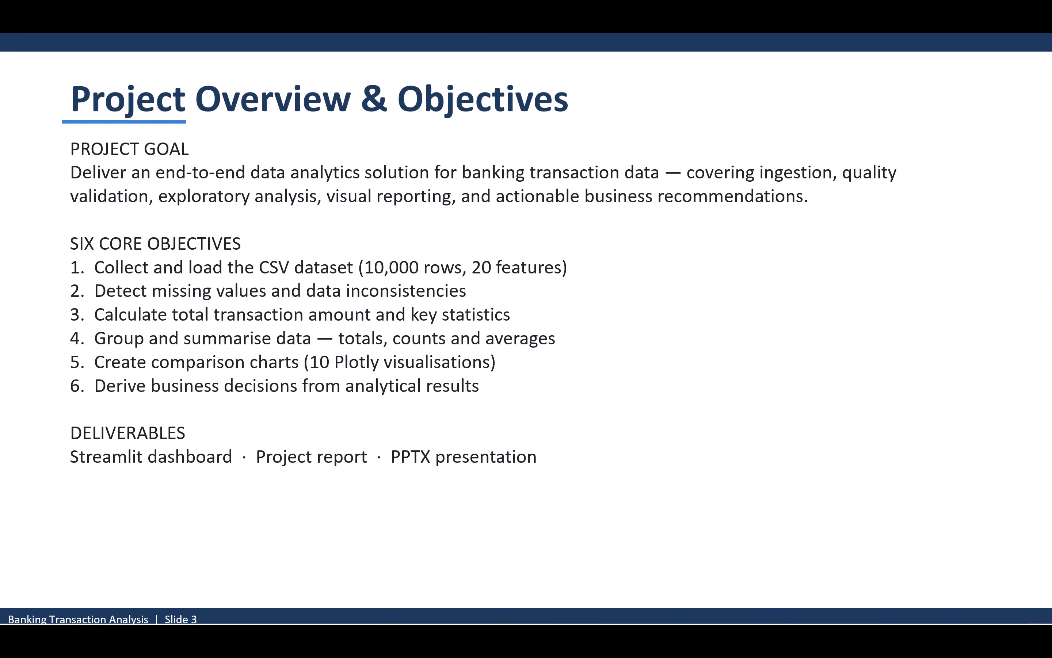
{"action": "key", "text": "Down"}
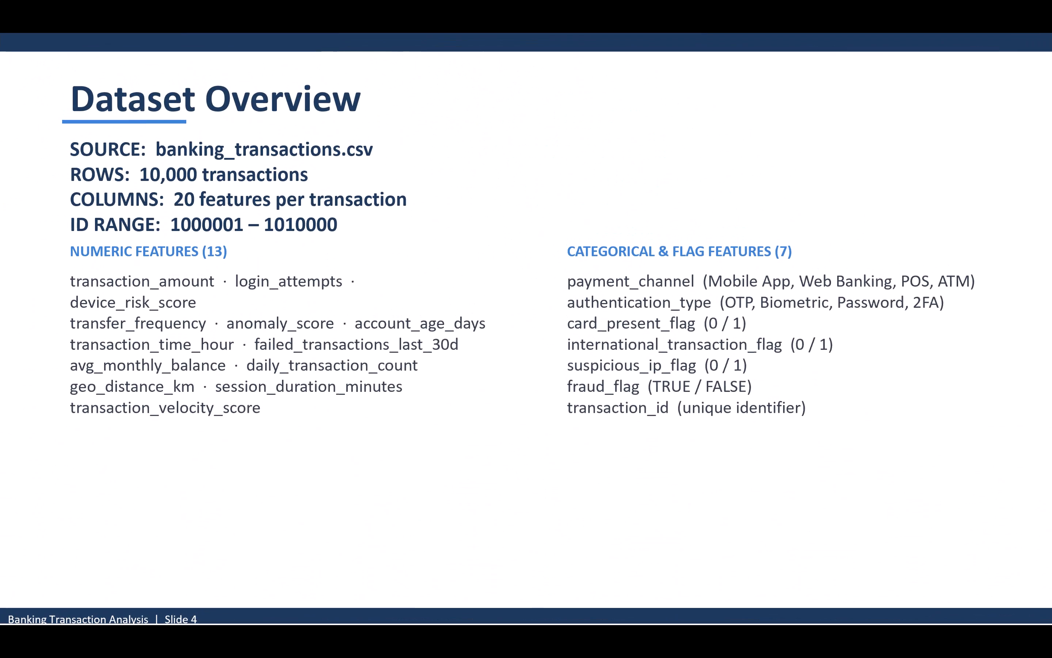
{"action": "key", "text": "Down"}
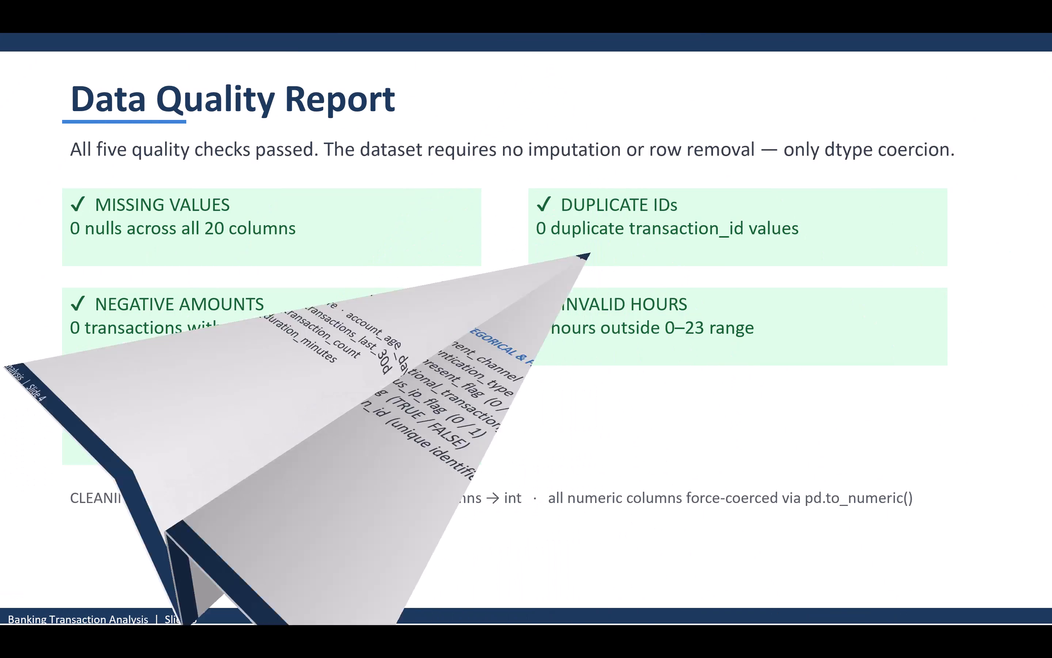
{"action": "key", "text": "Down"}
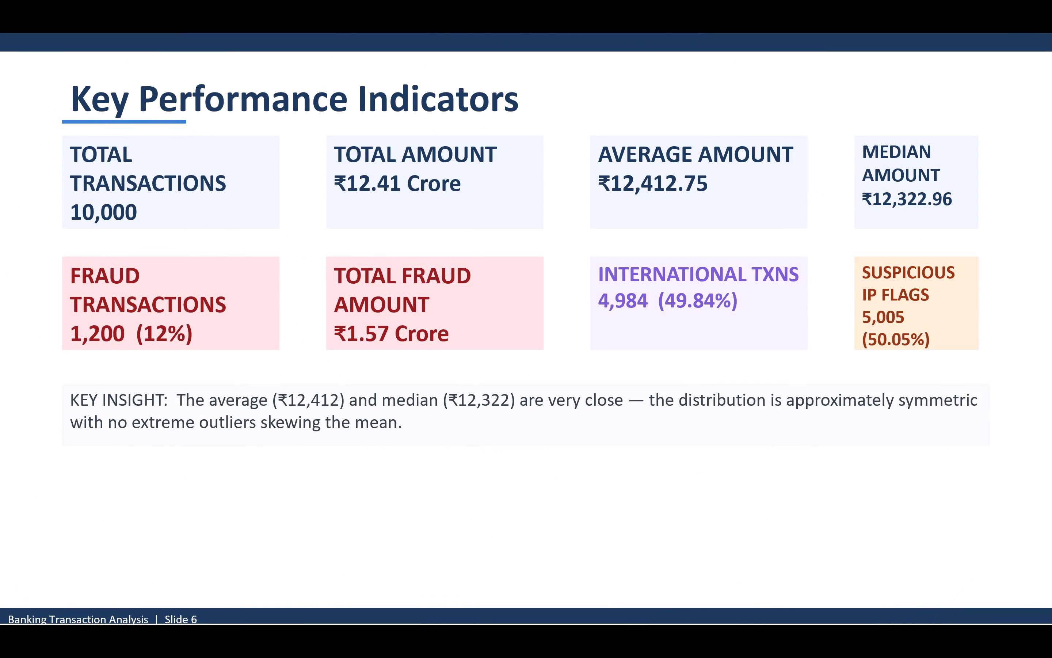
{"action": "key", "text": "Down"}
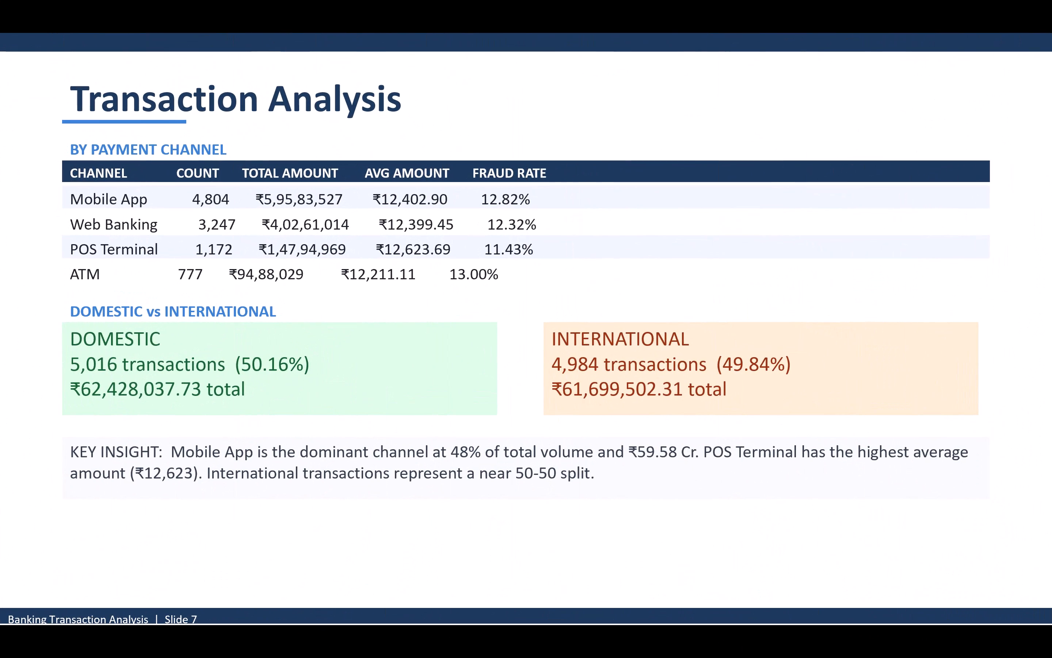
{"action": "key", "text": "Down"}
{"action": "key", "text": "Down"}
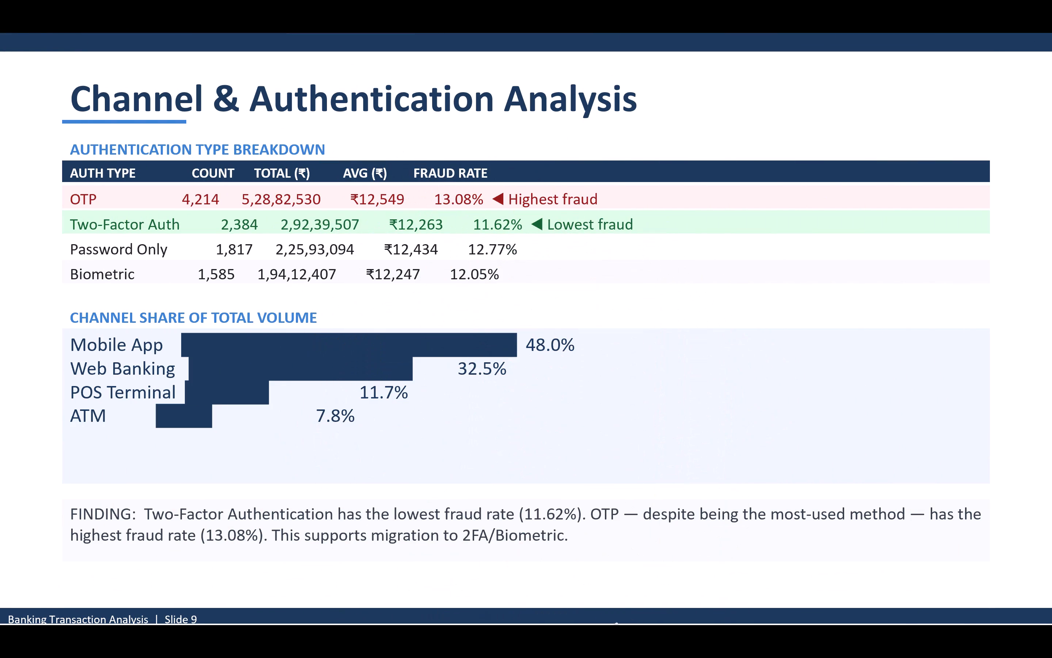
Play the remaining slides from Anomaly Risk Analysis through the Conclusion and exit the slide show at its end.
{"action": "key", "text": "Down"}
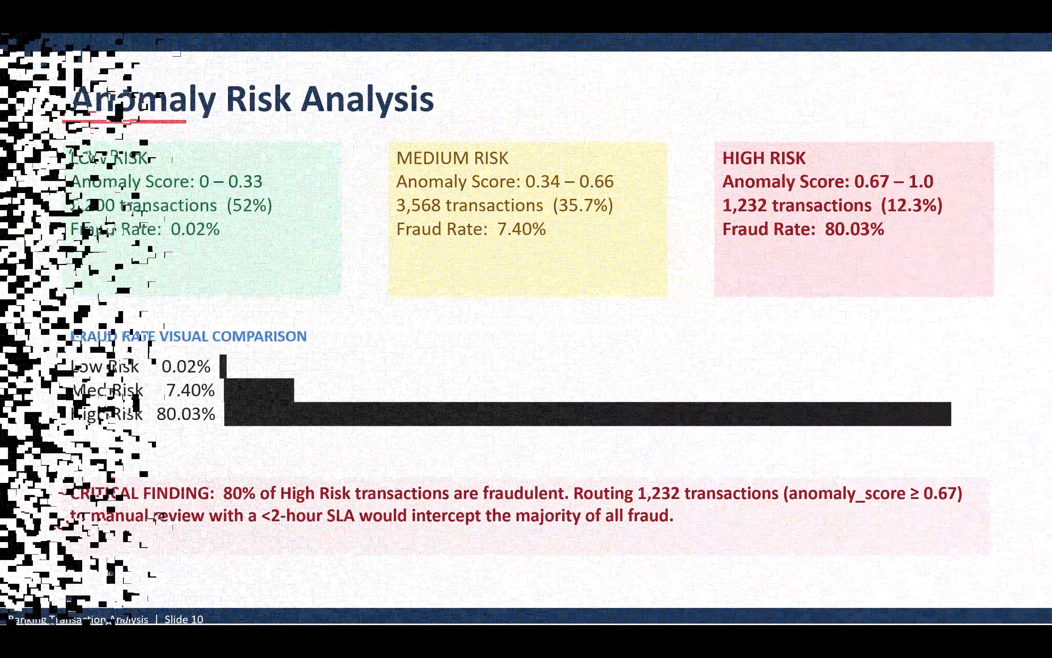
{"action": "key", "text": "Down"}
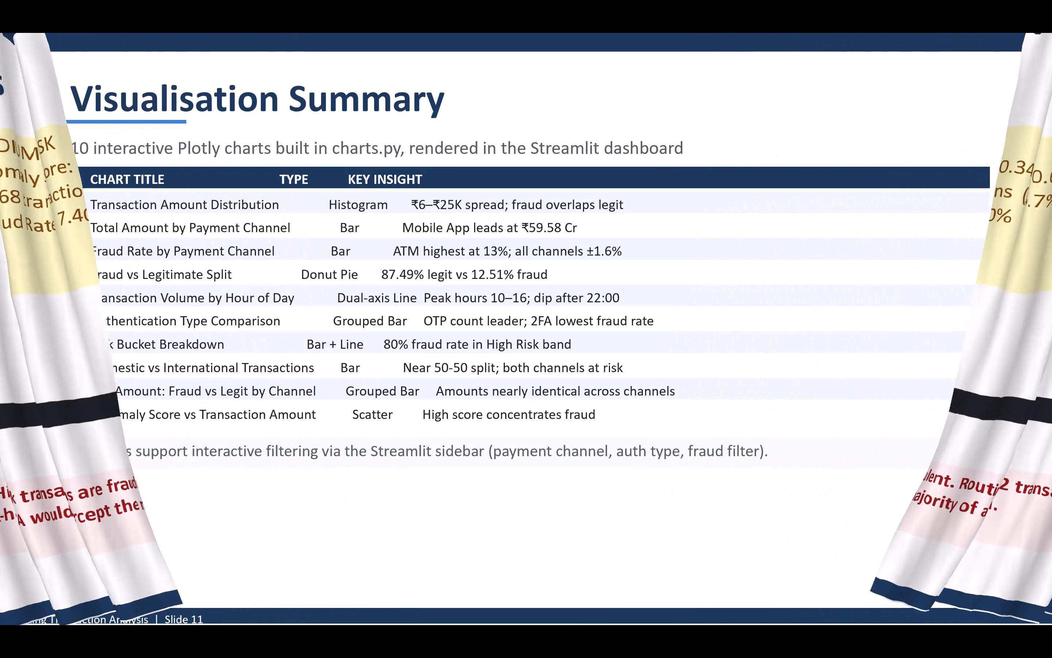
{"action": "key", "text": "Down"}
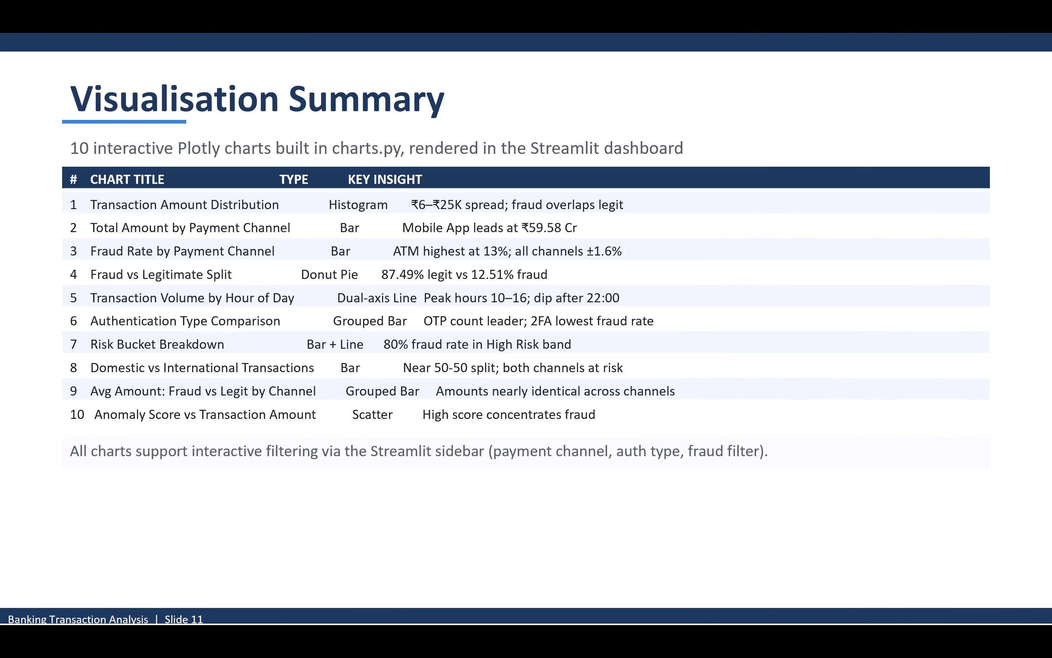
{"action": "key", "text": "Down"}
{"action": "key", "text": "Down"}
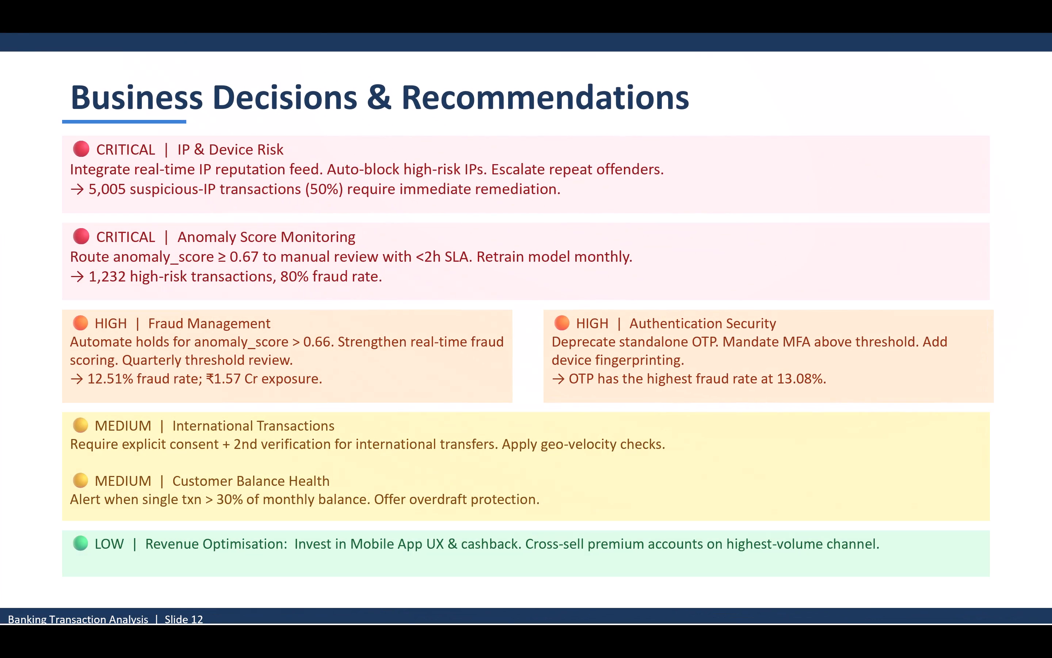
{"action": "key", "text": "Down"}
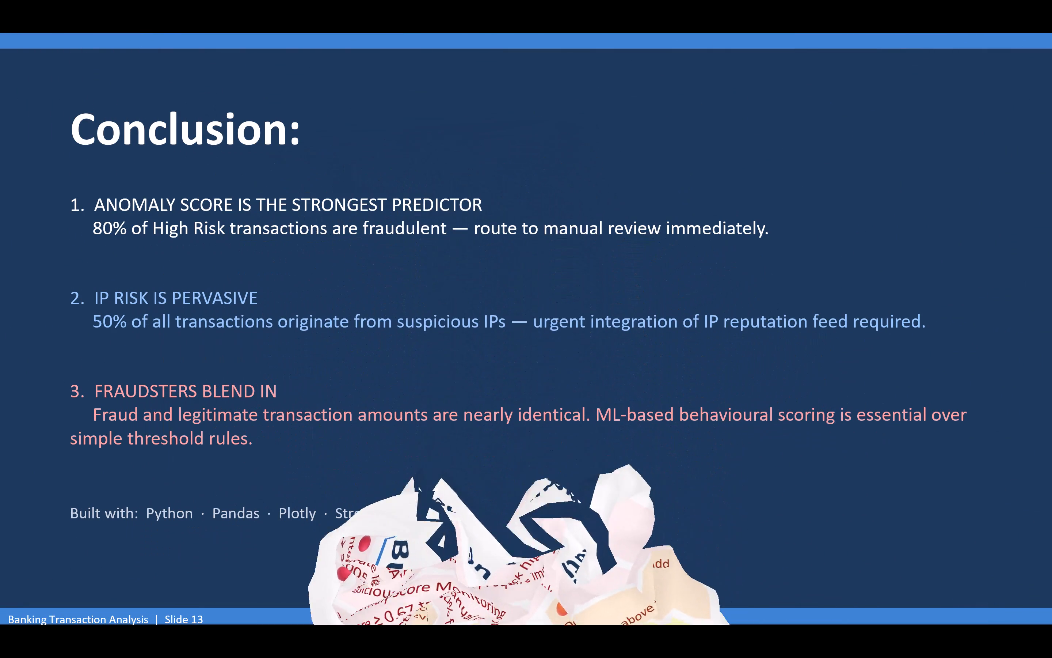
{"action": "key", "text": "Down"}
{"action": "key", "text": "Down"}
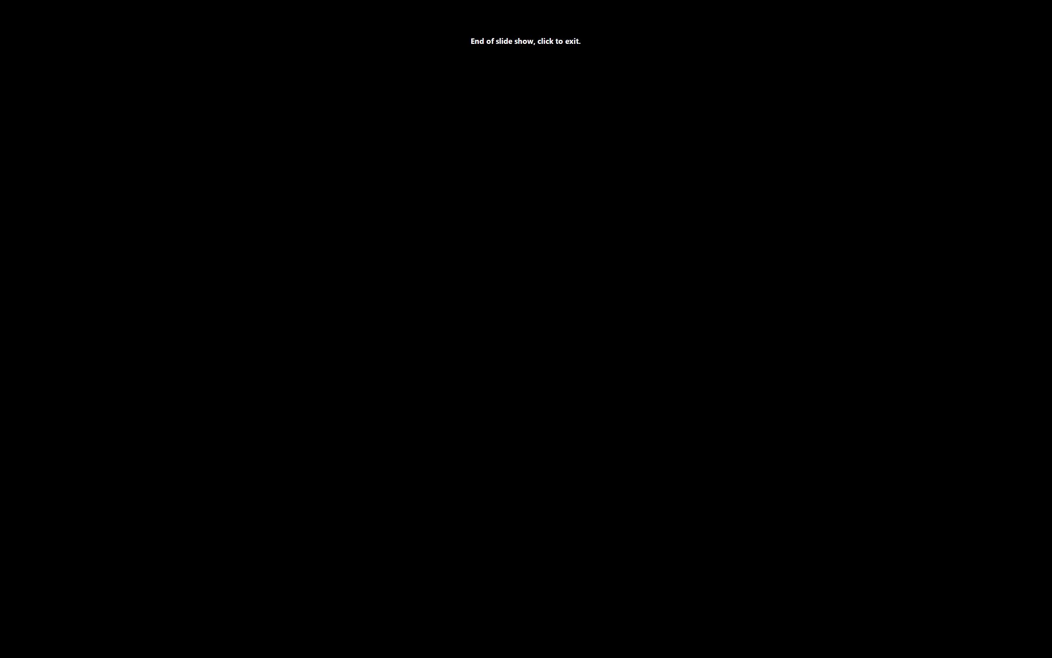
{"action": "key", "text": "Down"}
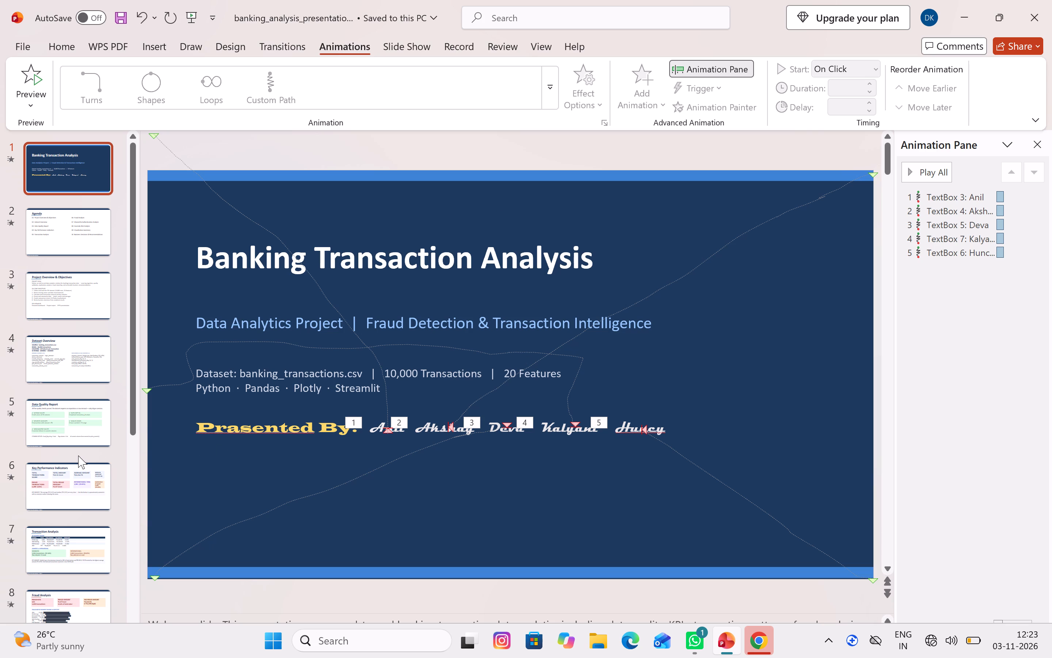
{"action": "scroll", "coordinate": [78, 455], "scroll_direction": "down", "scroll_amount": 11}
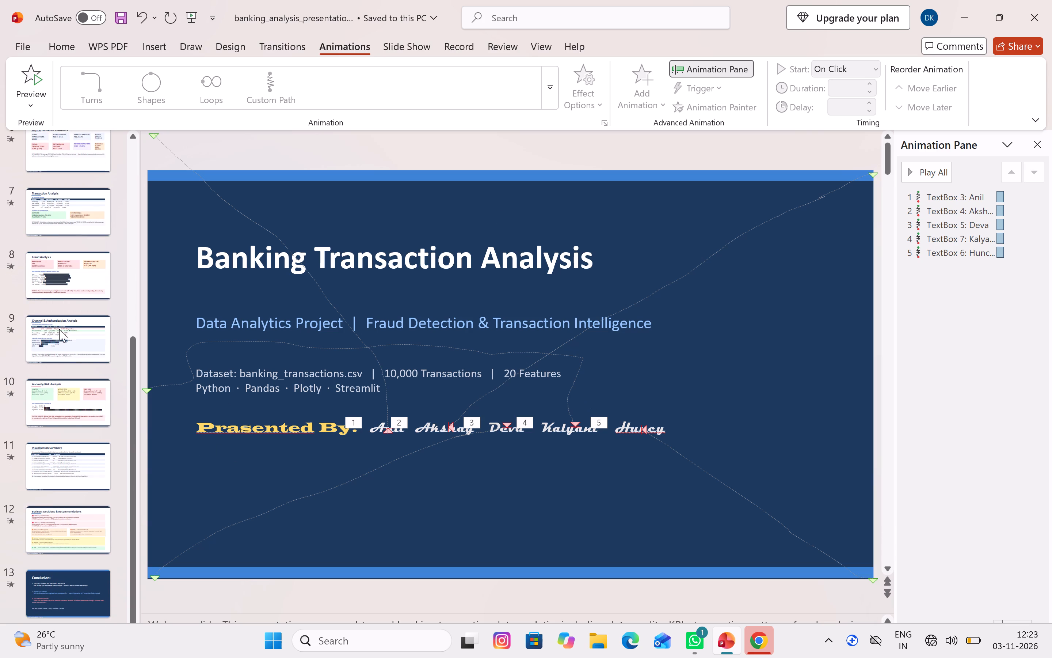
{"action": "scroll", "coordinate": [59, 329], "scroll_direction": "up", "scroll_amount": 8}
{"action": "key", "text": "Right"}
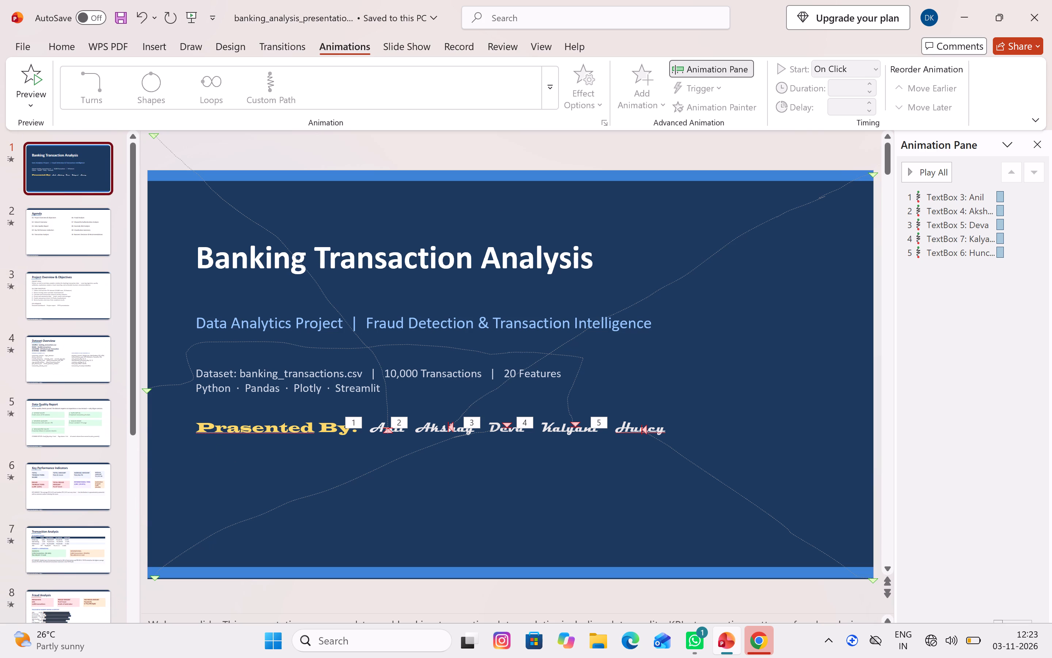
Restart the slide show from the title slide and play the presenter name animations through to the Agenda slide.
{"action": "left_click", "coordinate": [191, 19]}
{"action": "key", "text": "Right"}
{"action": "key", "text": "Right"}
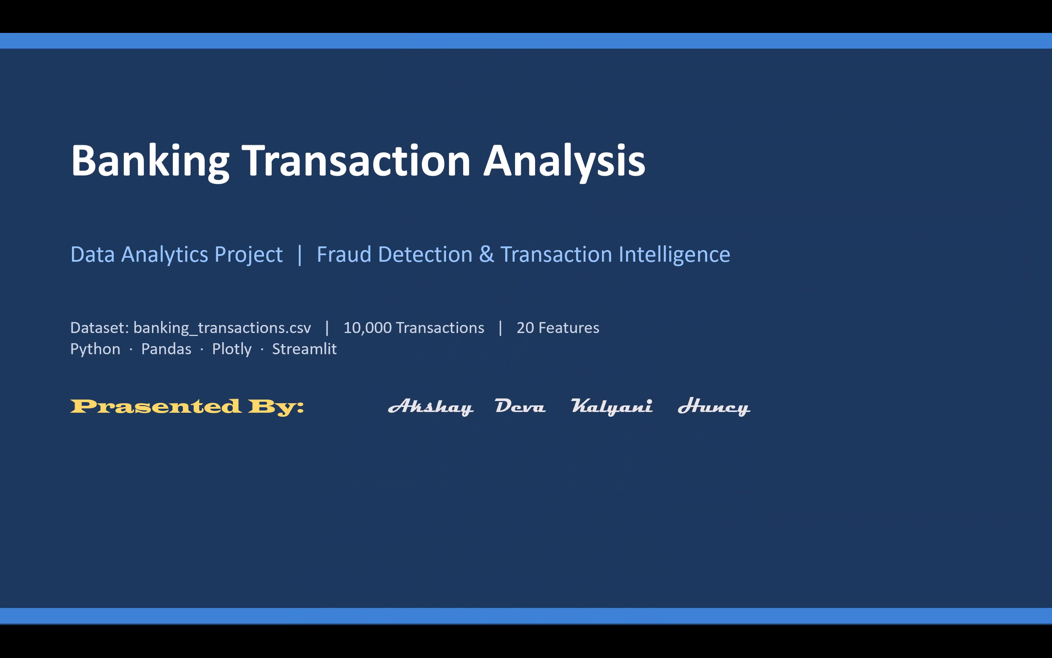
{"action": "key", "text": "Right"}
{"action": "key", "text": "Right"}
{"action": "key", "text": "Right"}
{"action": "key", "text": "Right"}
{"action": "key", "text": "Right"}
{"action": "key", "text": "Right"}
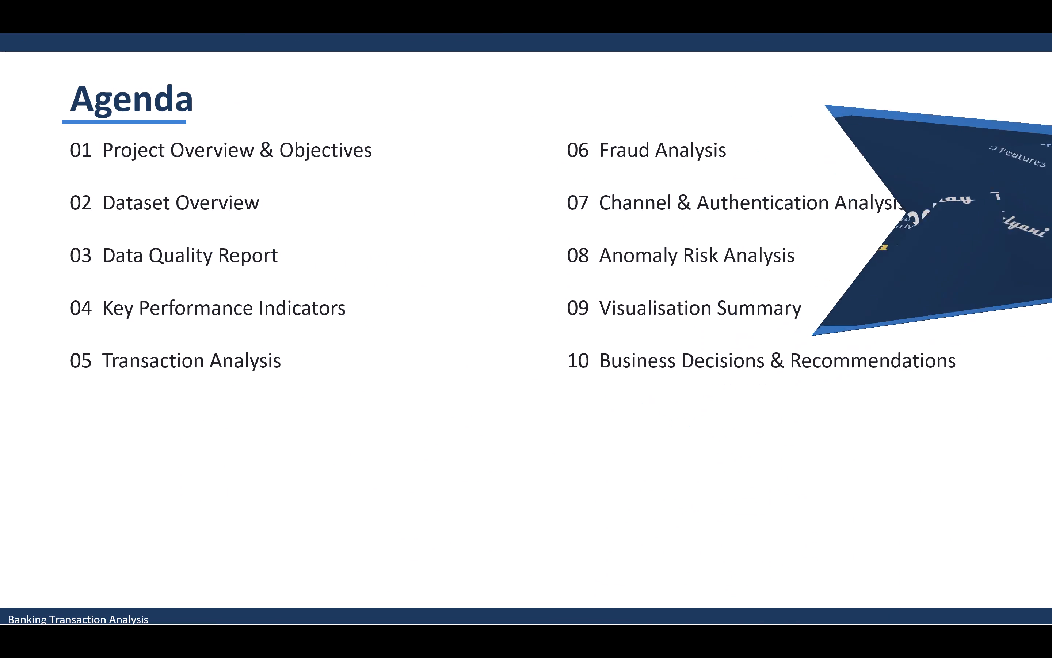
Go back and forth between the title and Agenda slides to recheck the paper-airplane transition.
{"action": "key", "text": "Left"}
{"action": "key", "text": "Left"}
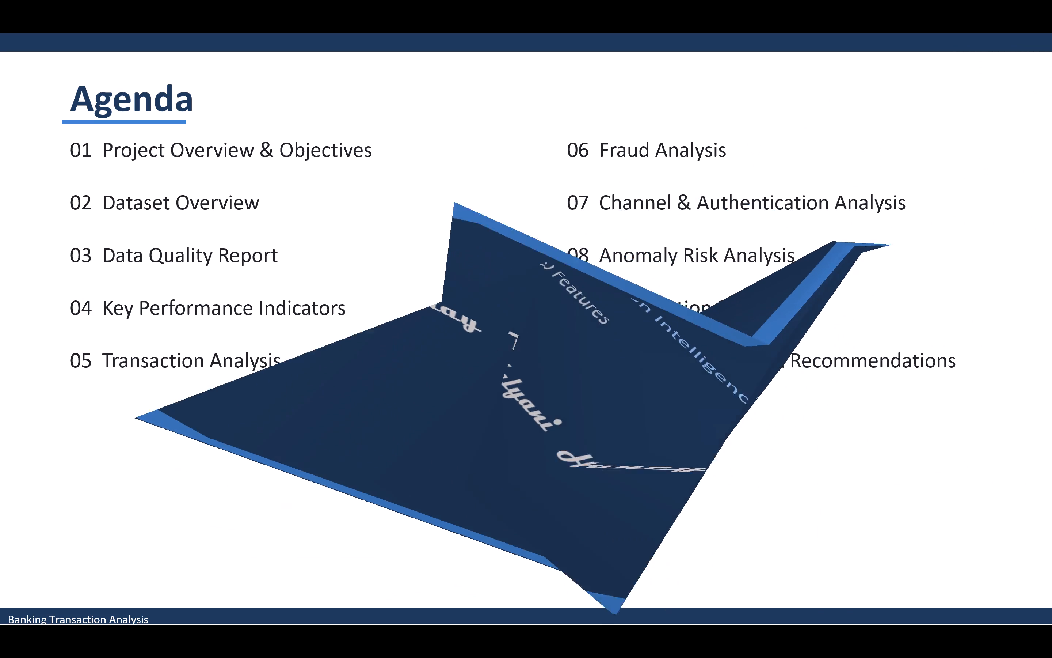
{"action": "key", "text": "Right"}
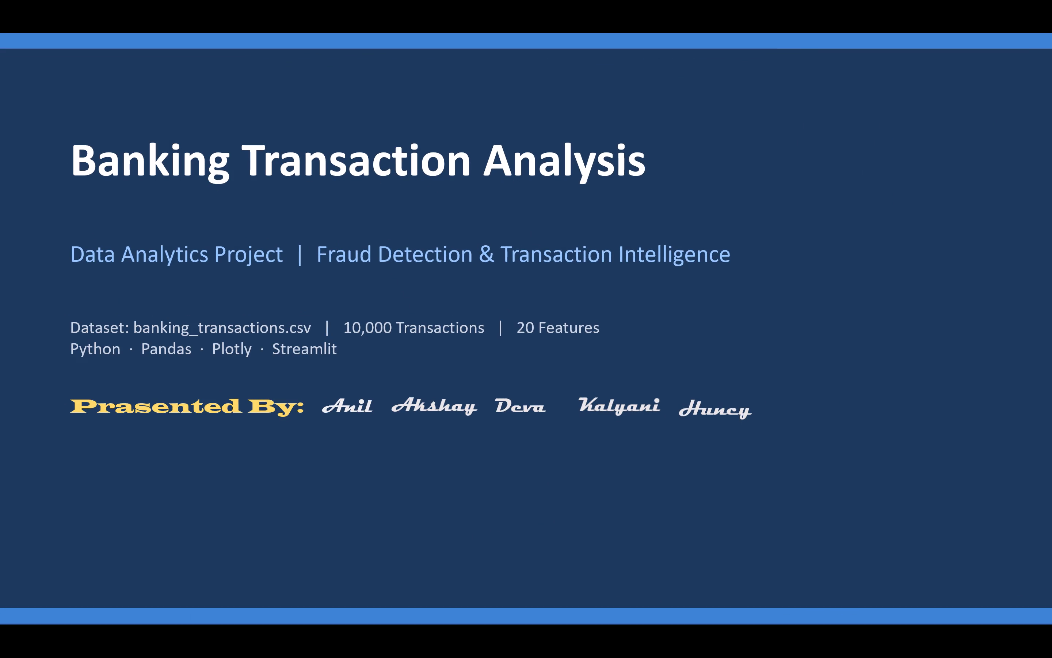
{"action": "key", "text": "Right"}
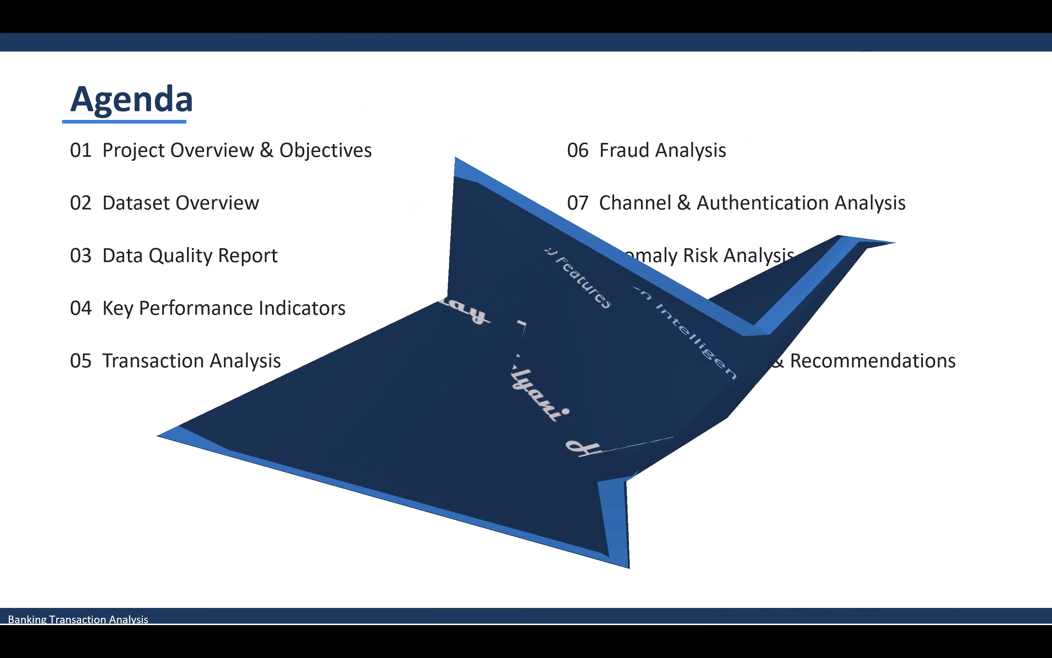
{"action": "key", "text": "Left"}
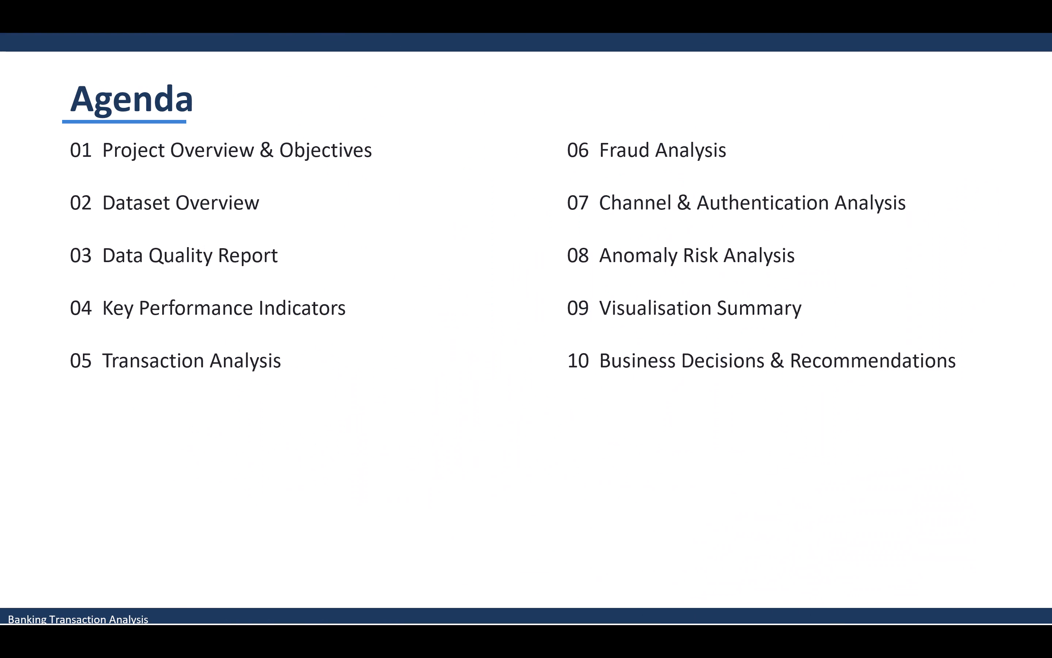
Advance the slide show from the Agenda to the Project Overview & Objectives slide and exit the show.
{"action": "key", "text": "Right"}
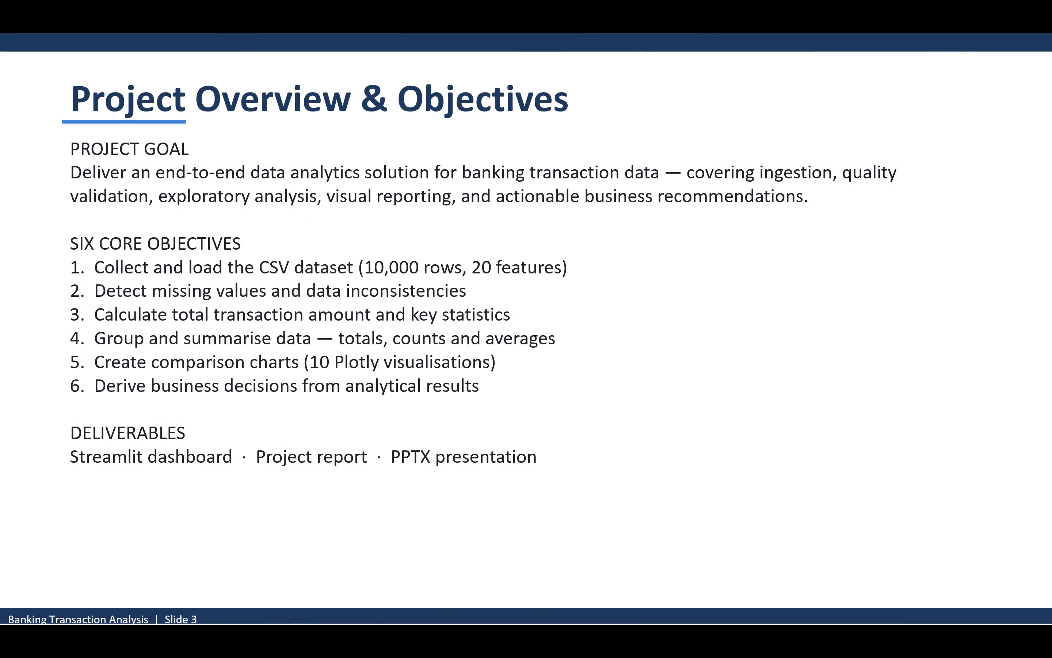
{"action": "key", "text": "Escape"}
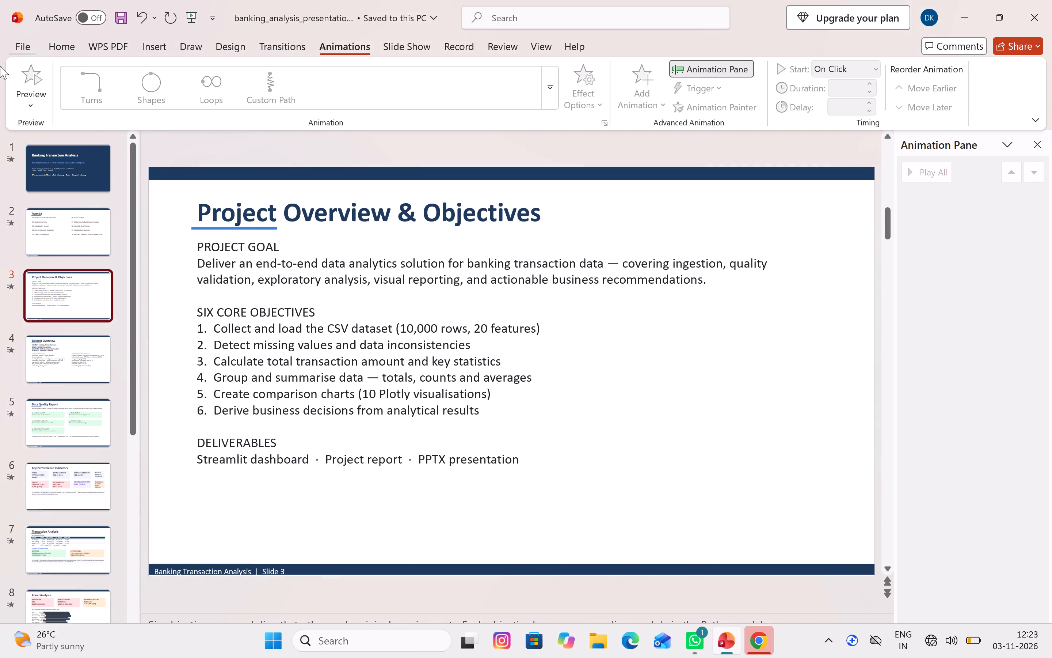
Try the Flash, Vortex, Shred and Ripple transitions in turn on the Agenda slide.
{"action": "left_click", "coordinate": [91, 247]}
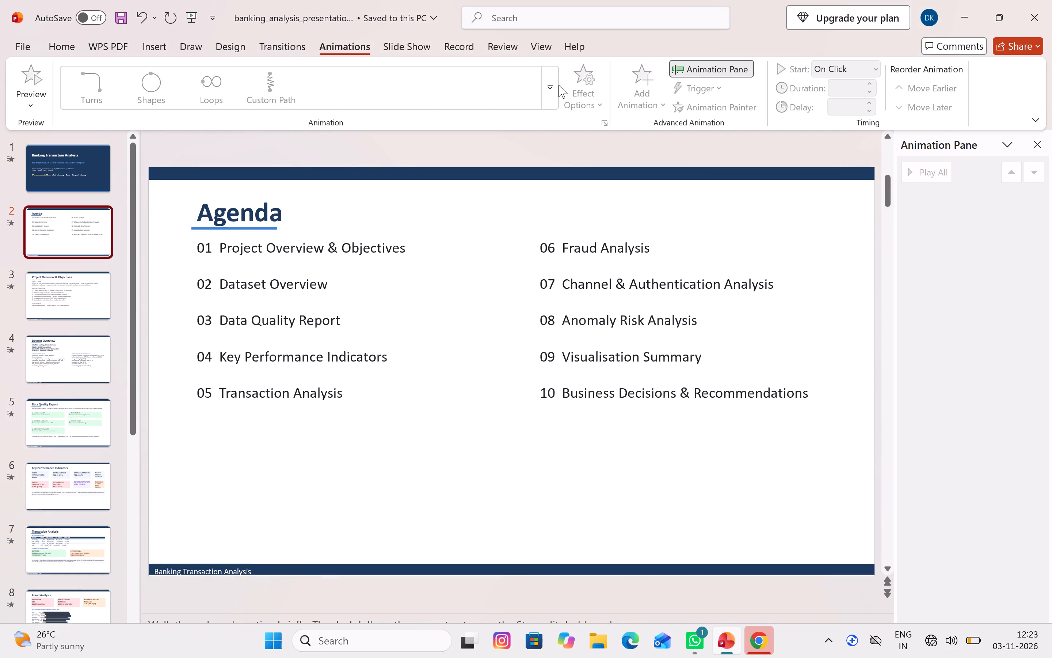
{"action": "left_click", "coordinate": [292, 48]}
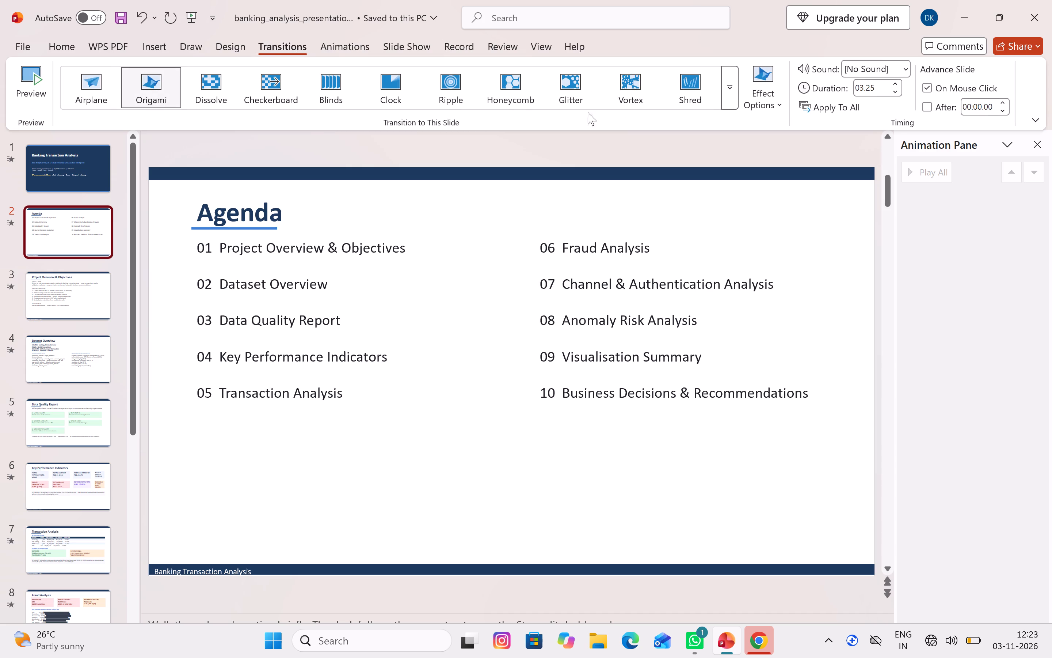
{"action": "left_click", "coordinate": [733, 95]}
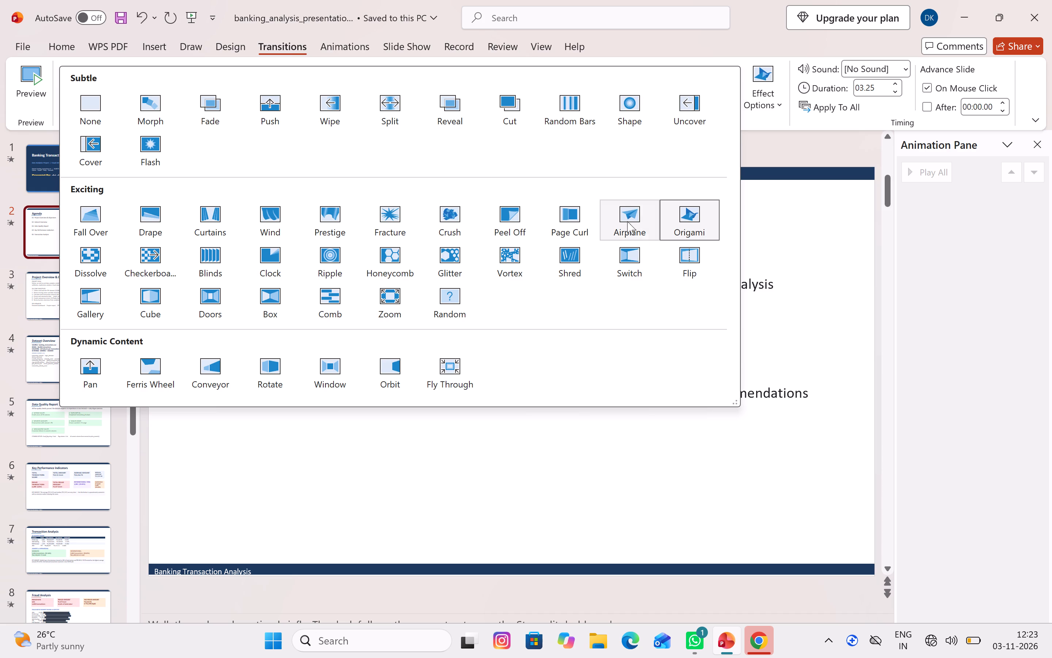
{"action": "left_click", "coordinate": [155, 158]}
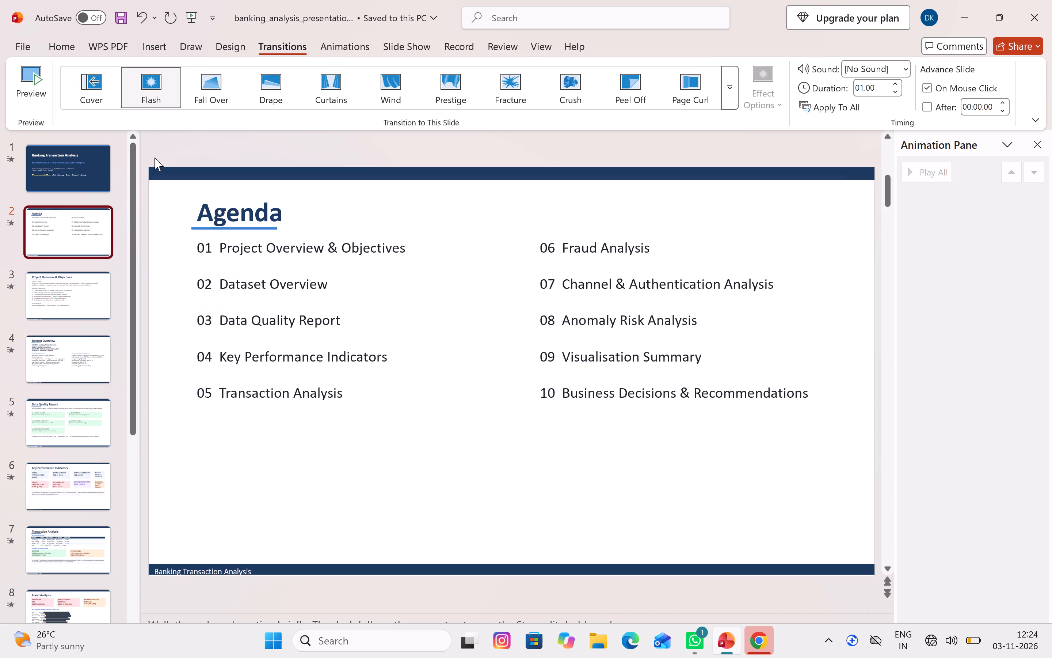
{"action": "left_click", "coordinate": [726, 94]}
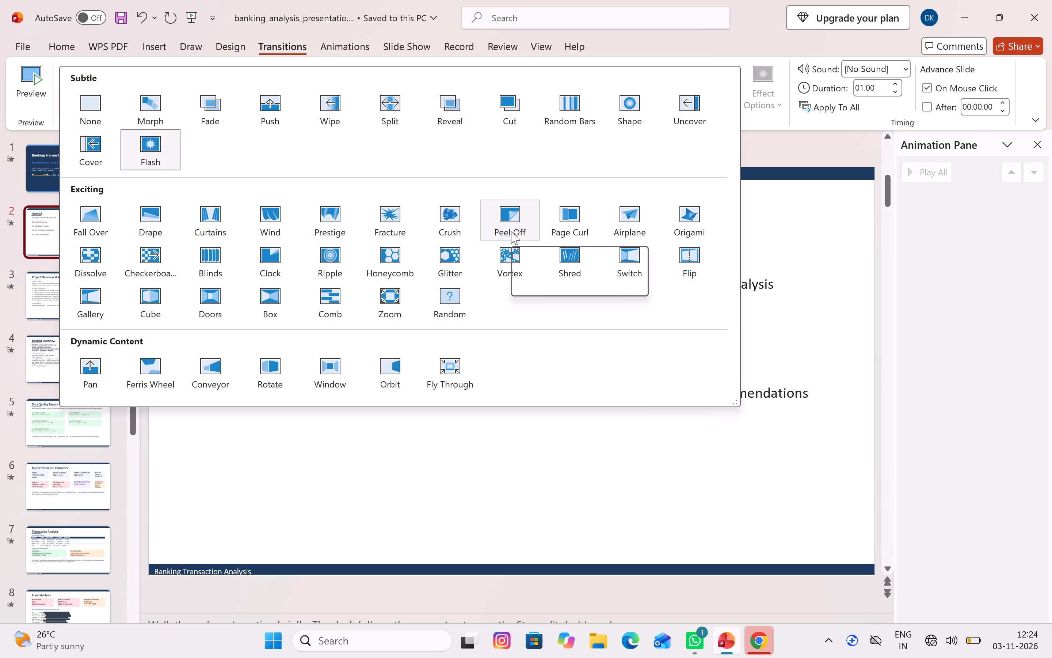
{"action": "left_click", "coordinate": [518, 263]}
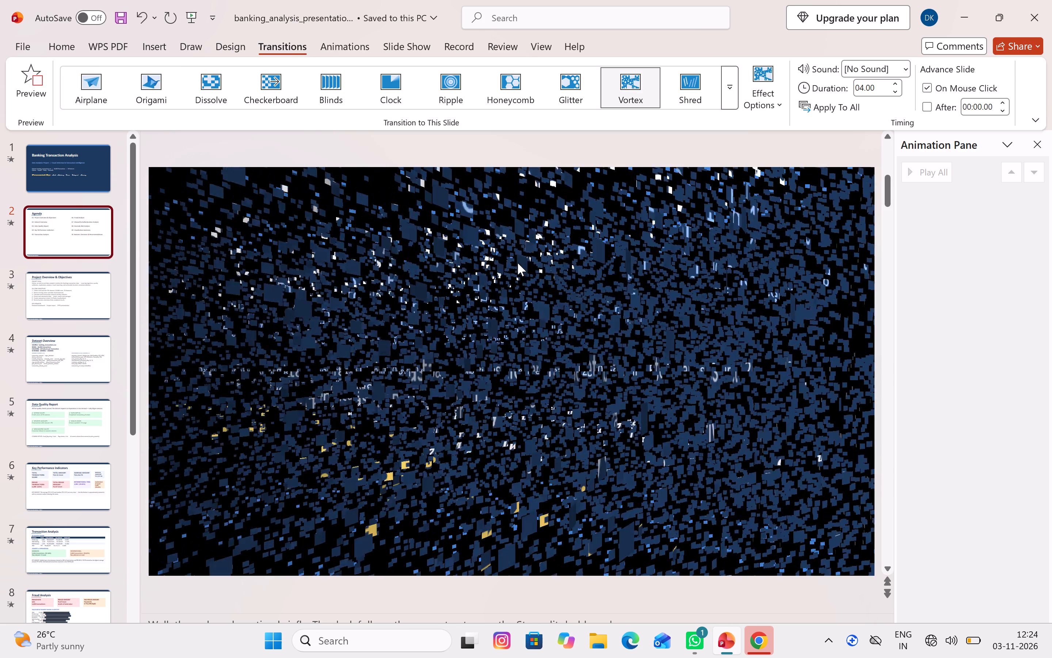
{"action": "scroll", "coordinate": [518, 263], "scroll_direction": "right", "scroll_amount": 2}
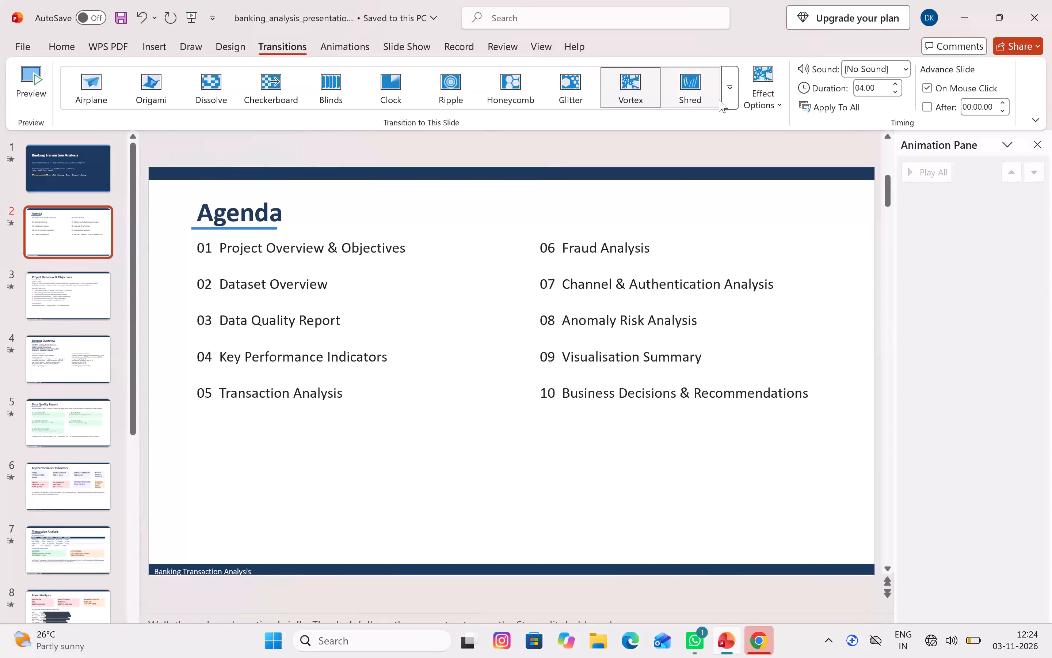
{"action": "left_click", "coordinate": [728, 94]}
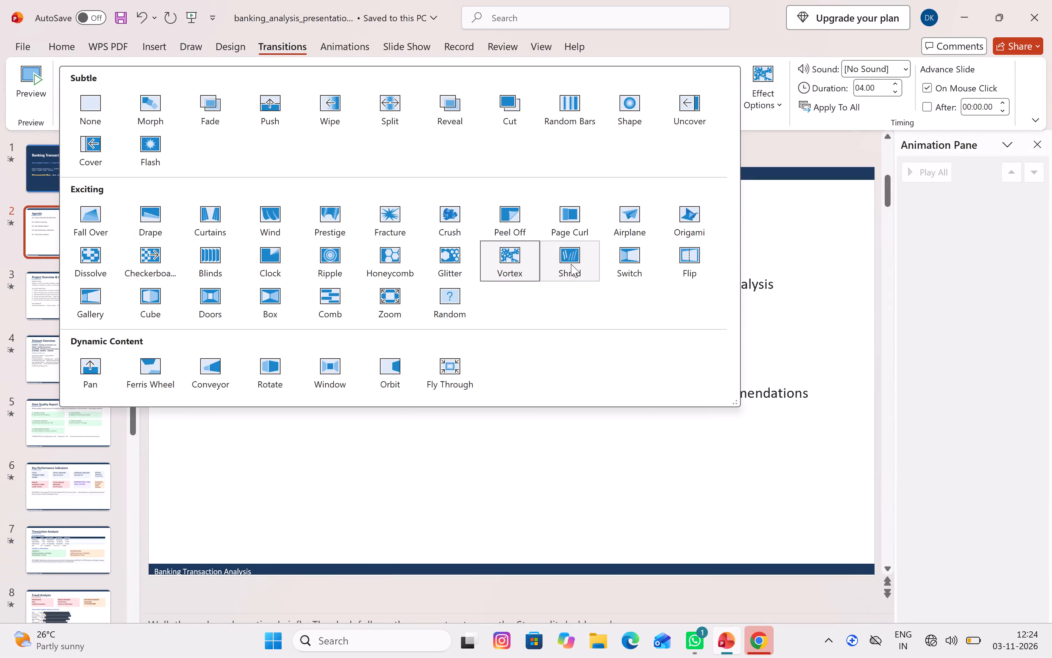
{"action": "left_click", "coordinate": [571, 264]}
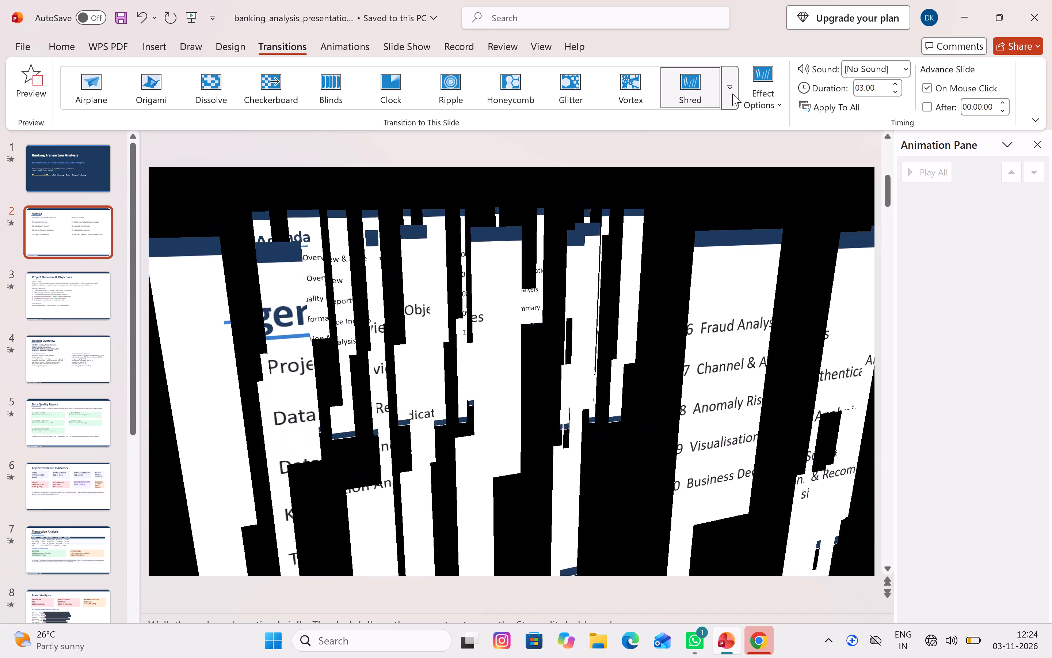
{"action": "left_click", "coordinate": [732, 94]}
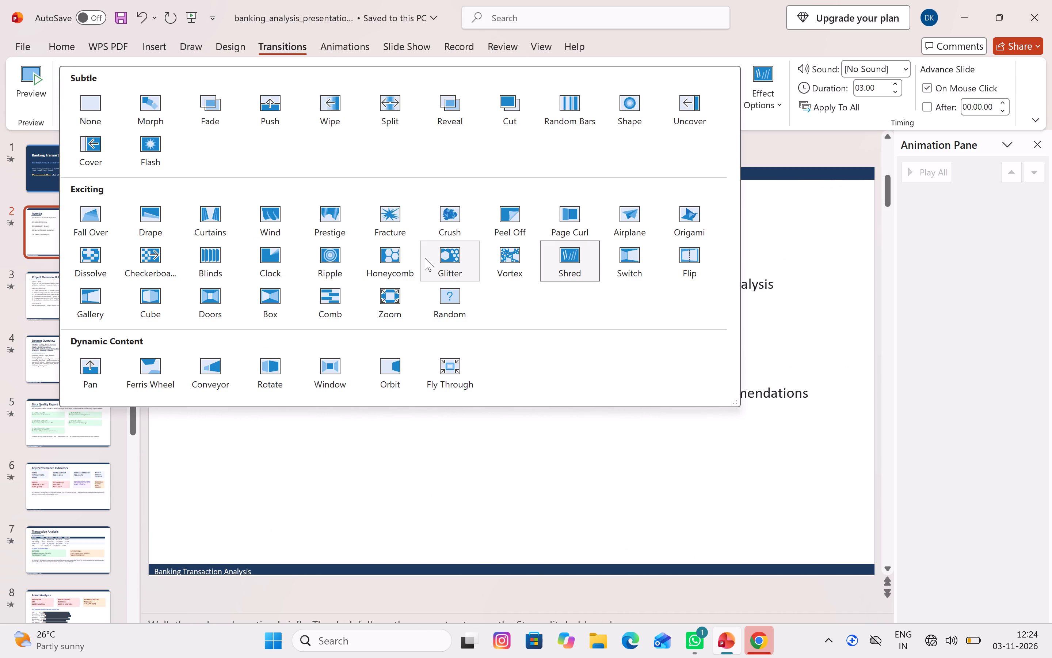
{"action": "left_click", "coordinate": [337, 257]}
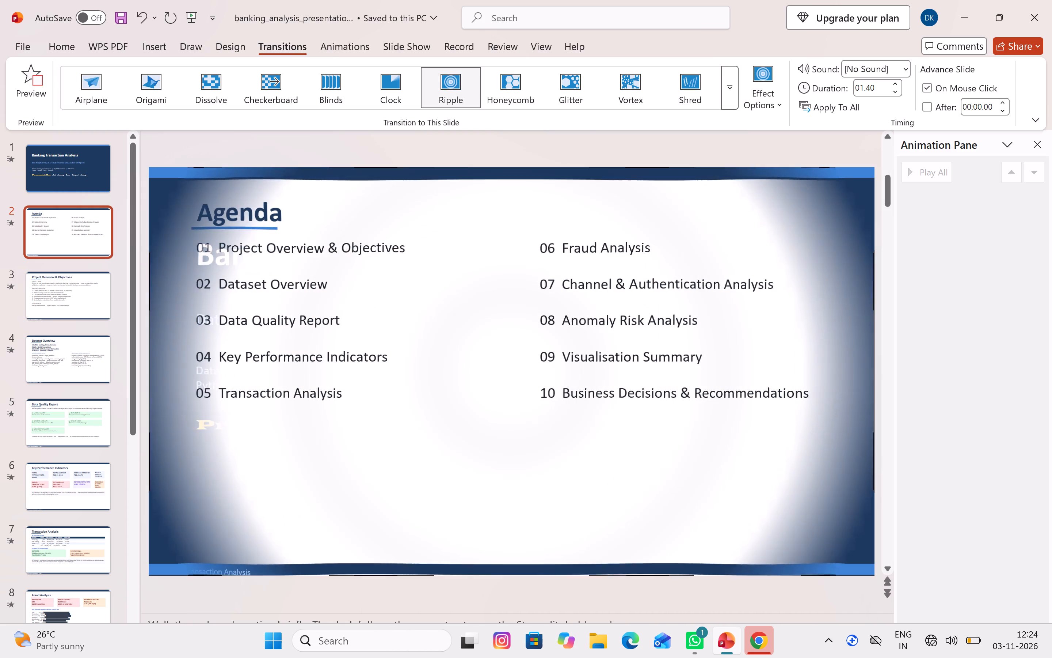
Run the slide show from the title slide through the presenter name animations to review the Agenda slide's Ripple transition, and exit the show.
{"action": "left_click", "coordinate": [46, 295]}
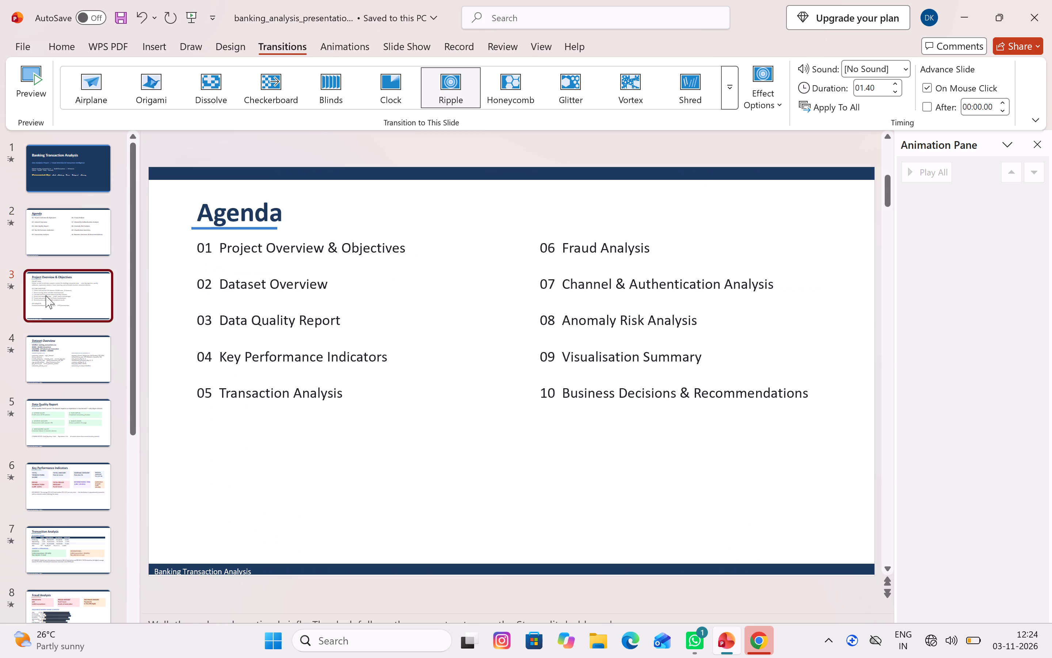
{"action": "left_click", "coordinate": [48, 239]}
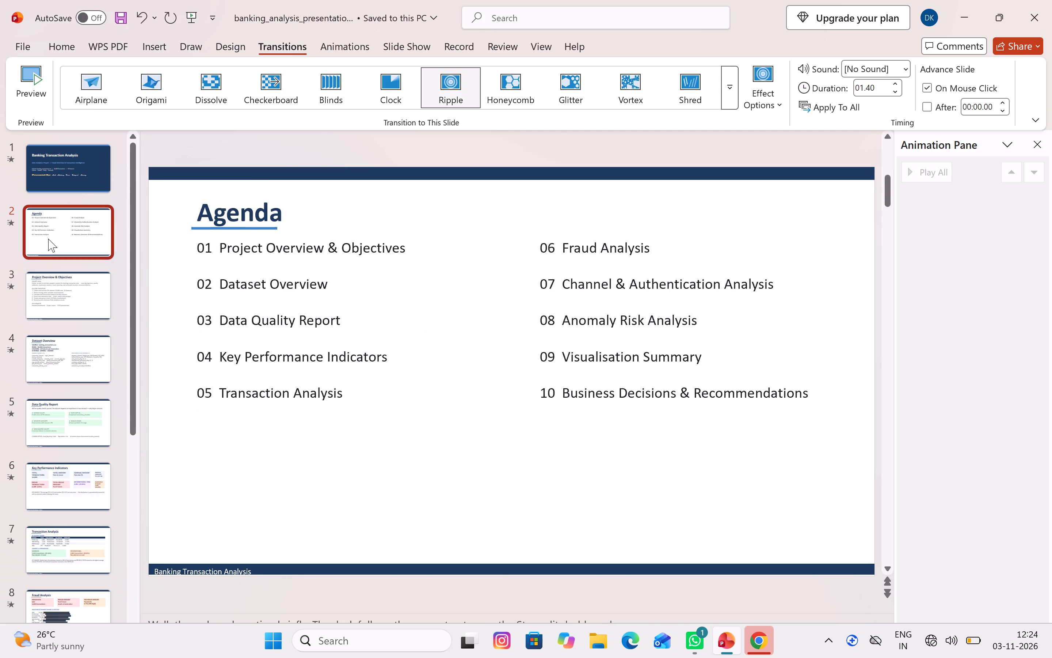
{"action": "key", "text": "Right"}
{"action": "key", "text": "Right"}
{"action": "key", "text": "Right"}
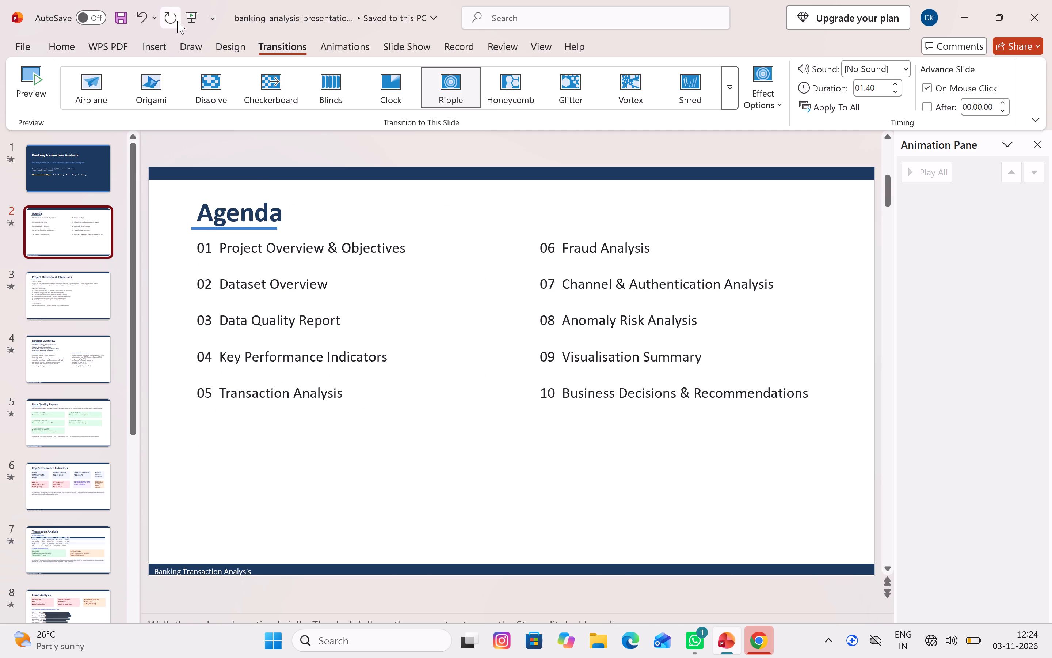
{"action": "left_click", "coordinate": [198, 15]}
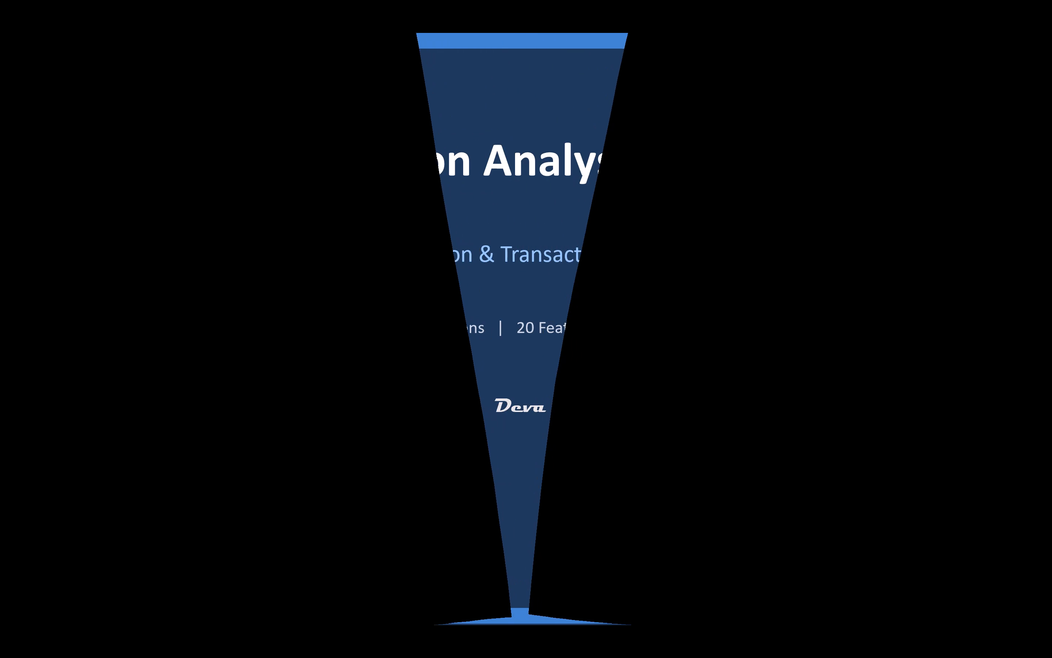
{"action": "key", "text": "Right"}
{"action": "key", "text": "Right"}
{"action": "key", "text": "Right"}
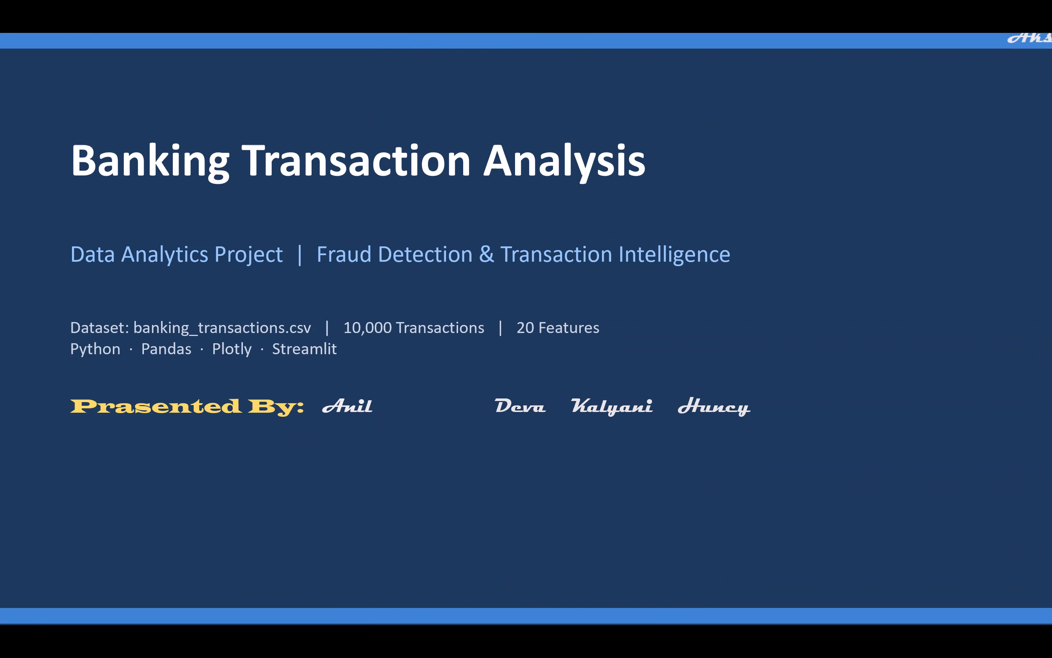
{"action": "key", "text": "Right"}
{"action": "key", "text": "Right"}
{"action": "key", "text": "Right"}
{"action": "key", "text": "Right"}
{"action": "key", "text": "Right"}
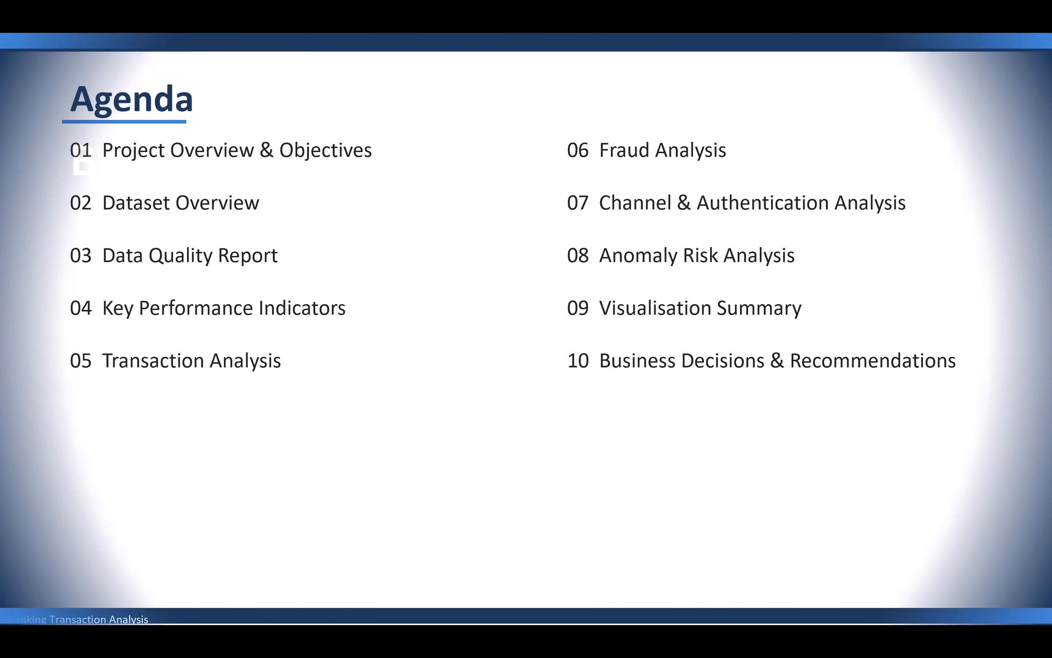
{"action": "key", "text": "Right"}
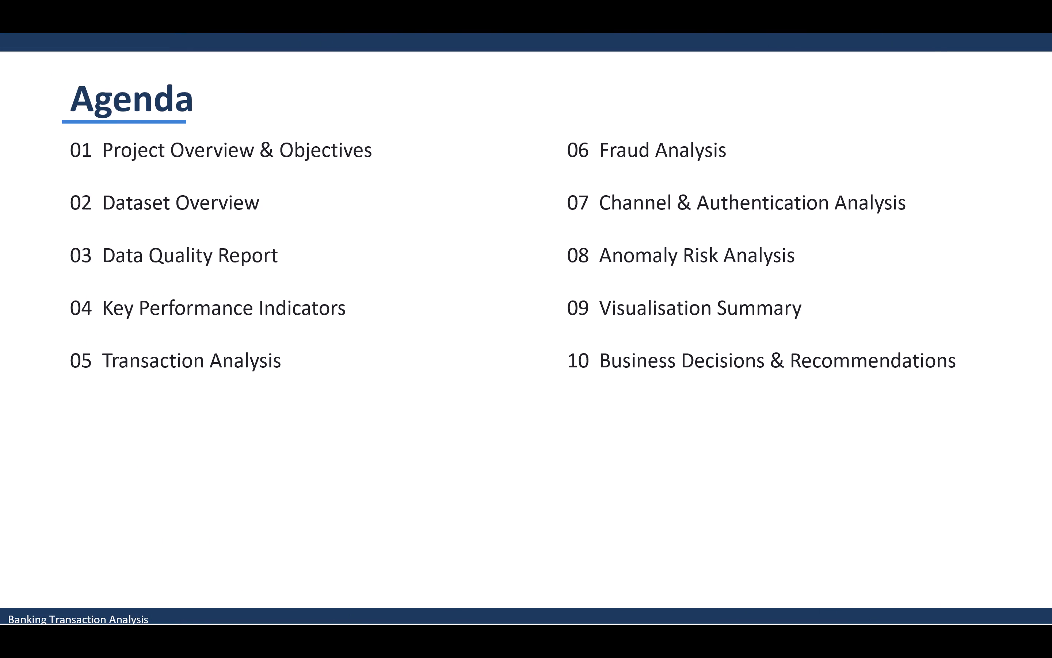
{"action": "key", "text": "Escape"}
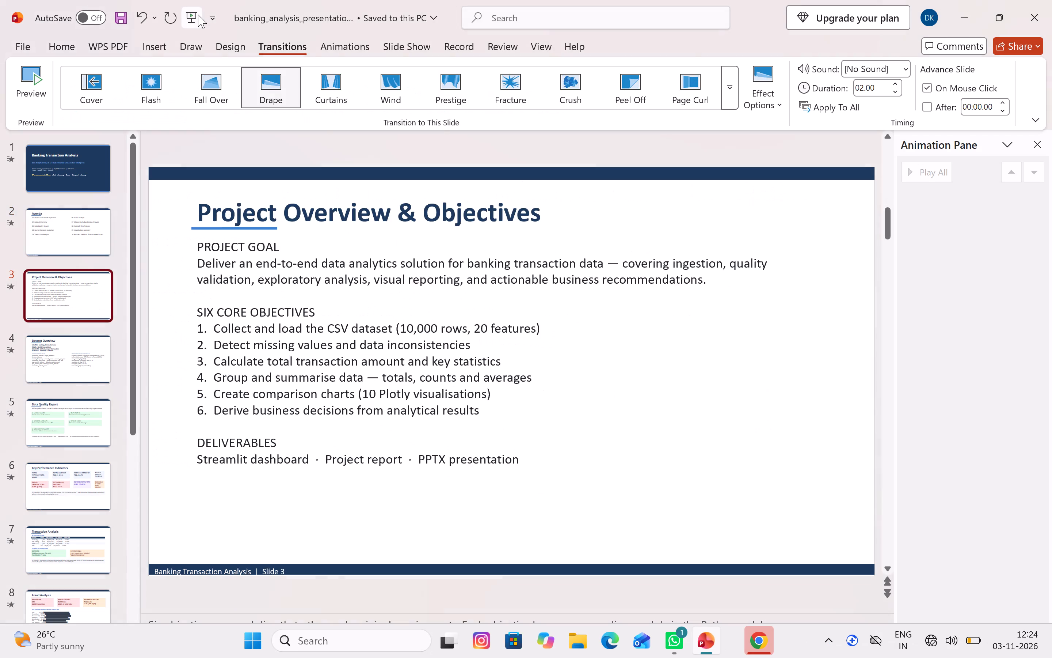
Set the Agenda slide's transition back to Origami.
{"action": "left_click", "coordinate": [64, 231]}
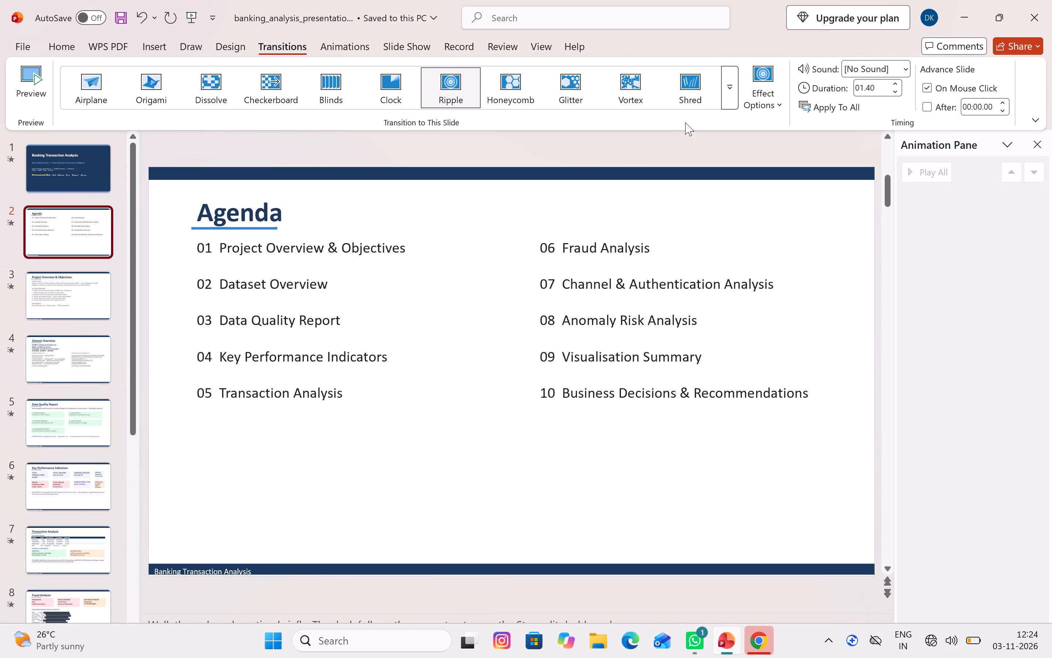
{"action": "left_click", "coordinate": [733, 100]}
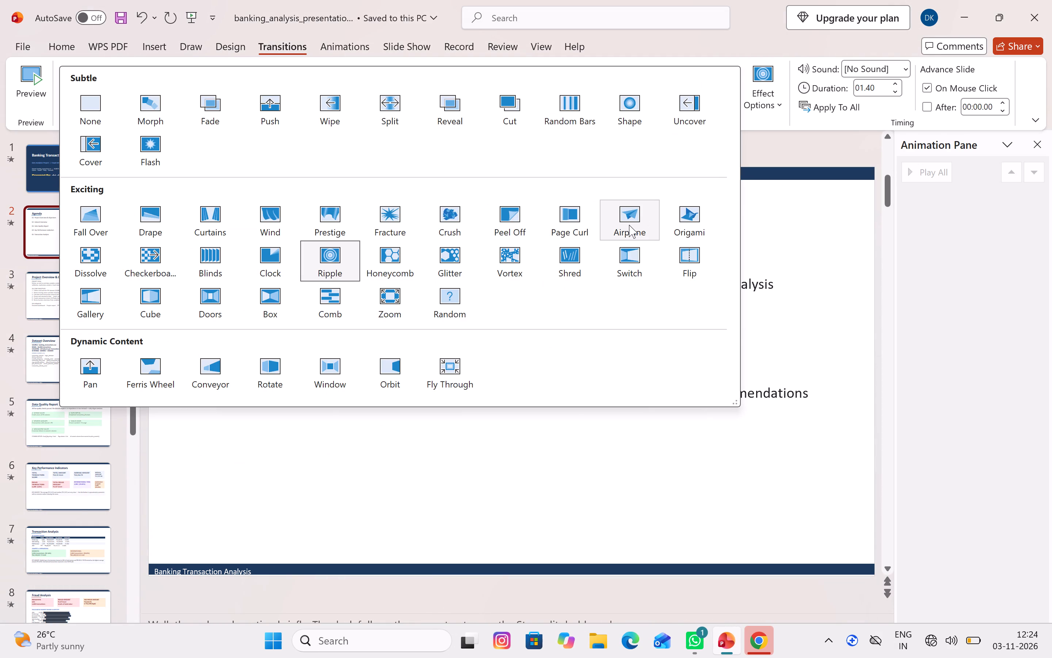
{"action": "left_click", "coordinate": [693, 216]}
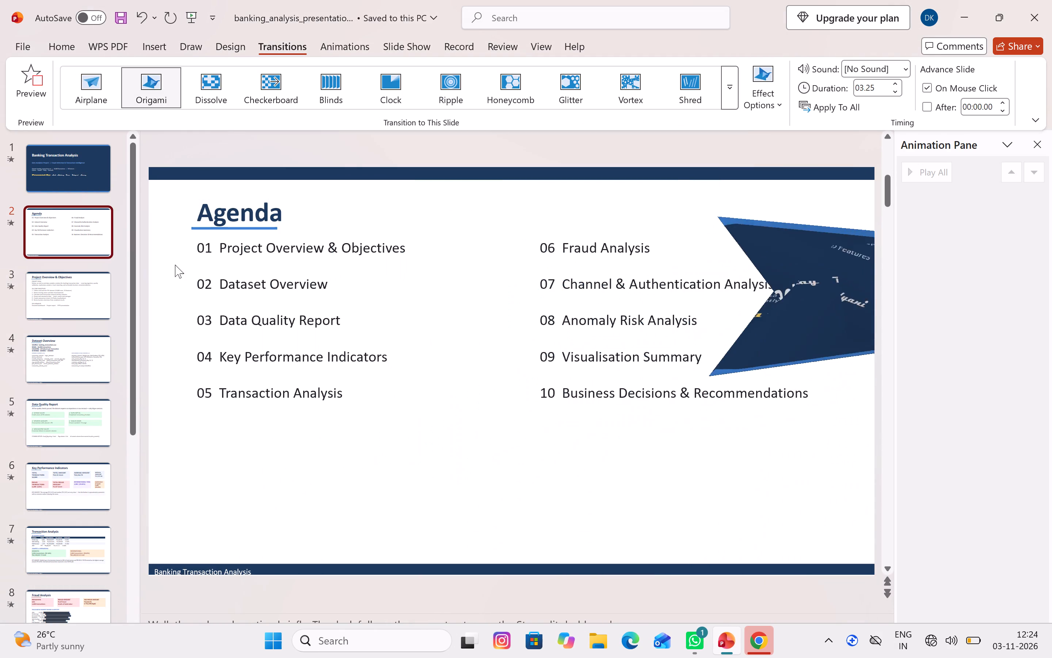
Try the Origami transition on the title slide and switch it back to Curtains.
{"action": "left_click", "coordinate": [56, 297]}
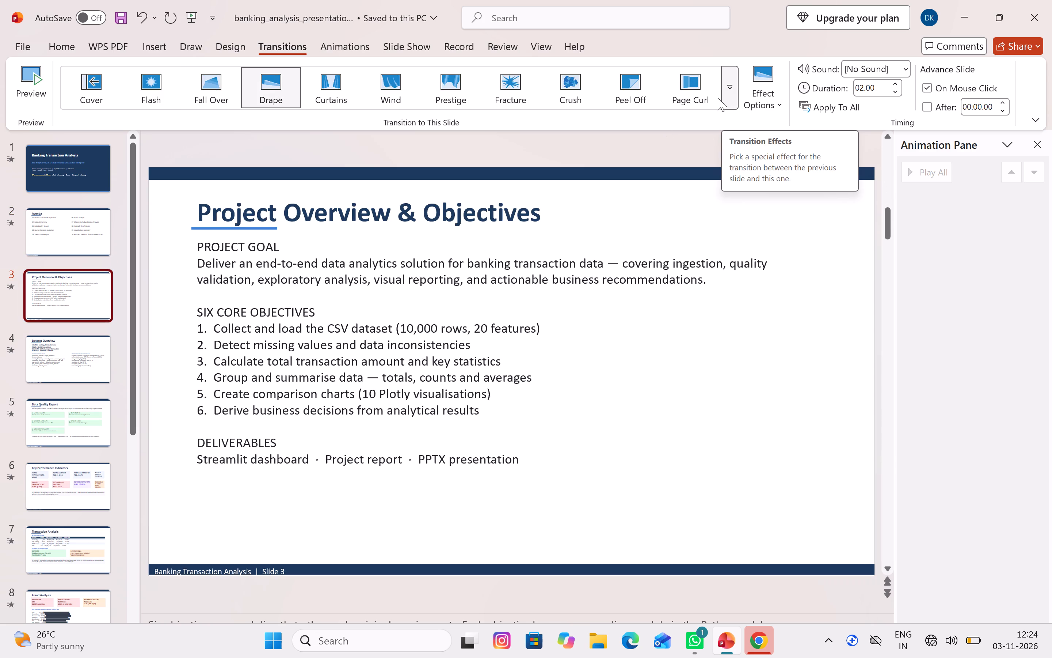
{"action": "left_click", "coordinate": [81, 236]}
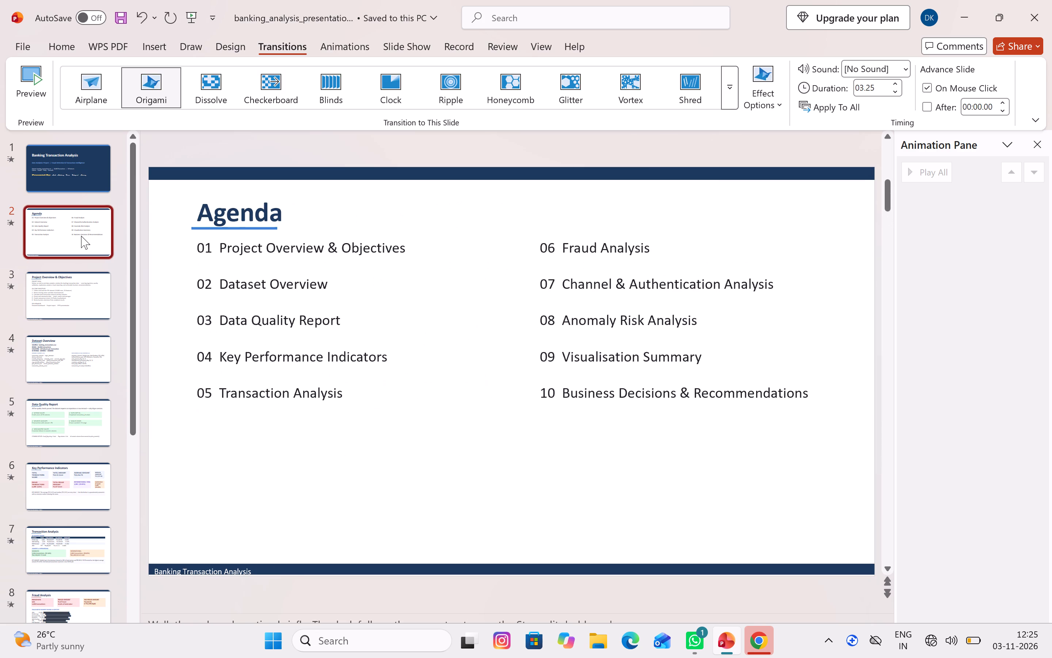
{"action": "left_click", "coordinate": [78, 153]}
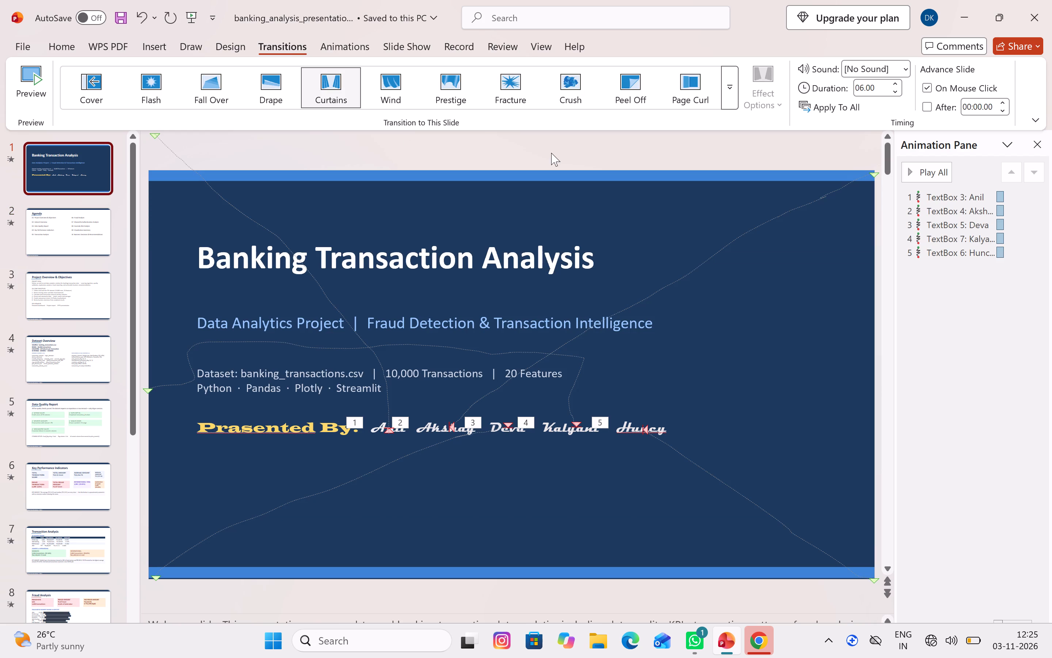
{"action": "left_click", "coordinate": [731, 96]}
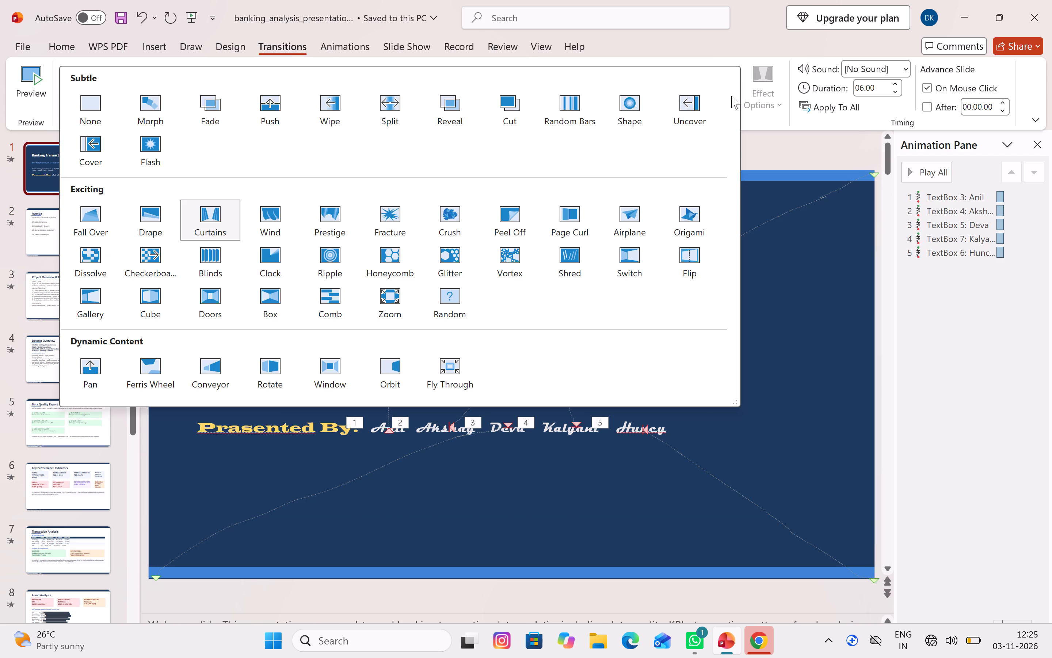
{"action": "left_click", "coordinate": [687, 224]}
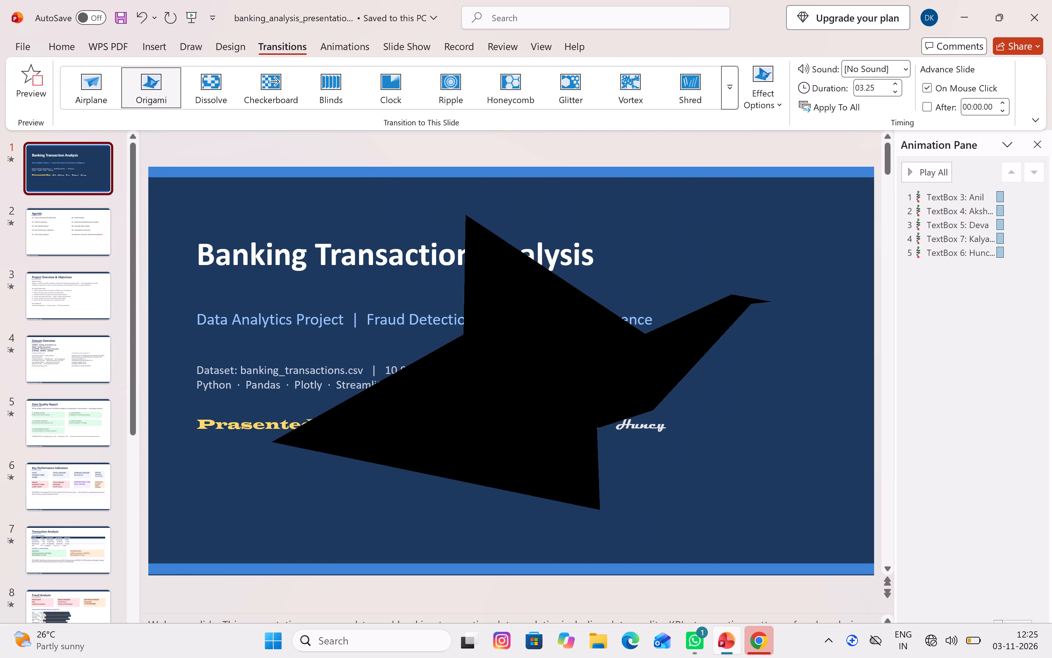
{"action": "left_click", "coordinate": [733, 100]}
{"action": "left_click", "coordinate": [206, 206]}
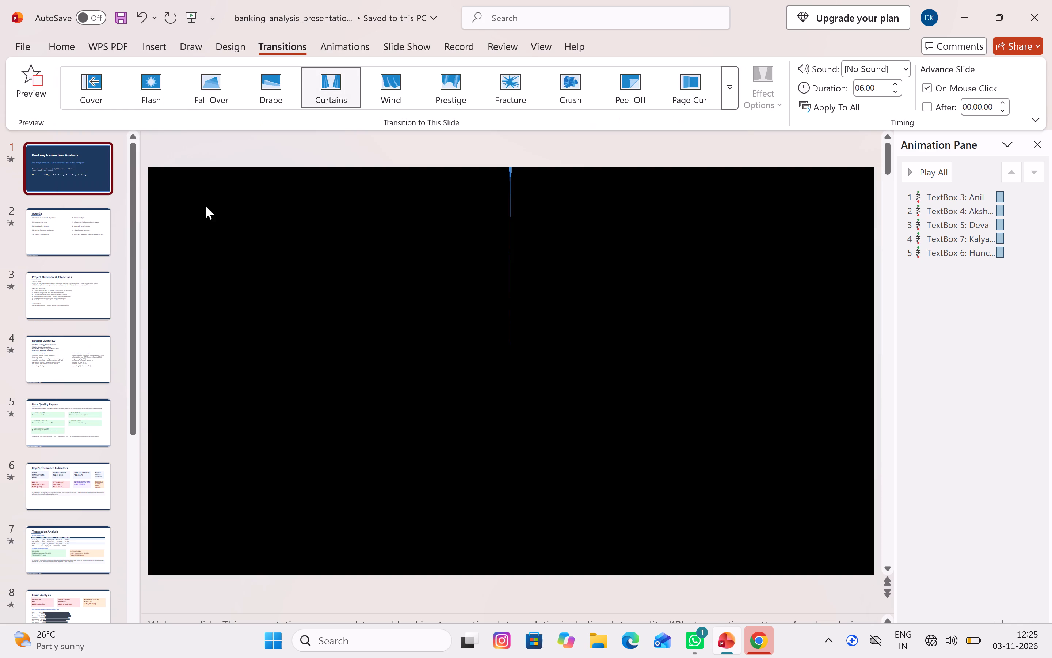
Reapply the Origami transition to the Agenda slide and preview it.
{"action": "left_click", "coordinate": [63, 239]}
{"action": "scroll", "coordinate": [246, 266], "scroll_direction": "right", "scroll_amount": 1}
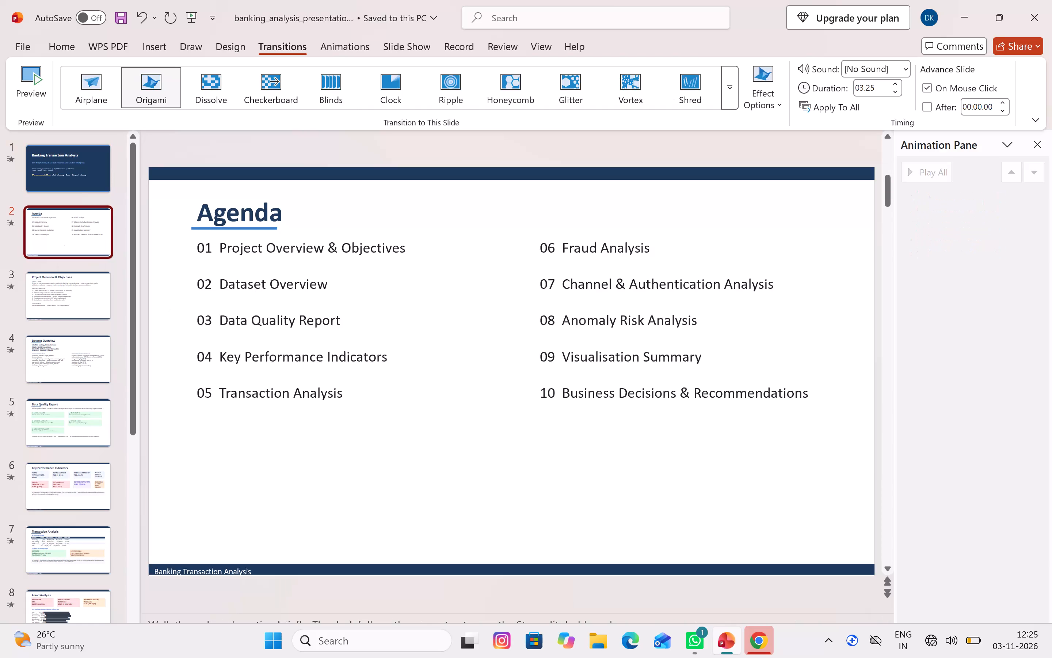
{"action": "scroll", "coordinate": [348, 232], "scroll_direction": "right", "scroll_amount": 1}
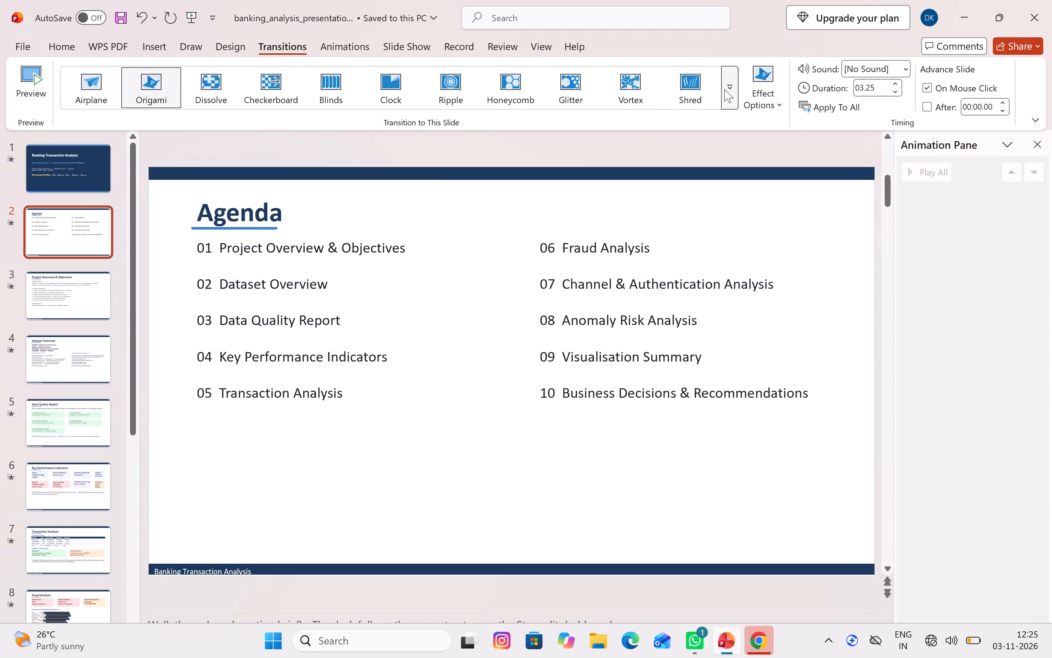
{"action": "left_click", "coordinate": [724, 89]}
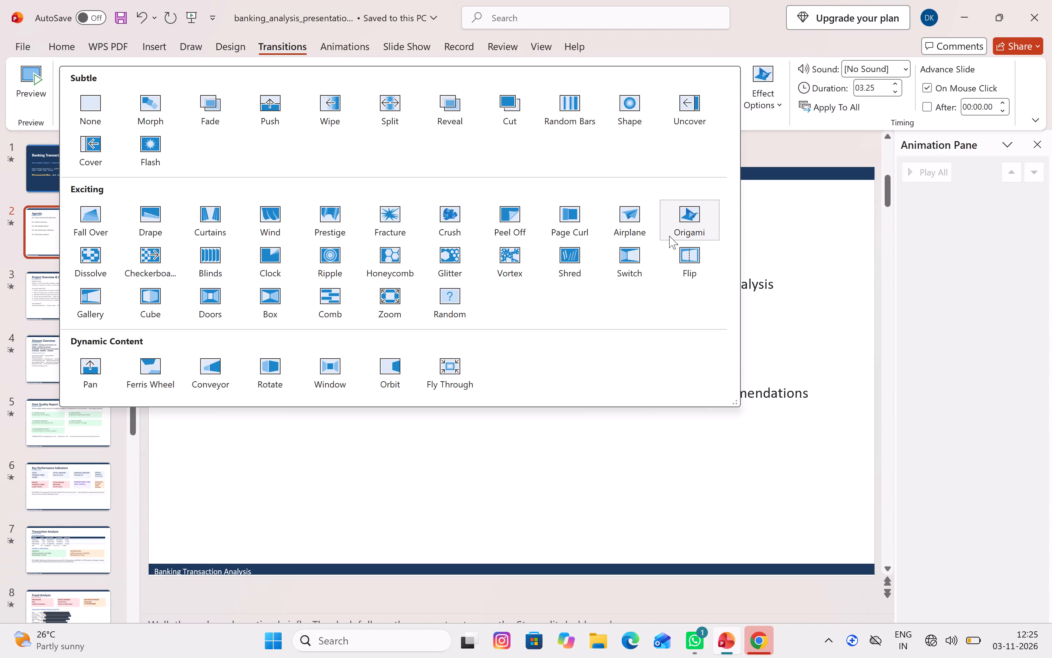
{"action": "left_click", "coordinate": [681, 228]}
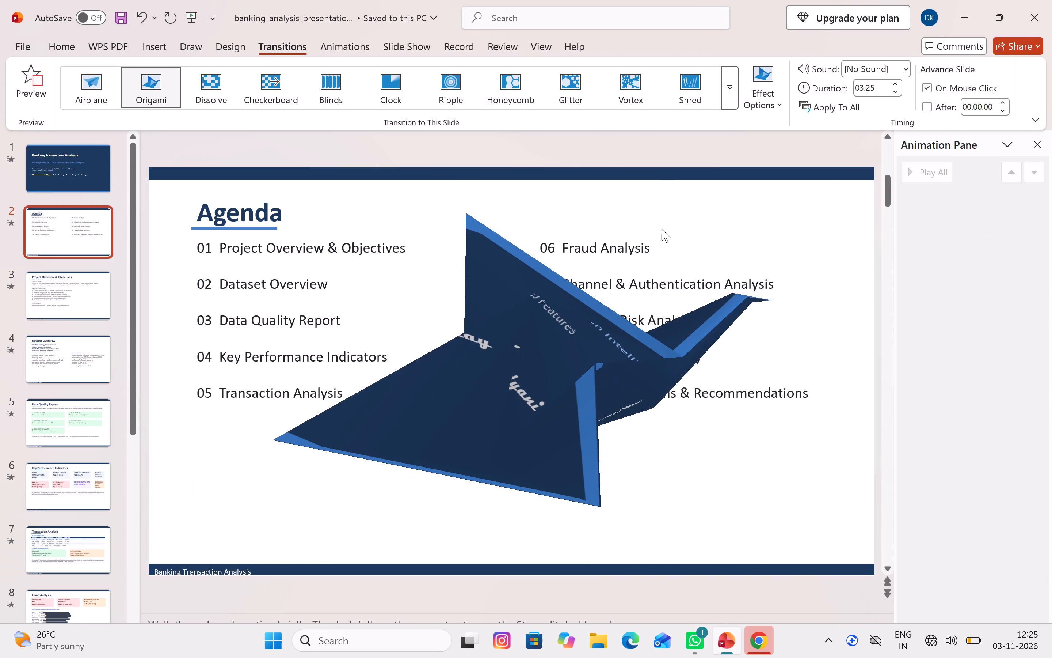
Set the Project Overview & Objectives slide's transition to Ripple.
{"action": "left_click", "coordinate": [69, 289]}
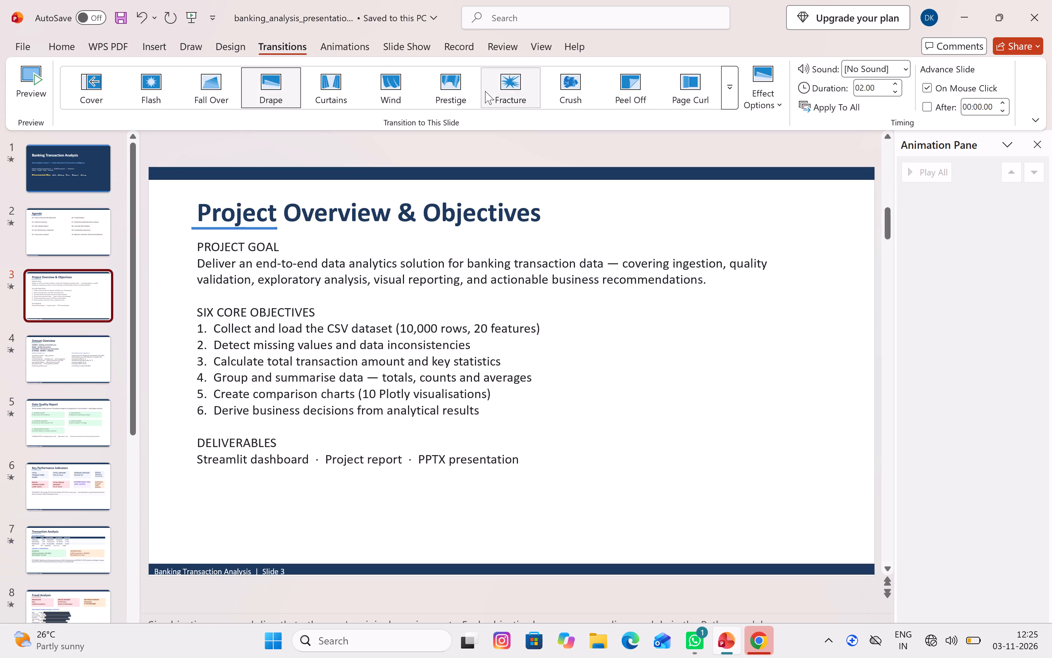
{"action": "left_click", "coordinate": [729, 80]}
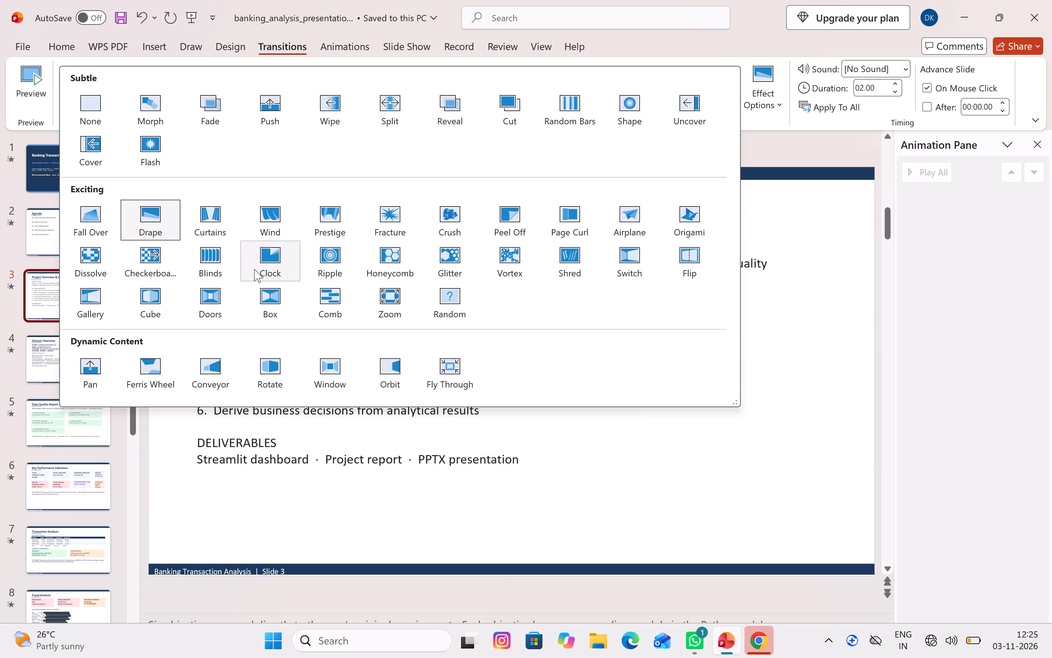
{"action": "left_click", "coordinate": [339, 247]}
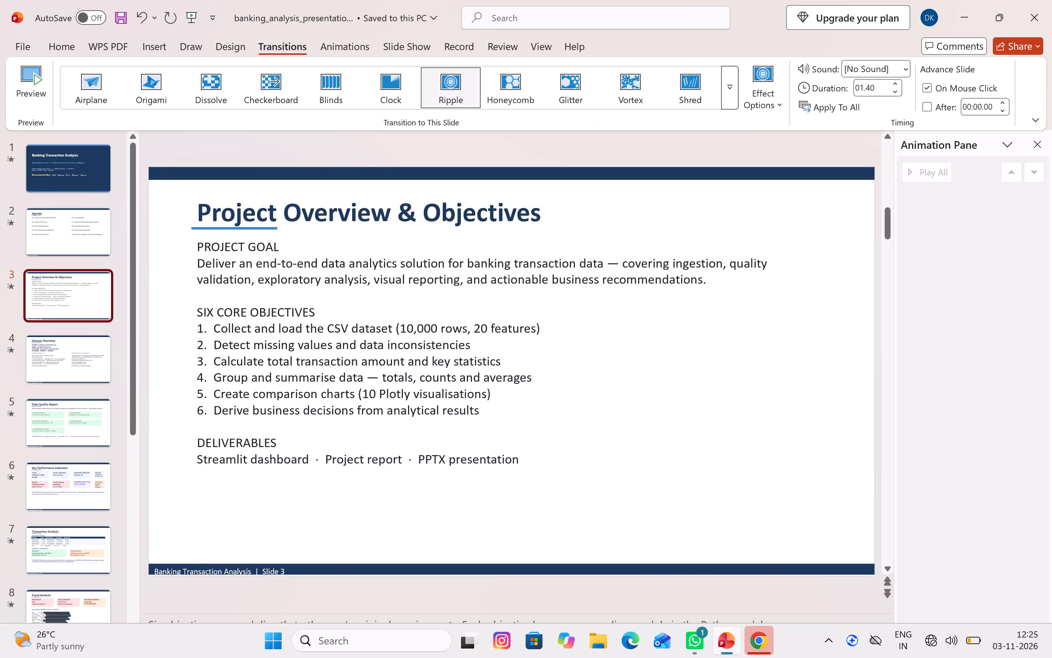
Preview the Ferris Wheel transition on the Dataset Overview slide and replace it with Honeycomb.
{"action": "left_click", "coordinate": [93, 371]}
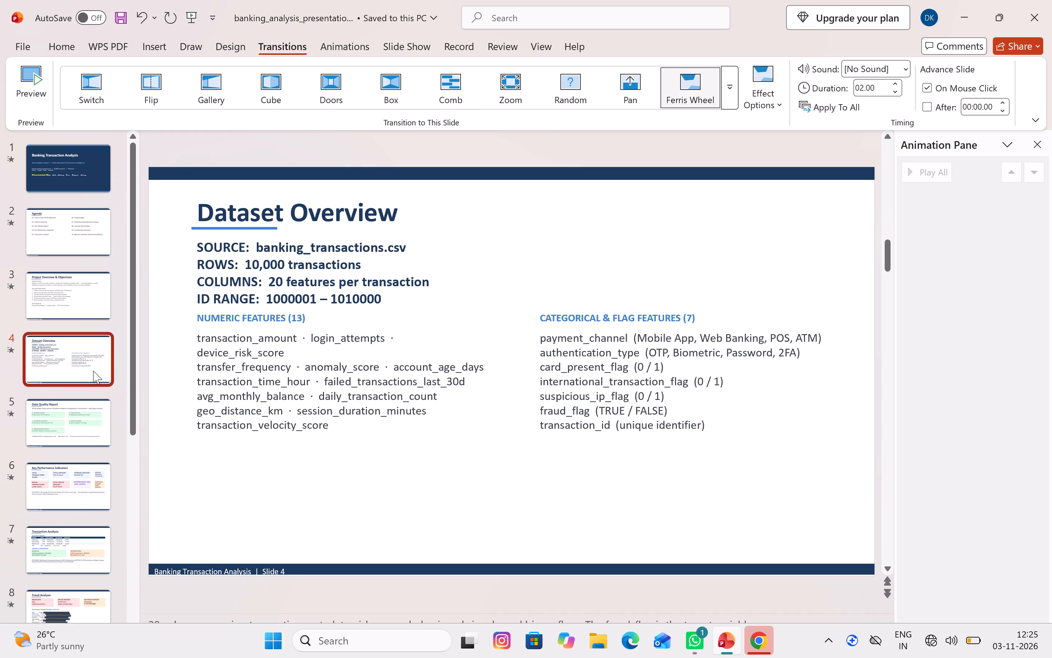
{"action": "left_click", "coordinate": [685, 74]}
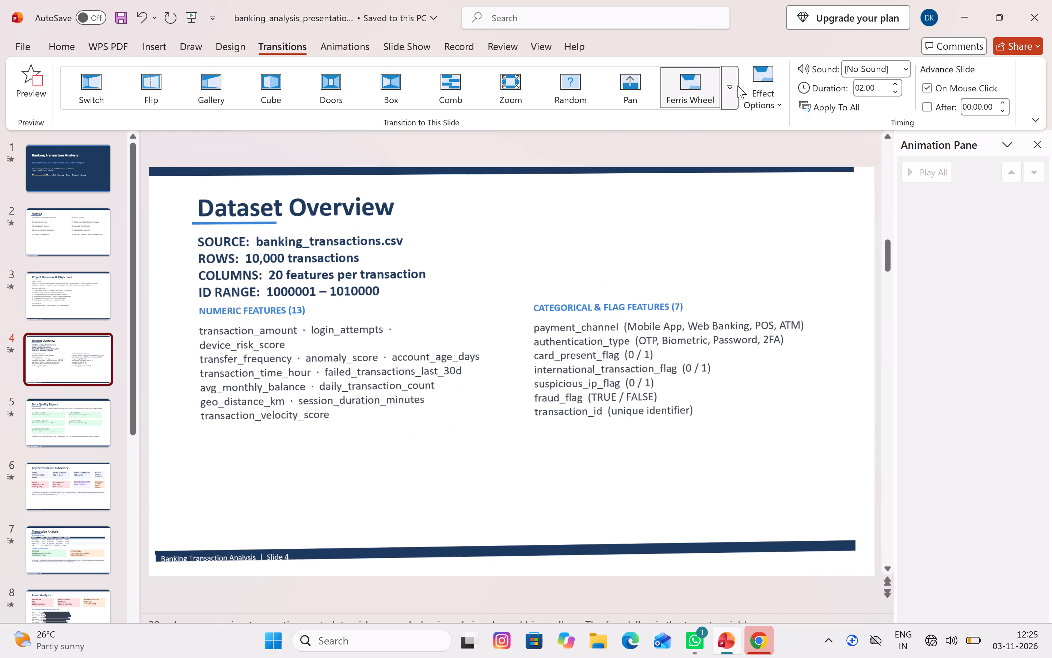
{"action": "left_click", "coordinate": [736, 86]}
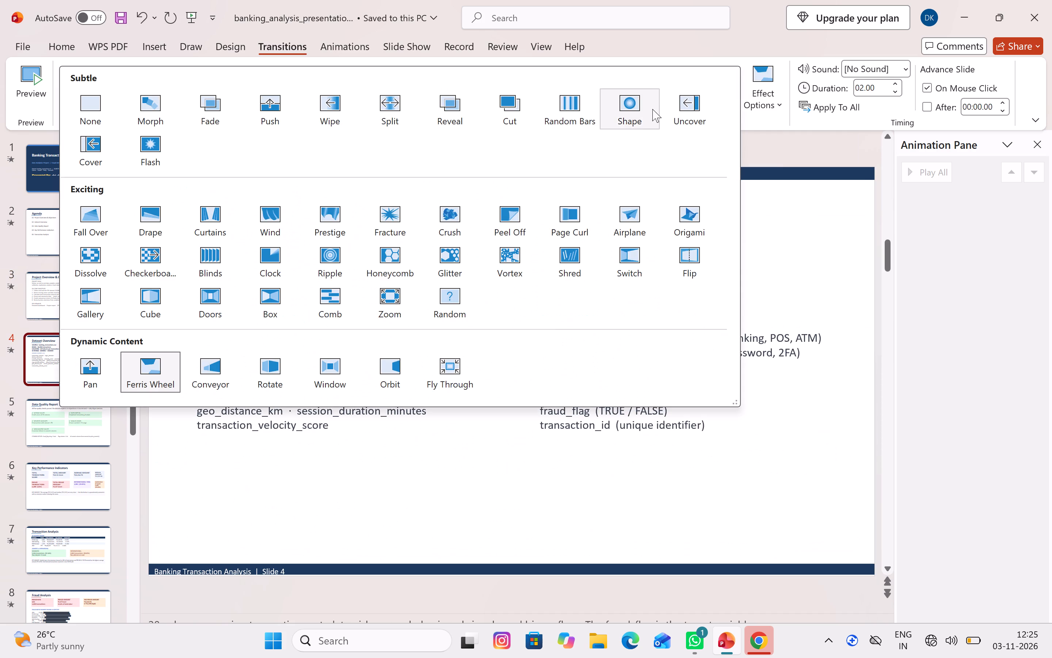
{"action": "left_click", "coordinate": [396, 256]}
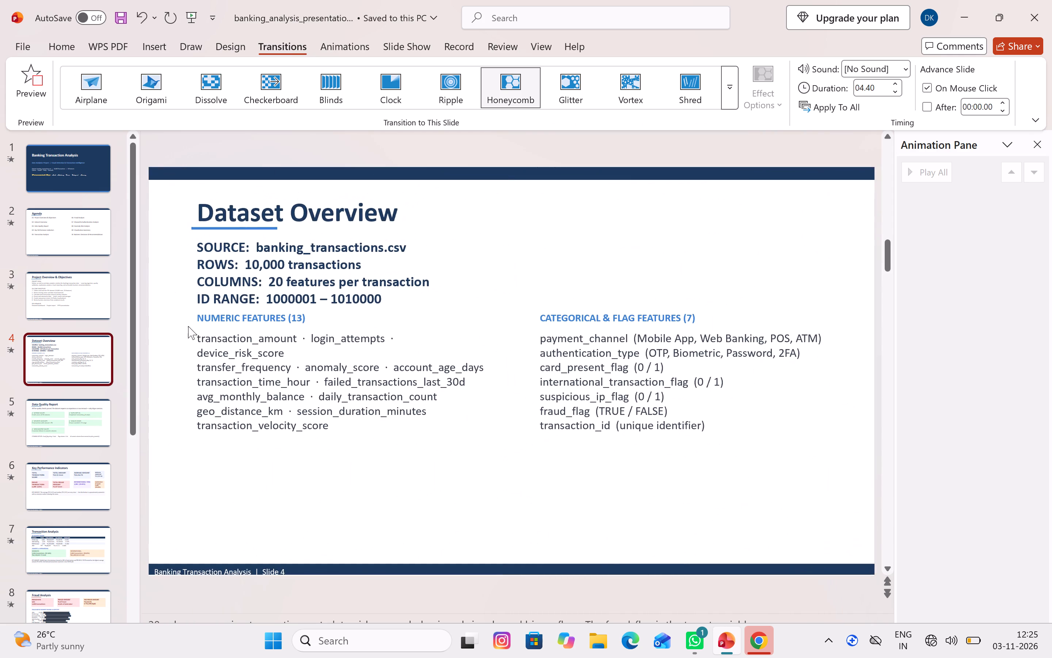
Preview the Airplane transition on the Data Quality Report slide and the Fracture transition on the Key Performance Indicators slide.
{"action": "left_click", "coordinate": [71, 426]}
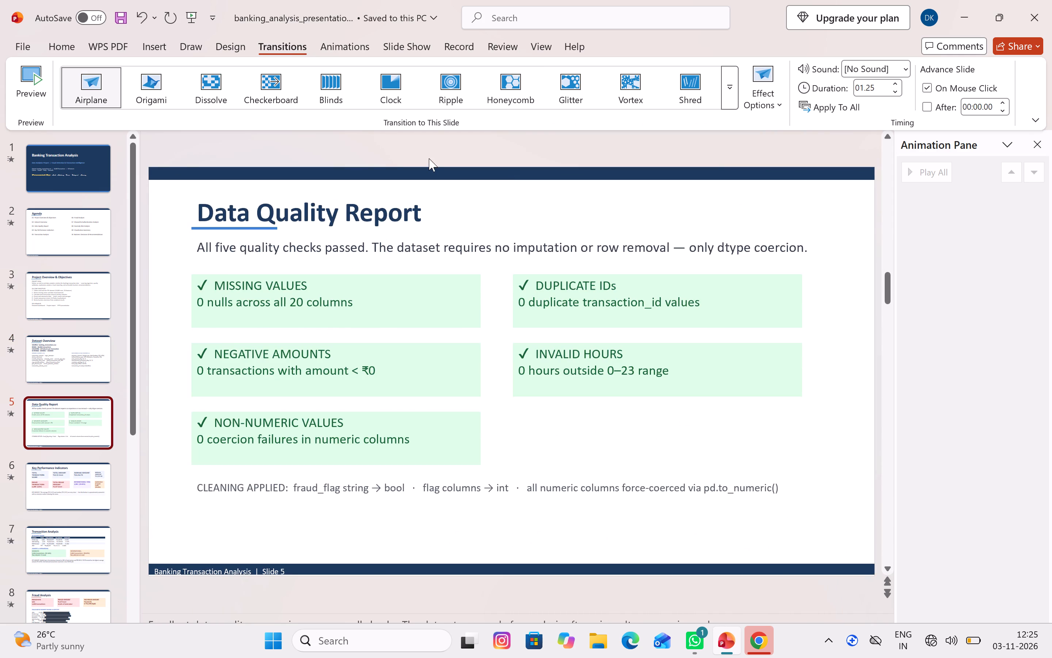
{"action": "left_click", "coordinate": [88, 80]}
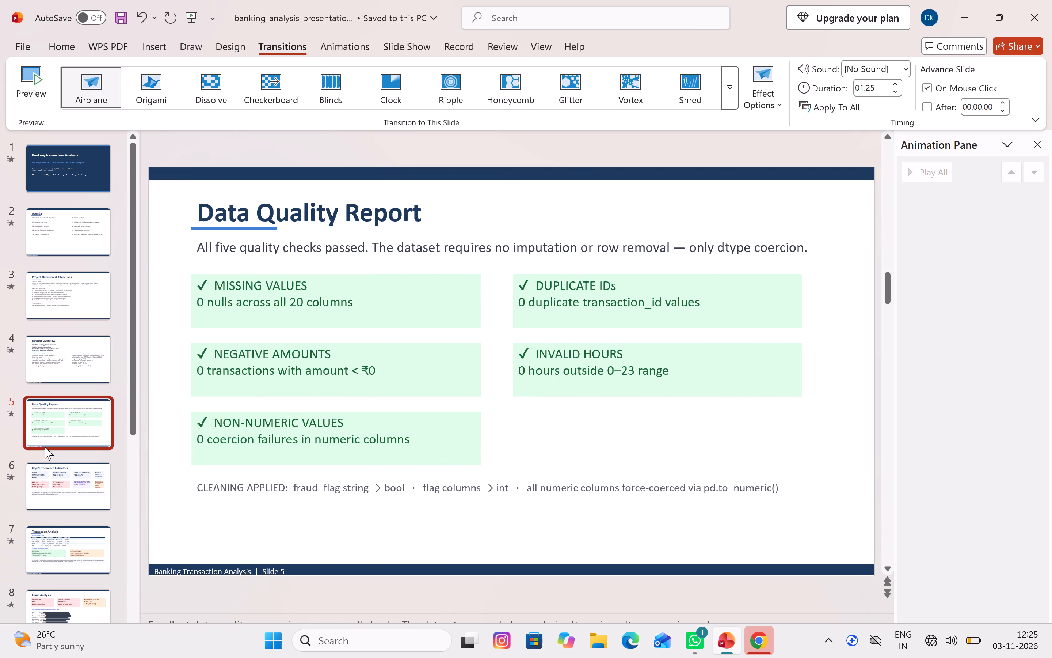
{"action": "left_click", "coordinate": [60, 495]}
{"action": "scroll", "coordinate": [75, 460], "scroll_direction": "down", "scroll_amount": 1}
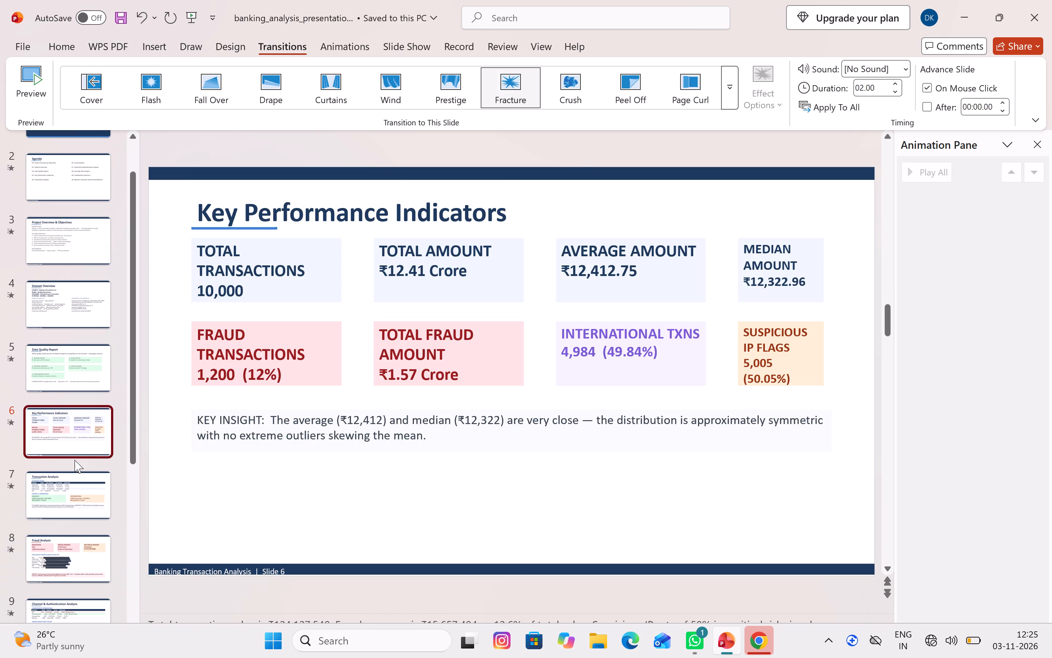
{"action": "left_click", "coordinate": [514, 83]}
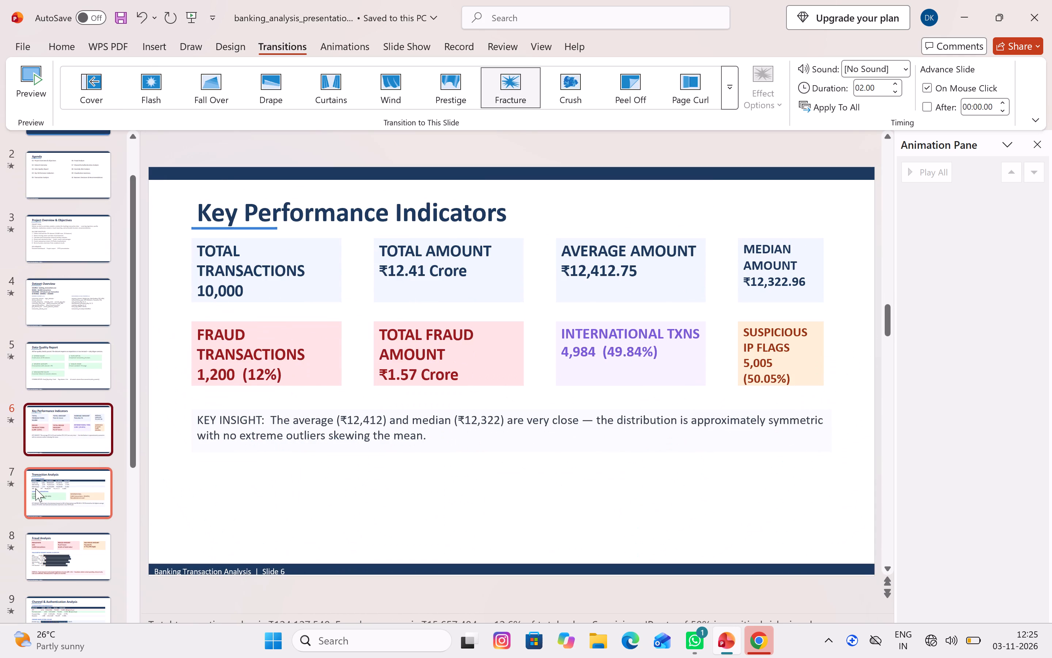
Compare the Shred and Clock transitions on the Transaction Analysis slide and settle on Doors.
{"action": "scroll", "coordinate": [35, 488], "scroll_direction": "down", "scroll_amount": 1}
{"action": "left_click", "coordinate": [56, 321]}
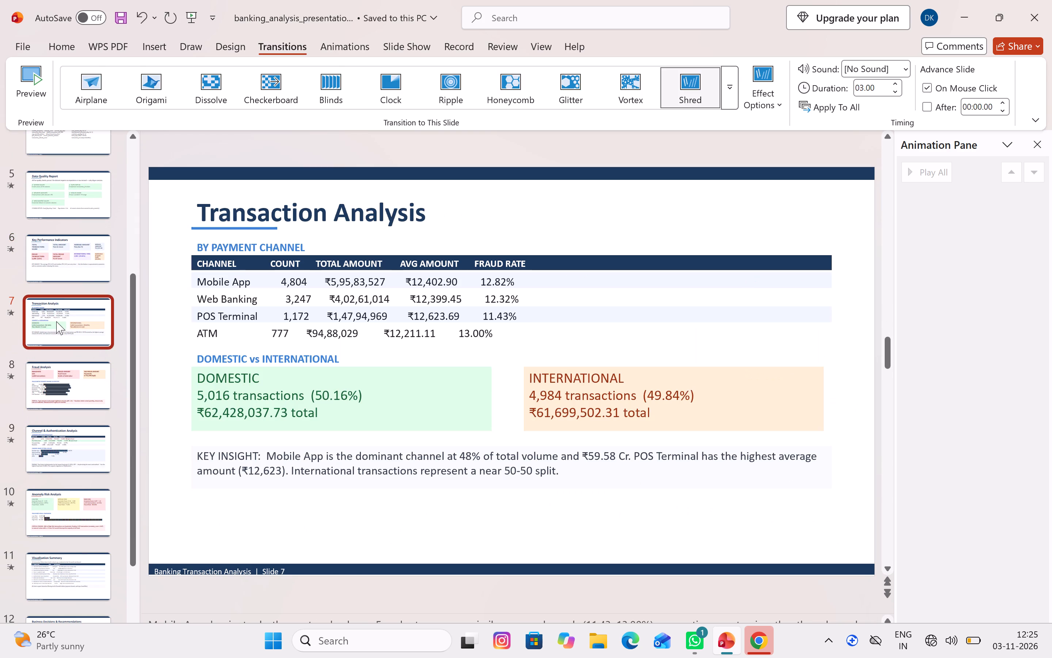
{"action": "left_click", "coordinate": [694, 79]}
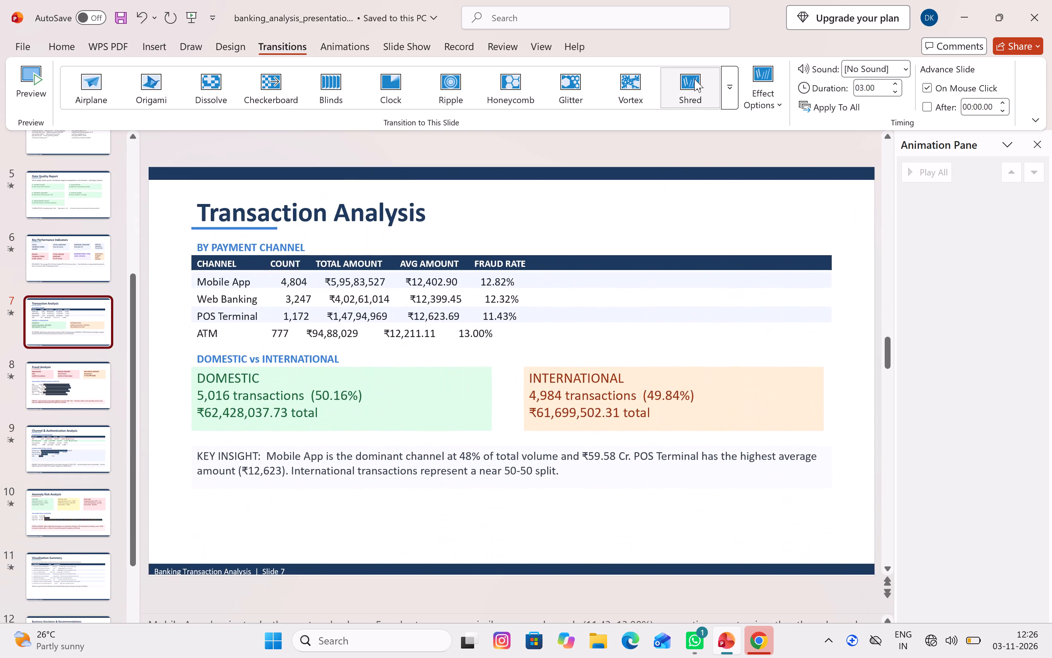
{"action": "left_click", "coordinate": [729, 91]}
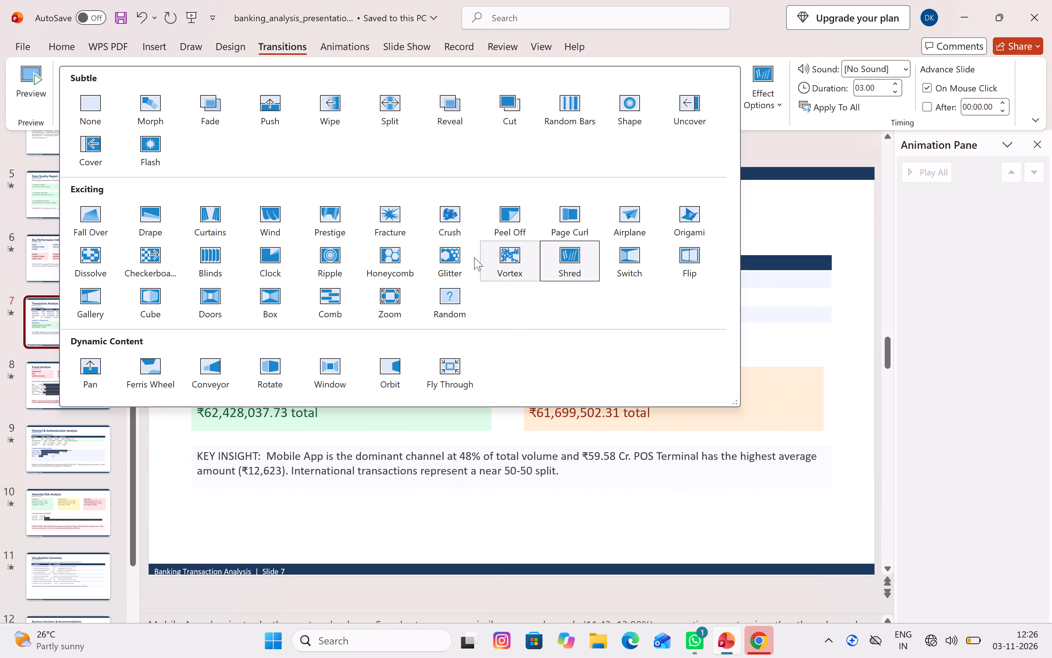
{"action": "left_click", "coordinate": [269, 260]}
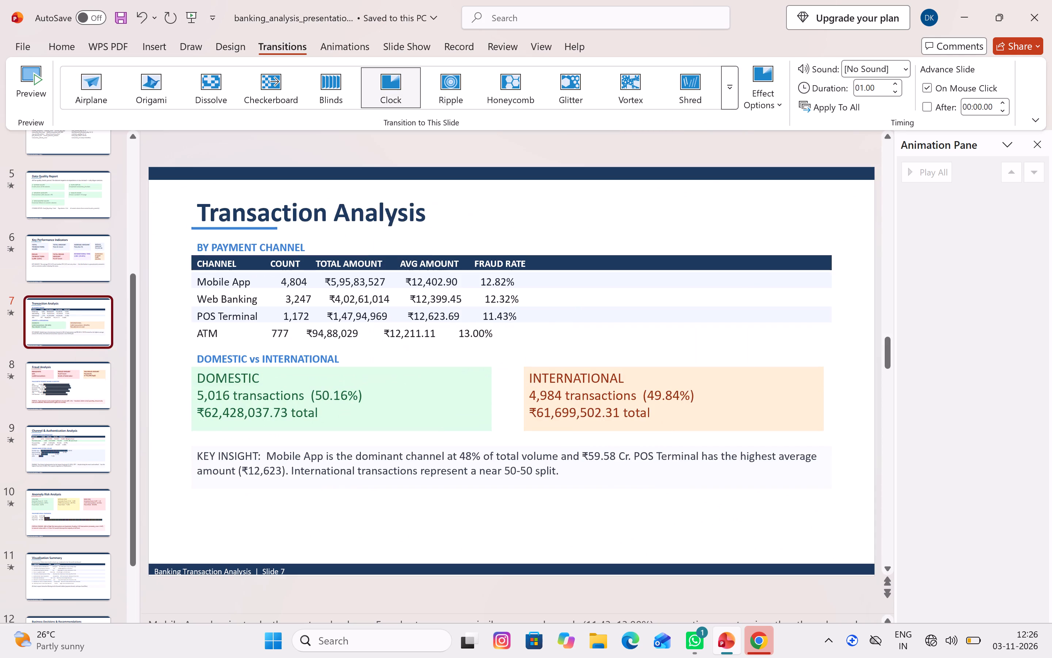
{"action": "left_click", "coordinate": [731, 88]}
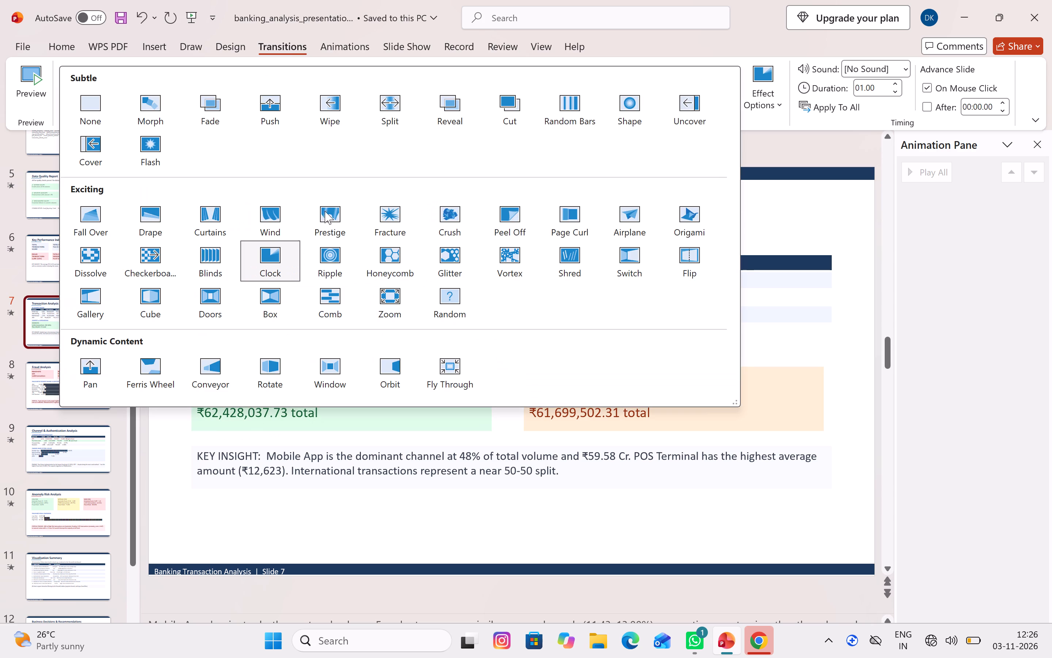
{"action": "left_click", "coordinate": [209, 299]}
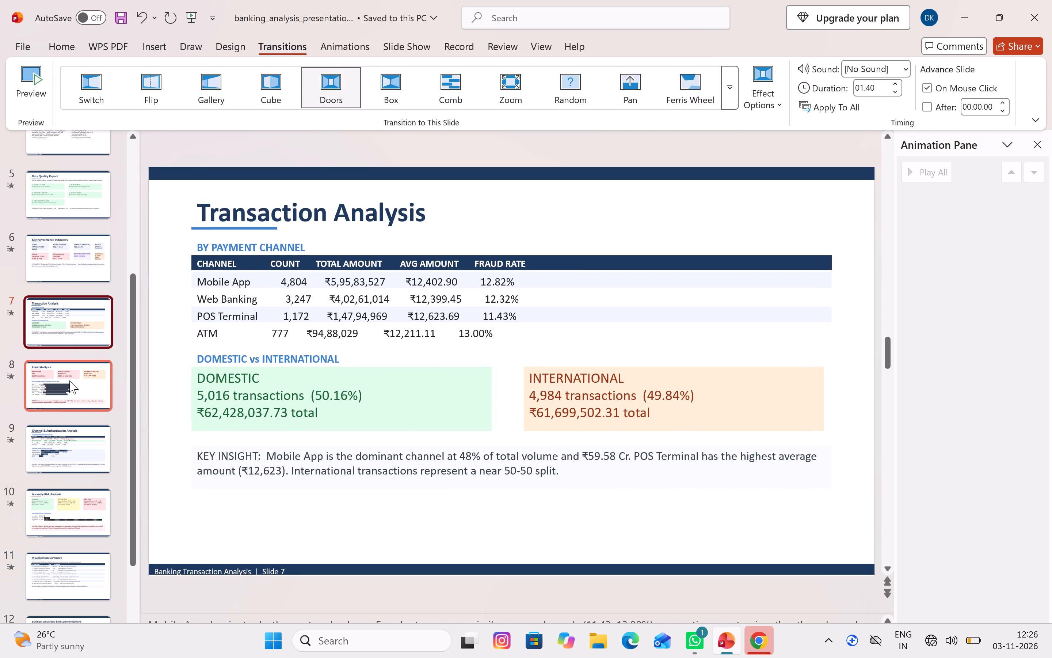
Preview the Prestige transition on the Fraud Analysis slide.
{"action": "left_click", "coordinate": [69, 381]}
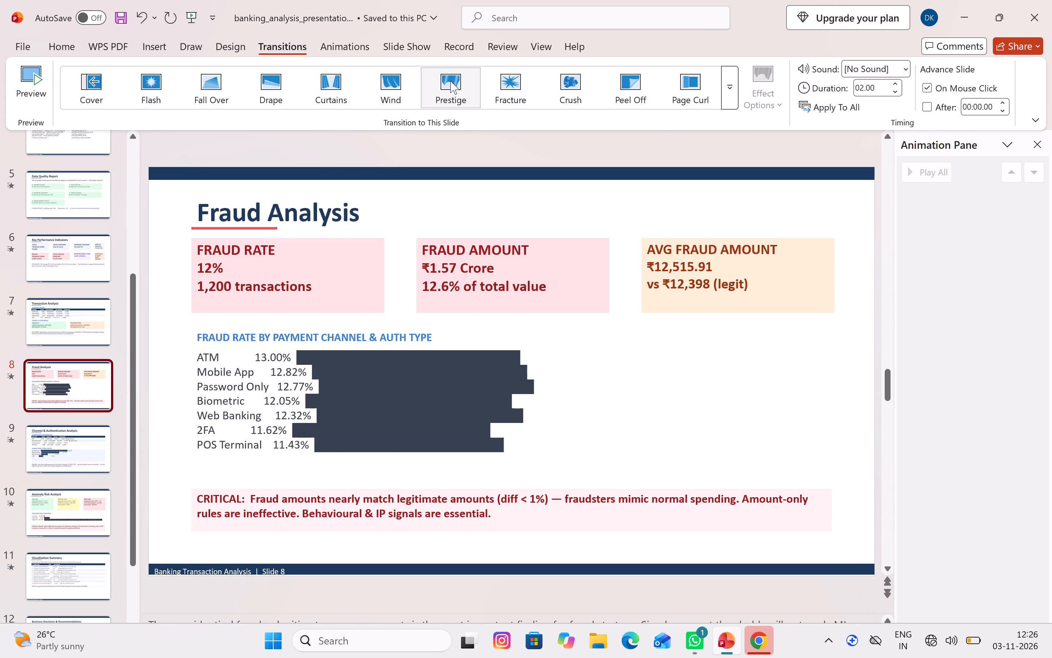
{"action": "left_click", "coordinate": [450, 81]}
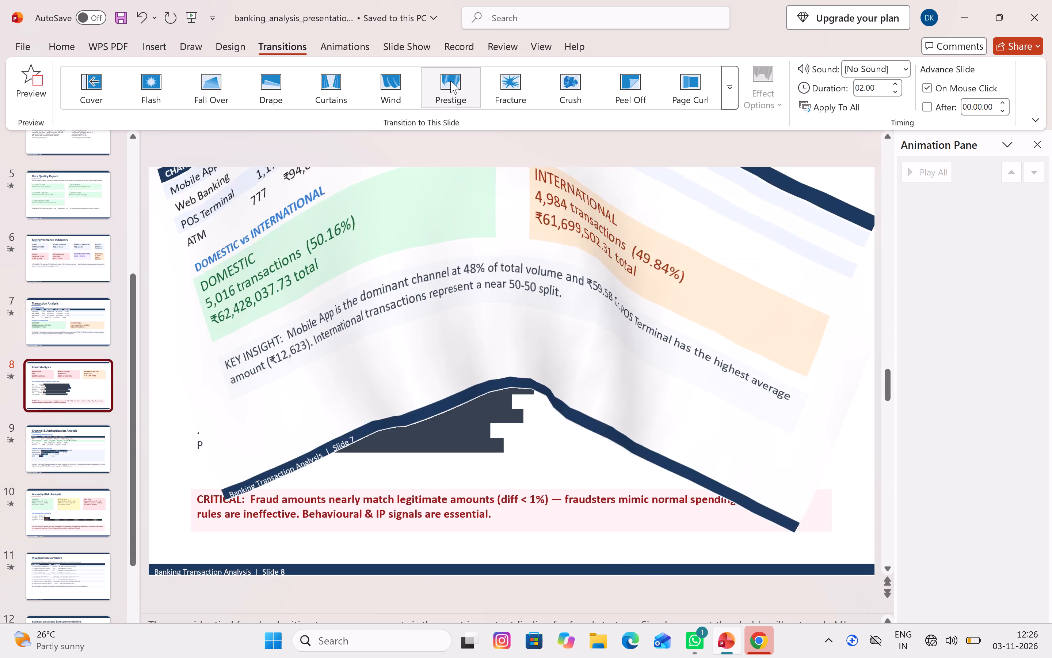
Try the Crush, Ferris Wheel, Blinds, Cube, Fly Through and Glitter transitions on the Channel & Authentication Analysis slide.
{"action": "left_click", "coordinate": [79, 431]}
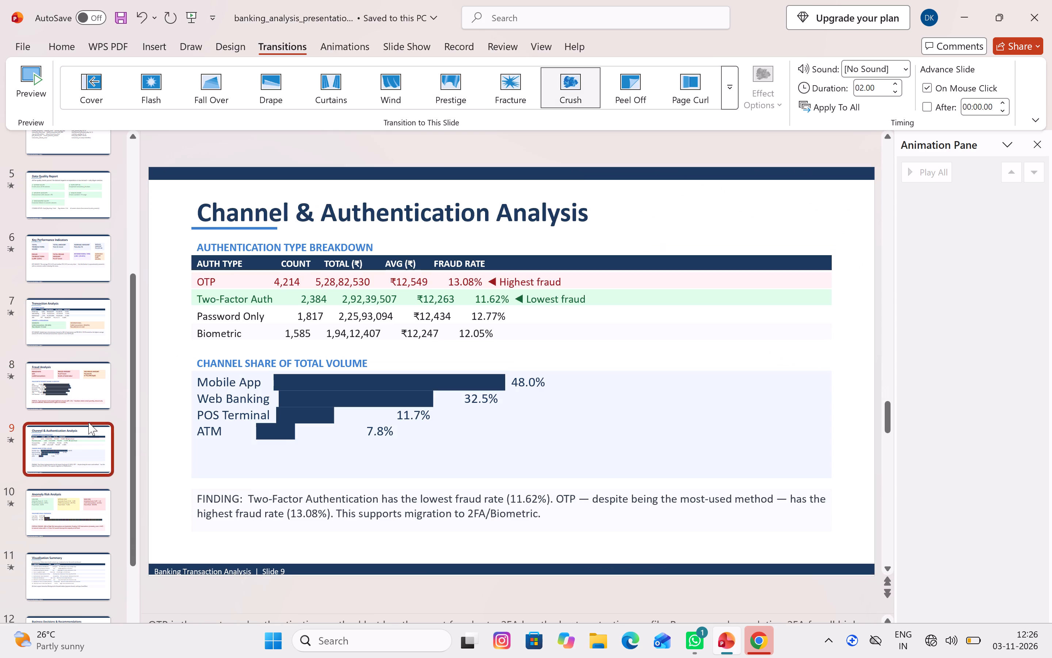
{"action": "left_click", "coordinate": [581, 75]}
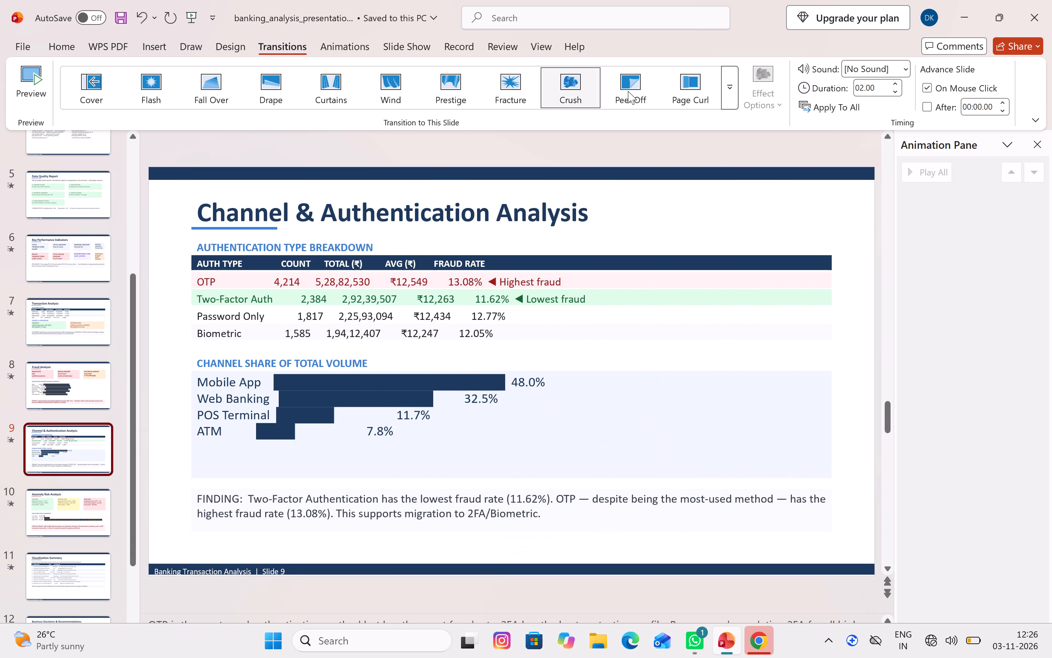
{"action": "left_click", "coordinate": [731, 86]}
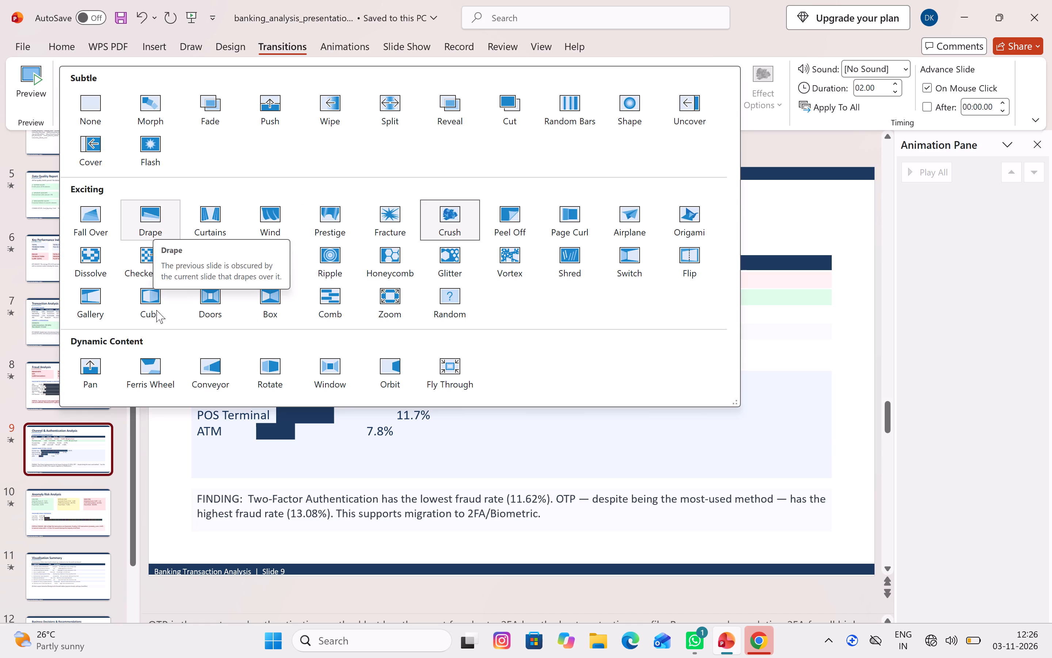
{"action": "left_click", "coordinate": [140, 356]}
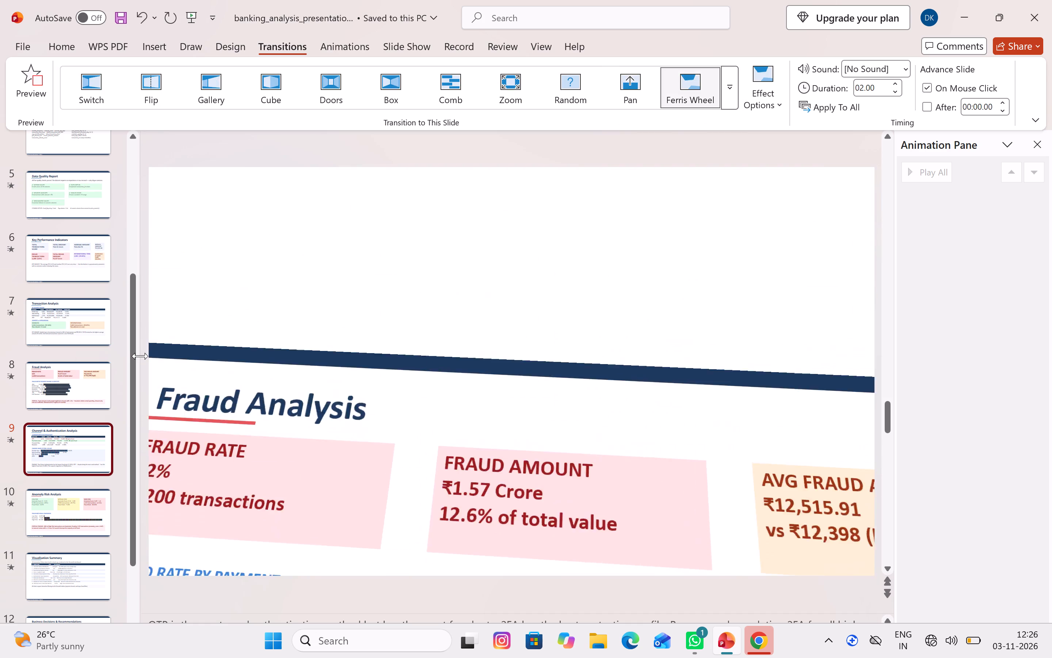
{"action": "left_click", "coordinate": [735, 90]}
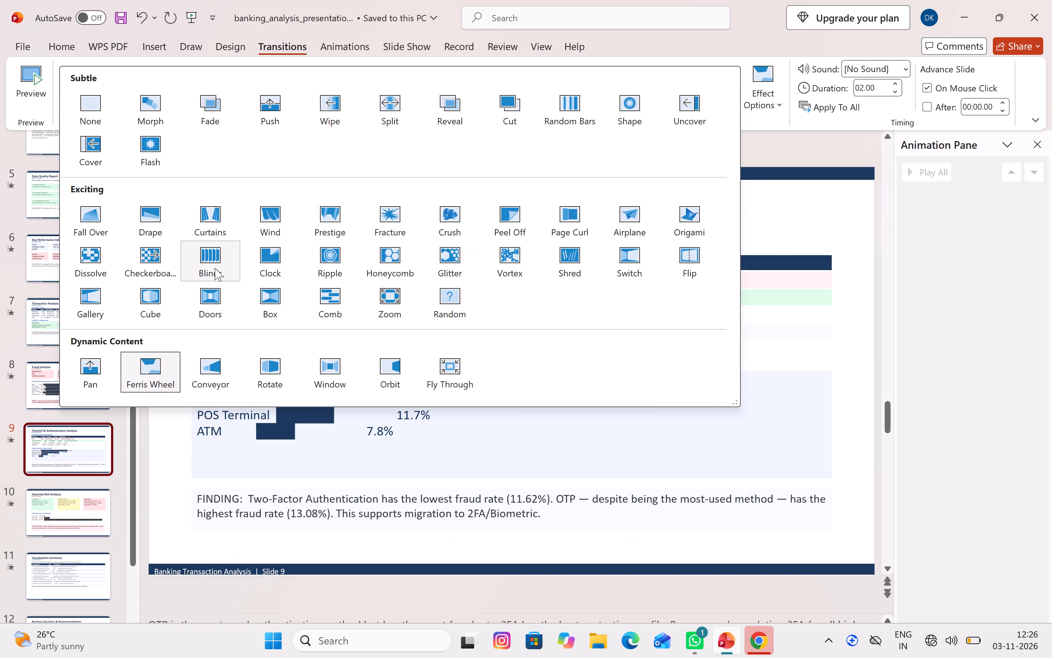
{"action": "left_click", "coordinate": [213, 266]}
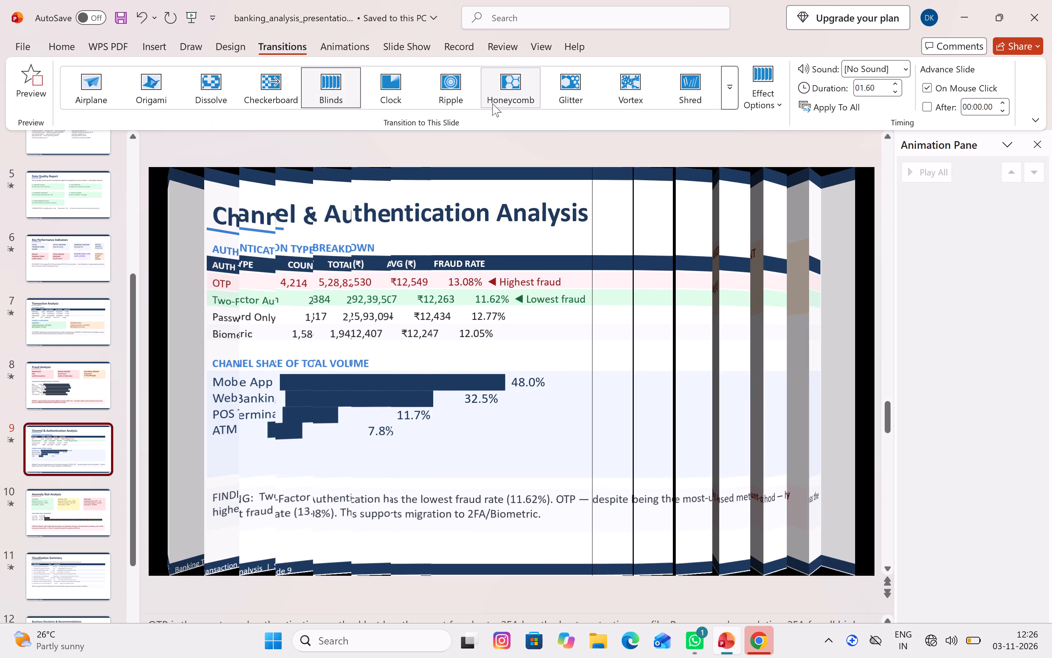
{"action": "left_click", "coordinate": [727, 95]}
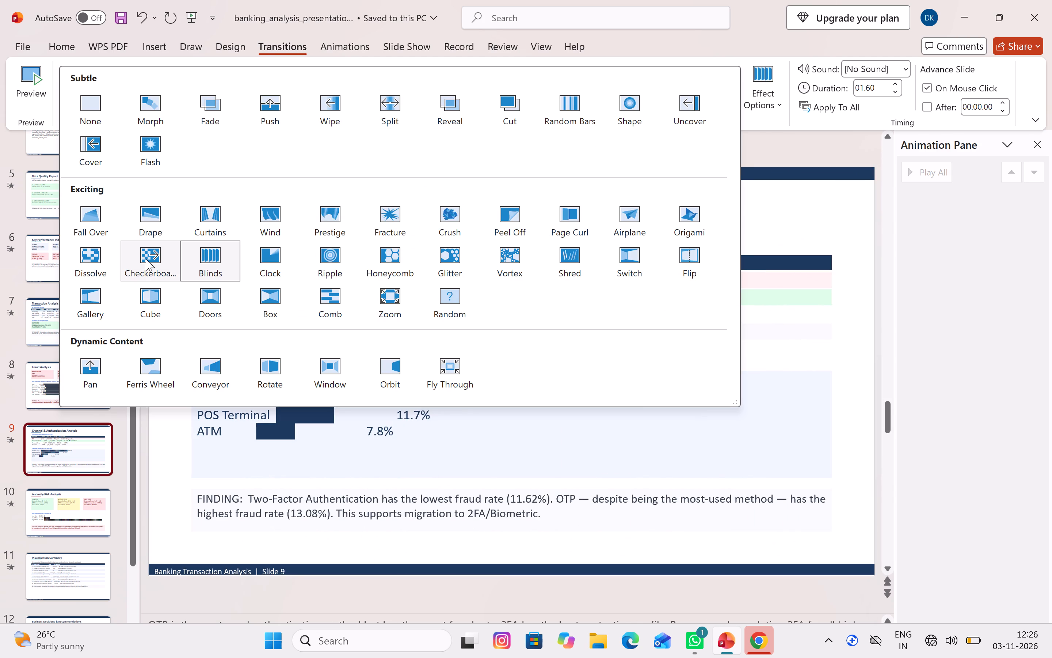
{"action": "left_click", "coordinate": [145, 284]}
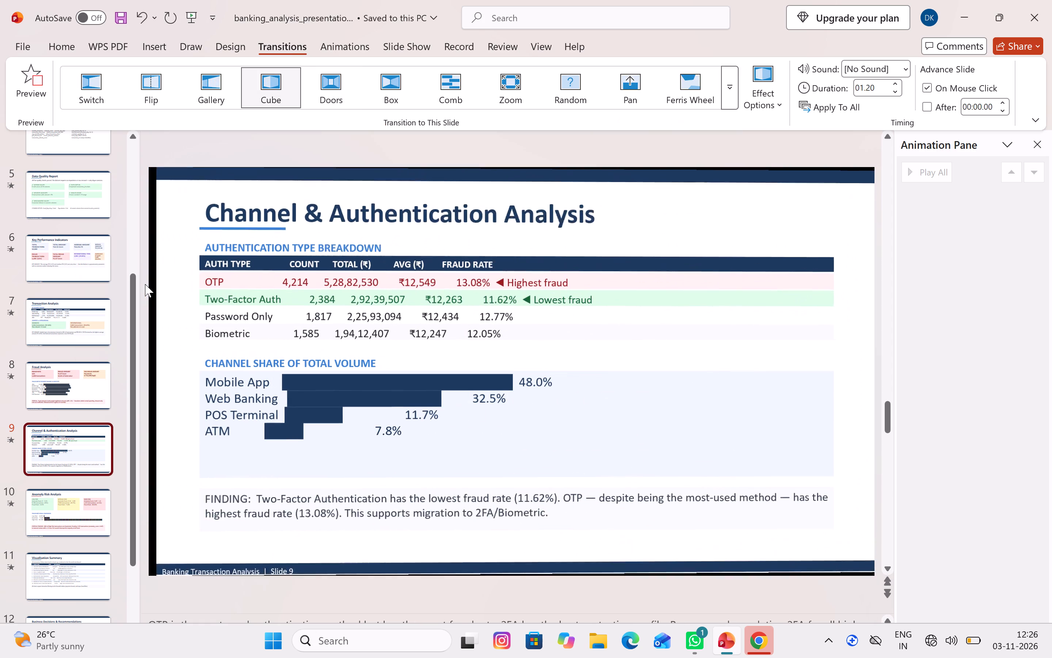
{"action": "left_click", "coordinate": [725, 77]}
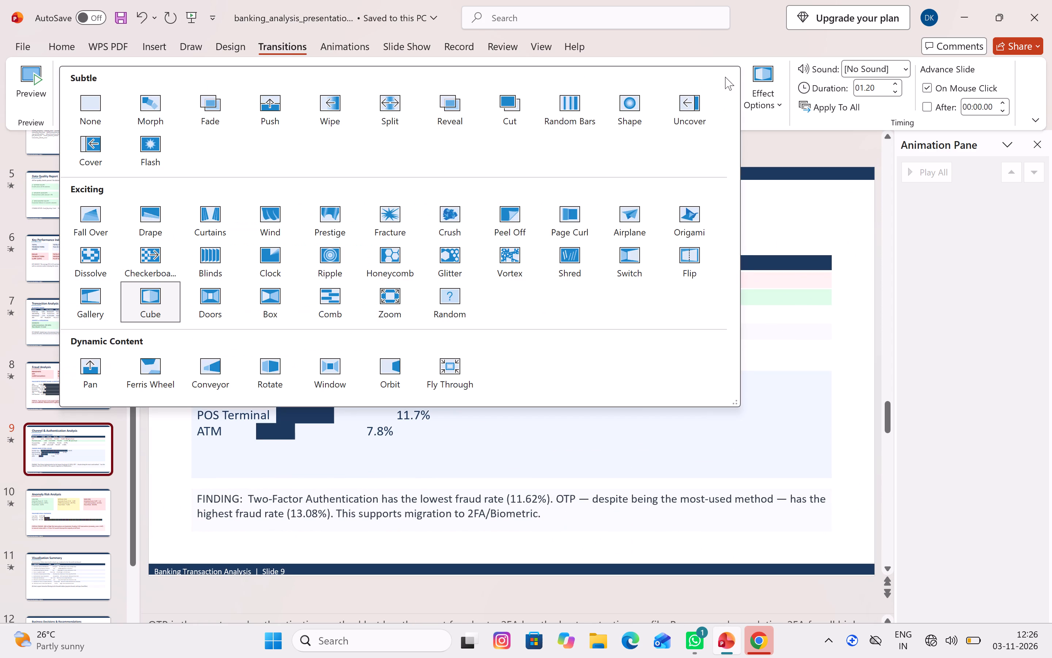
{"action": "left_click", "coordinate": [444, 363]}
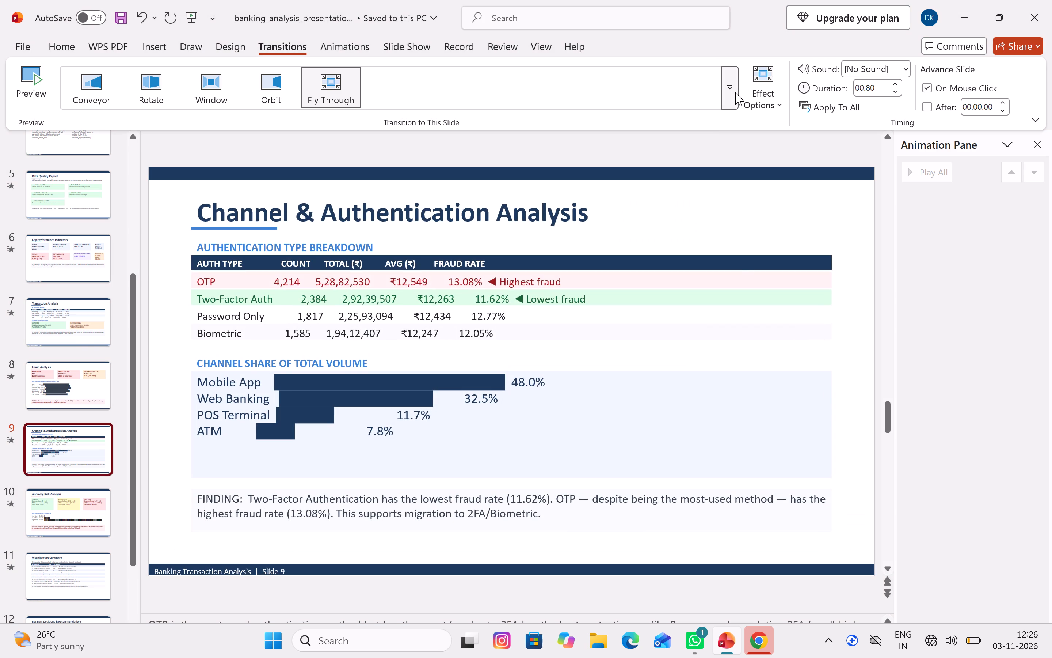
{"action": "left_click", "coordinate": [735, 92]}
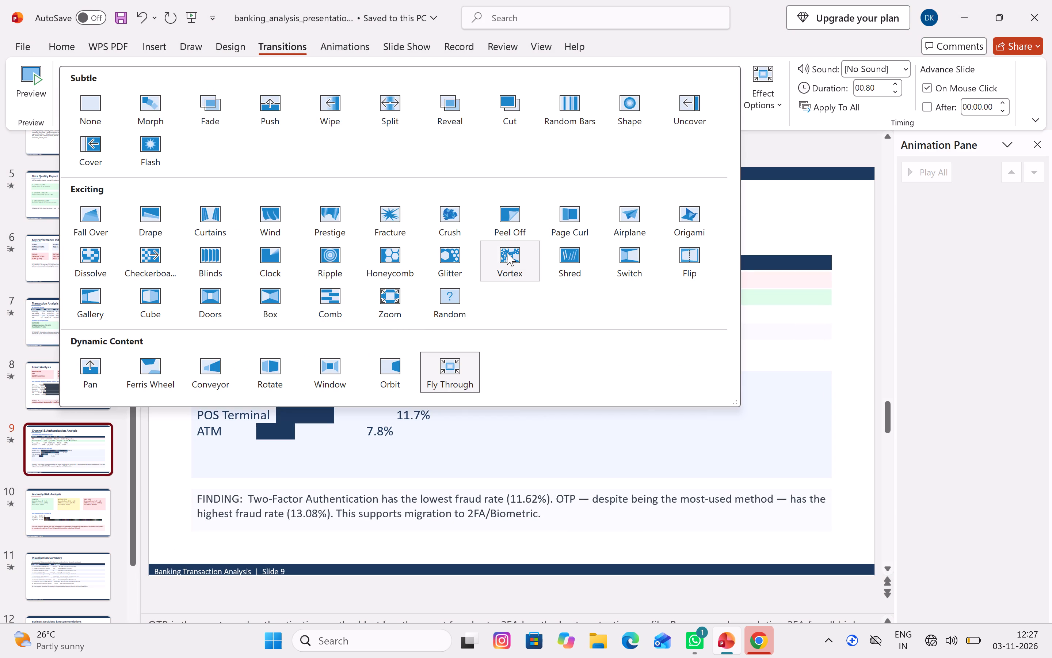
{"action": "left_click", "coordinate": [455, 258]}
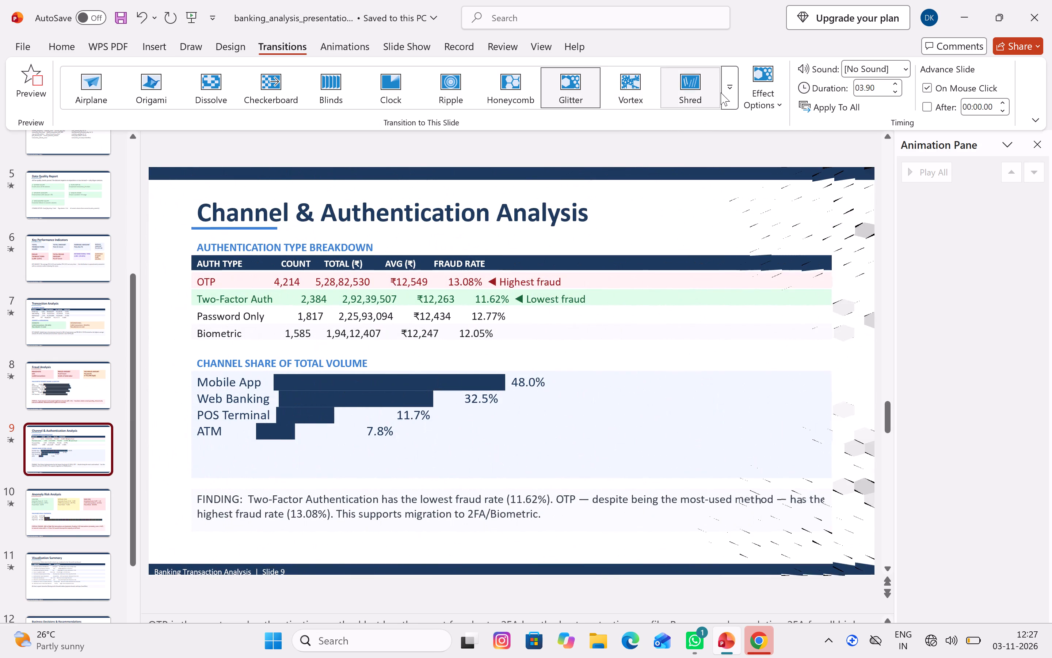
Apply the Conveyor transition to the Channel & Authentication Analysis slide and change its direction effect option.
{"action": "left_click", "coordinate": [726, 94]}
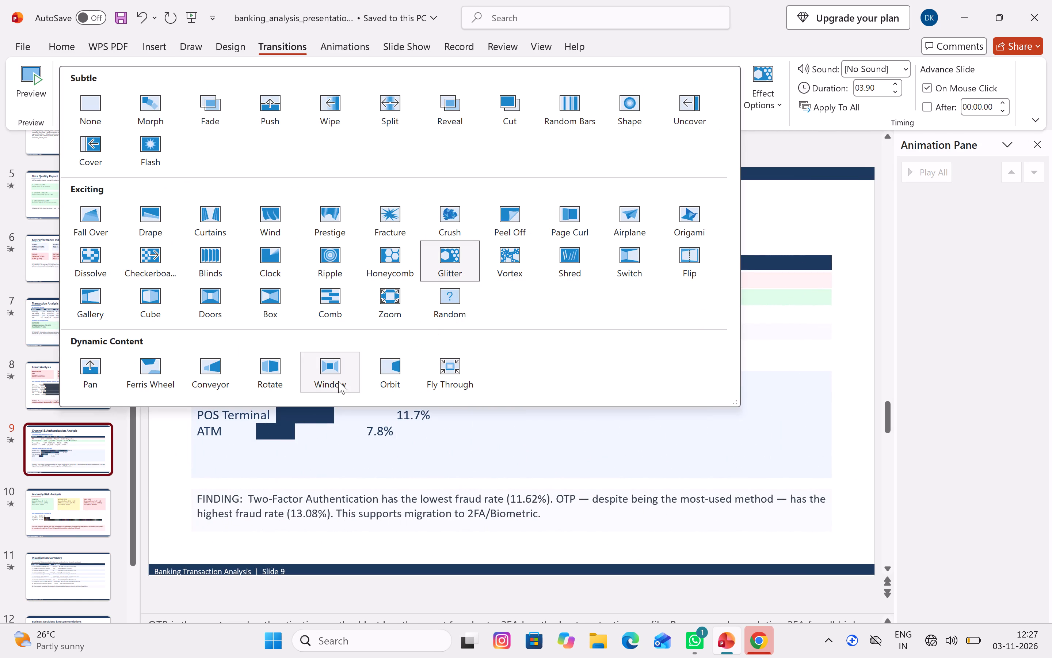
{"action": "left_click", "coordinate": [214, 368]}
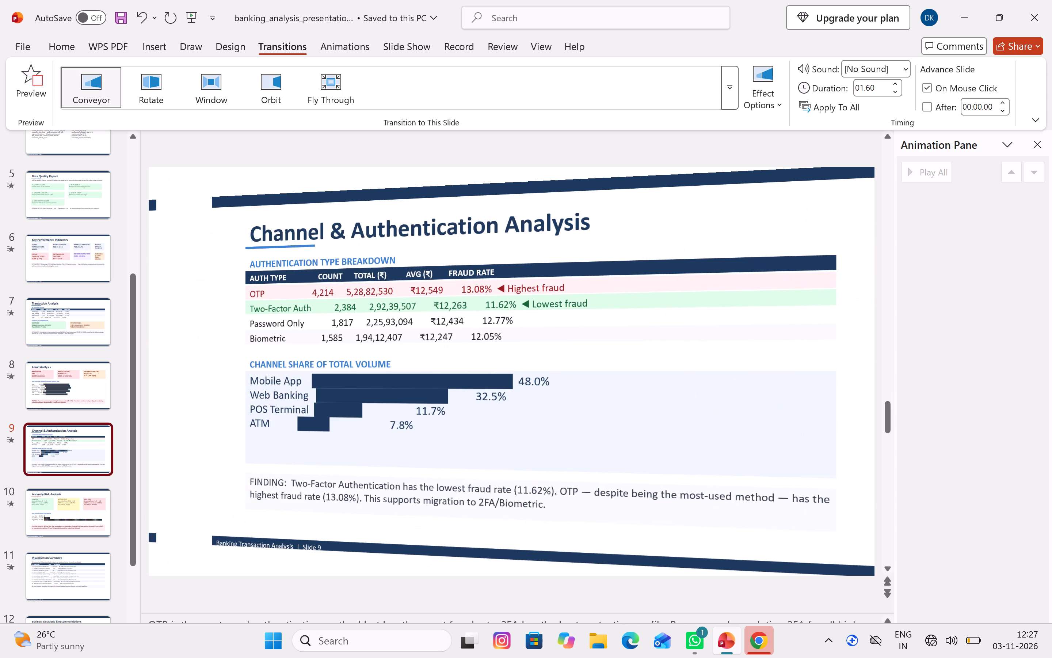
{"action": "left_click", "coordinate": [777, 75]}
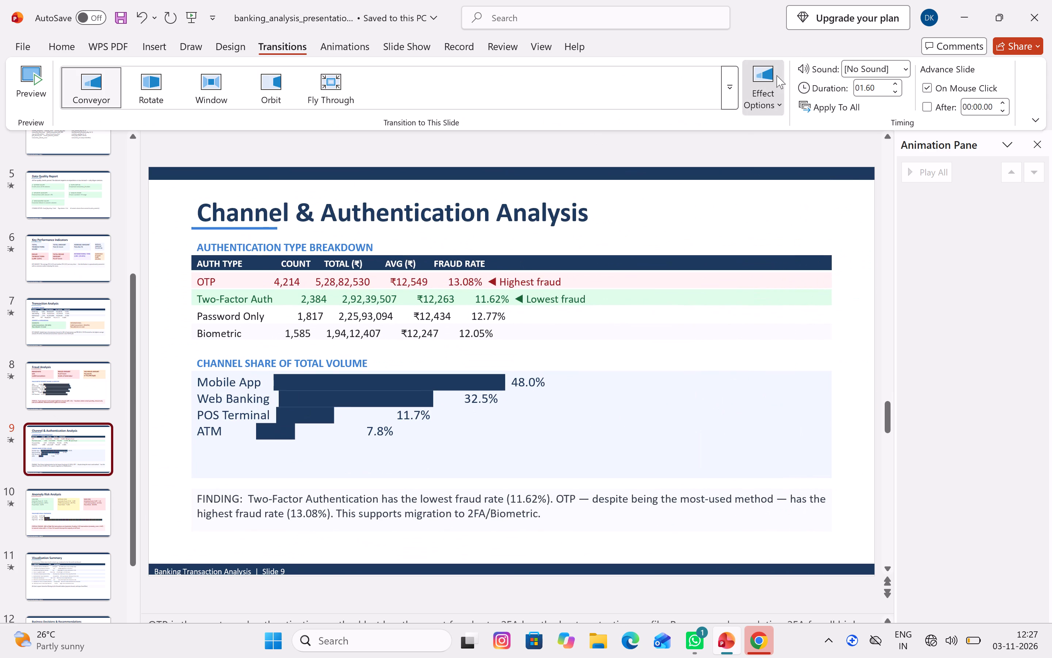
{"action": "left_click", "coordinate": [806, 163]}
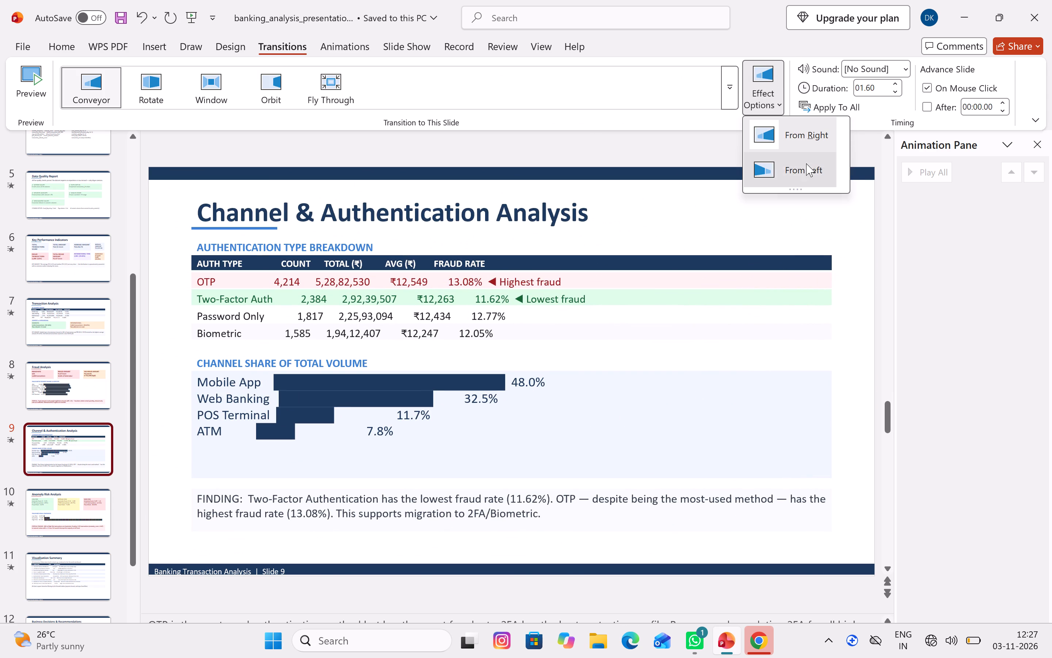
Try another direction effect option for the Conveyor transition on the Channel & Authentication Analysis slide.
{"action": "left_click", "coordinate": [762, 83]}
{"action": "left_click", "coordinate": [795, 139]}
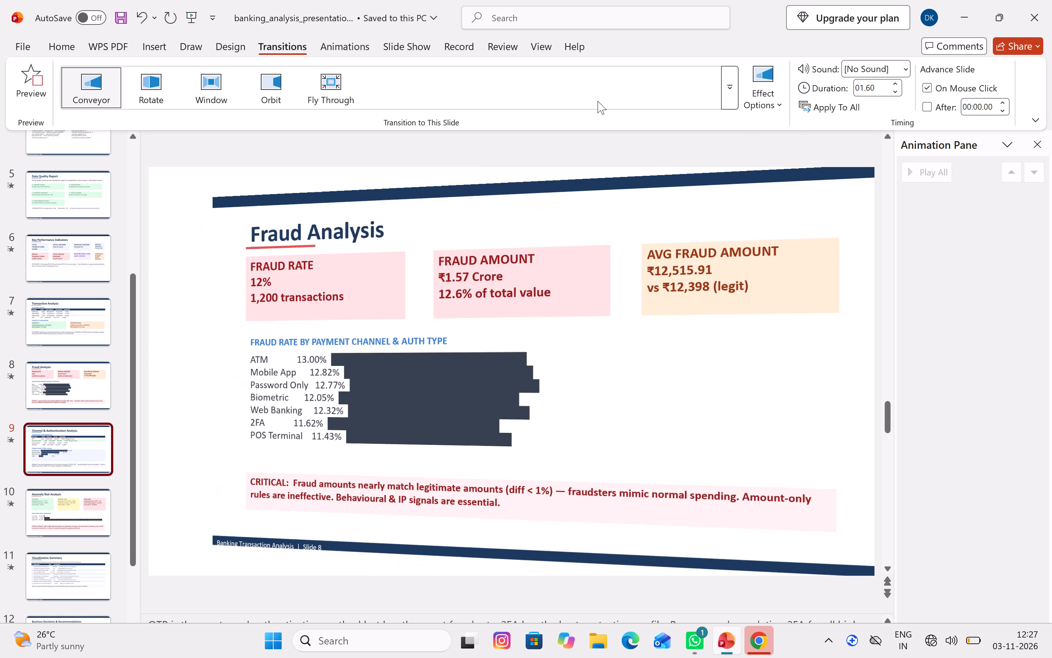
Apply the Glitter transition to the Channel & Authentication Analysis slide in place of Conveyor.
{"action": "left_click", "coordinate": [727, 91]}
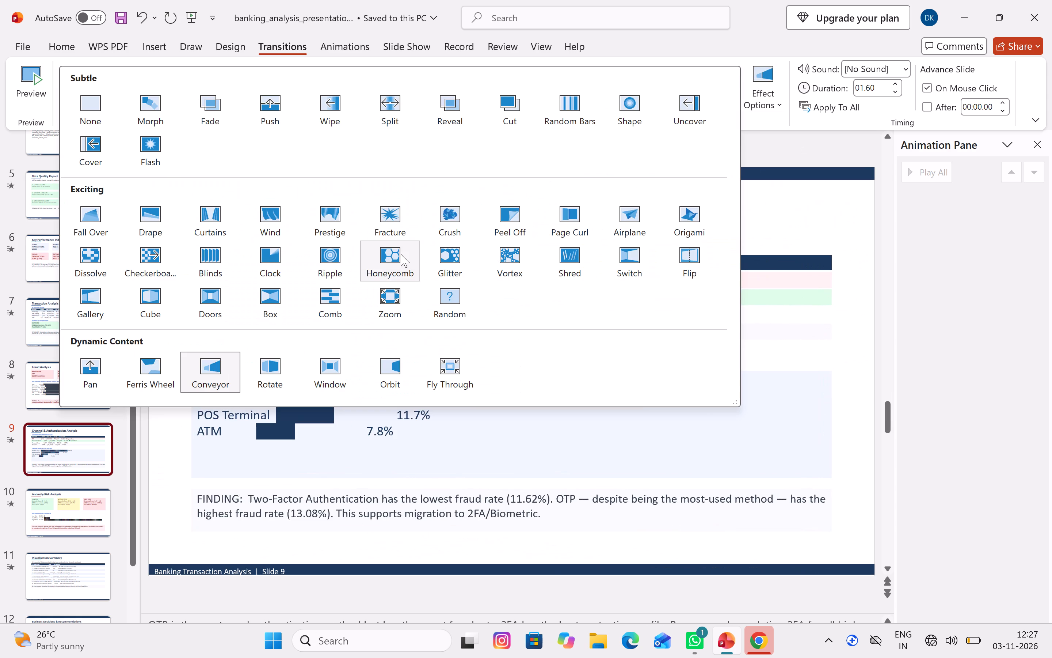
{"action": "left_click", "coordinate": [448, 264]}
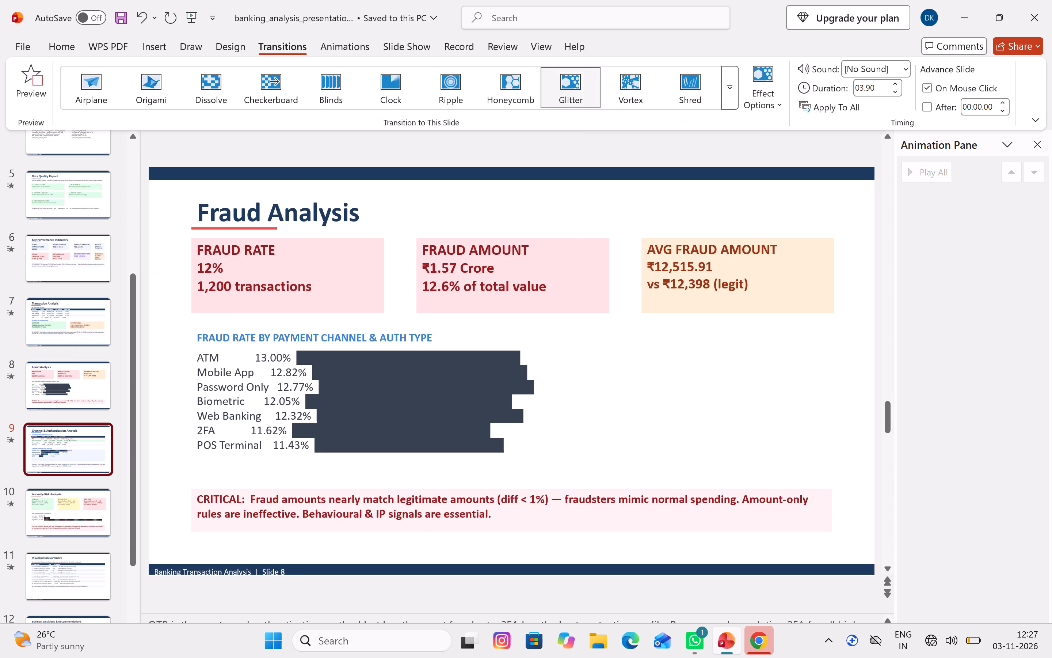
Move past the Anomaly Risk Analysis slide and apply the Prestige transition to slide 11, the Visualisation Summary.
{"action": "left_click", "coordinate": [66, 516]}
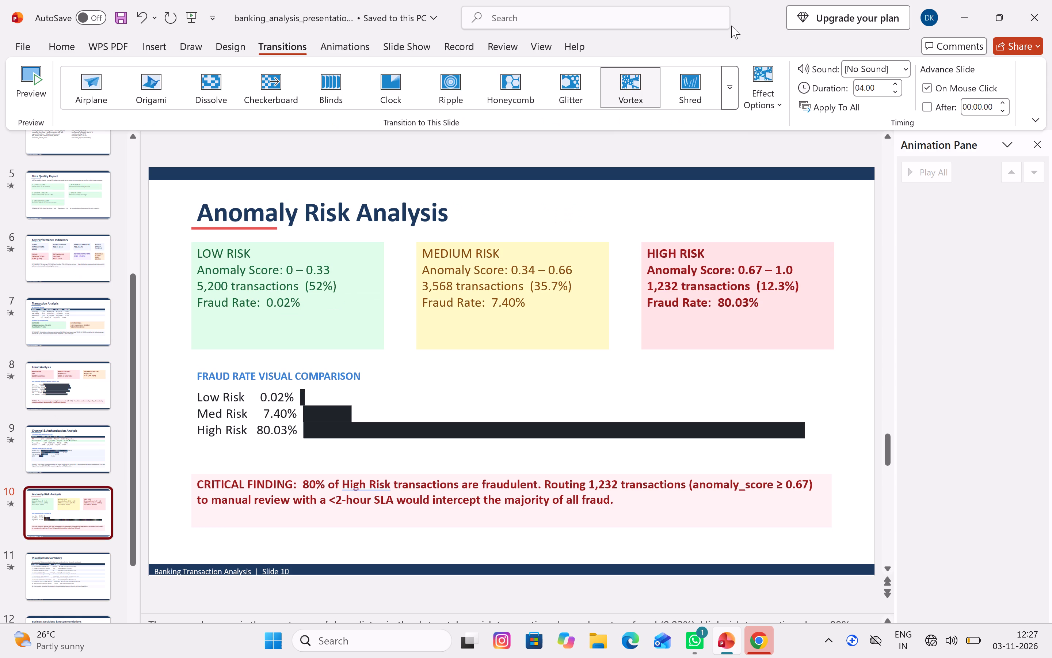
{"action": "scroll", "coordinate": [164, 496], "scroll_direction": "up", "scroll_amount": 2}
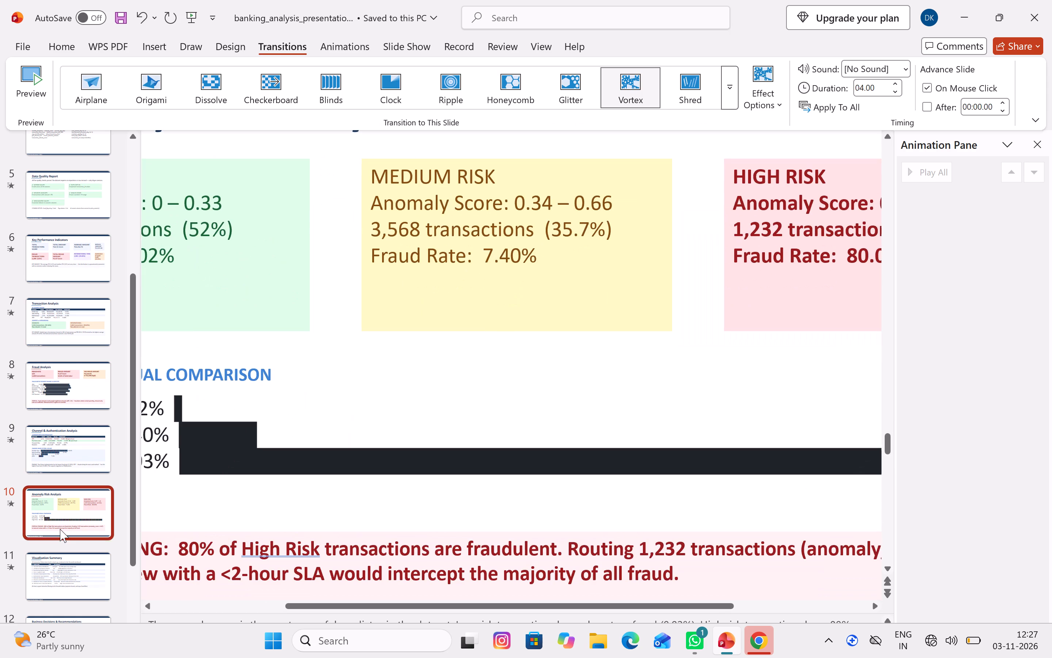
{"action": "scroll", "coordinate": [60, 529], "scroll_direction": "down", "scroll_amount": 2}
{"action": "left_click", "coordinate": [78, 460]}
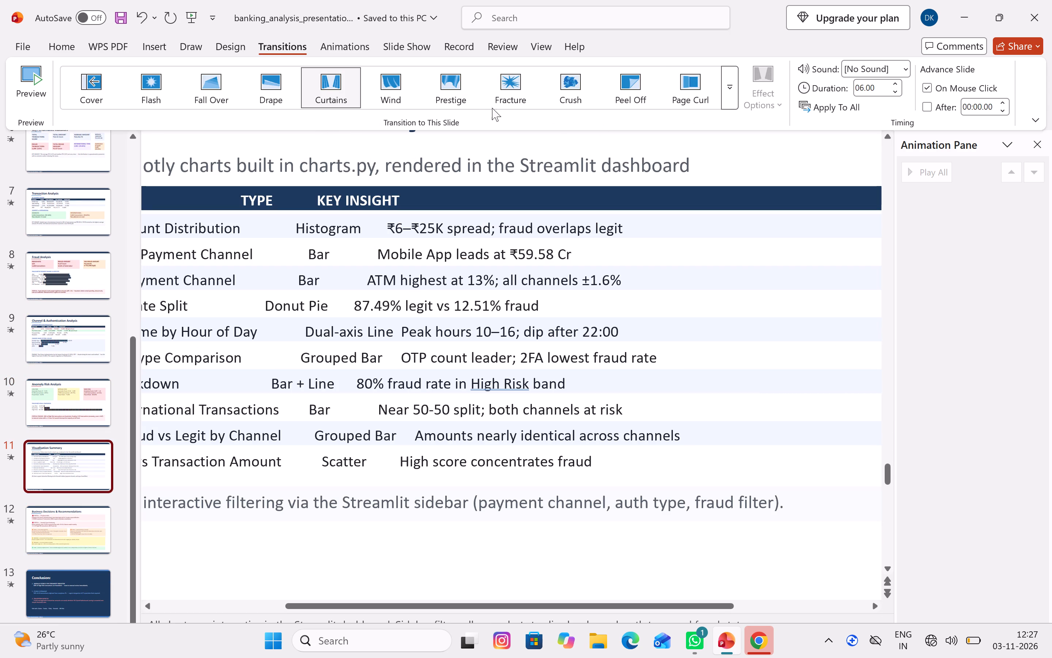
{"action": "left_click", "coordinate": [472, 87]}
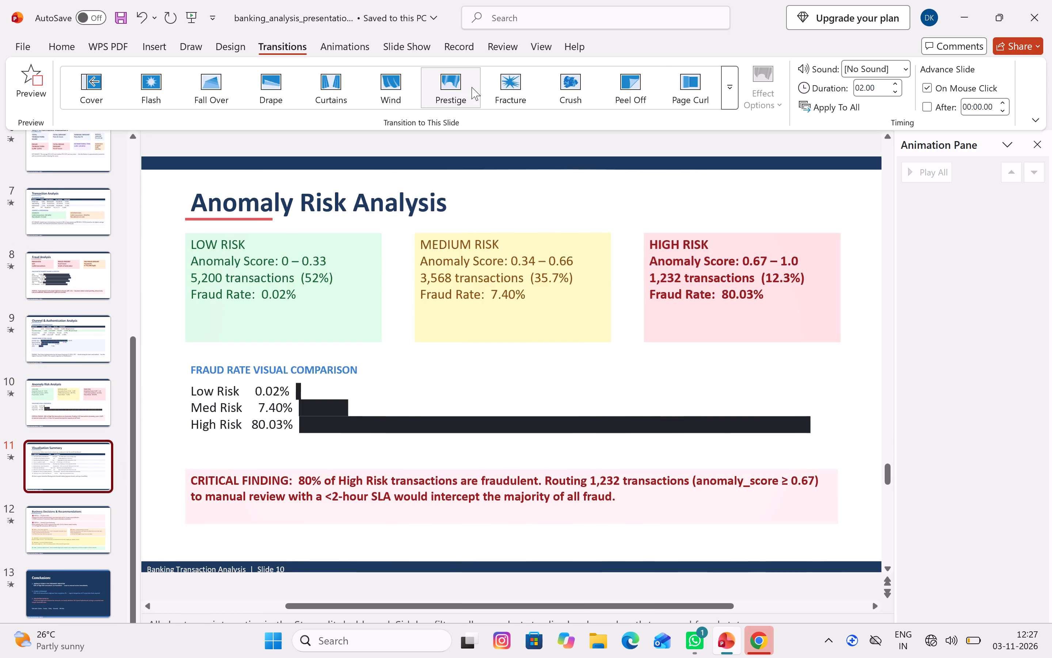
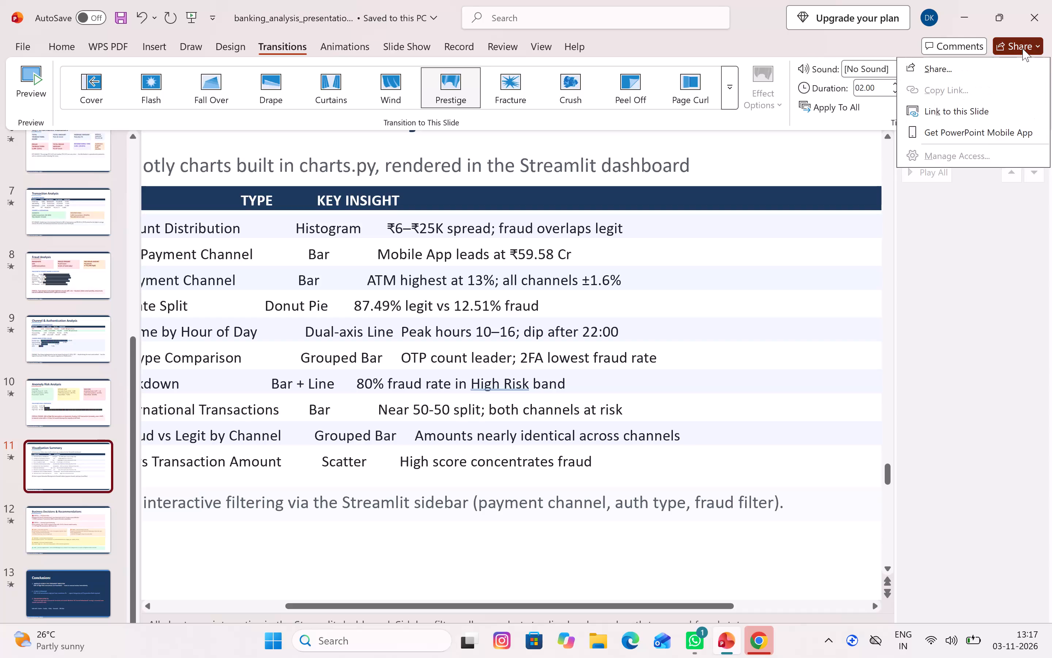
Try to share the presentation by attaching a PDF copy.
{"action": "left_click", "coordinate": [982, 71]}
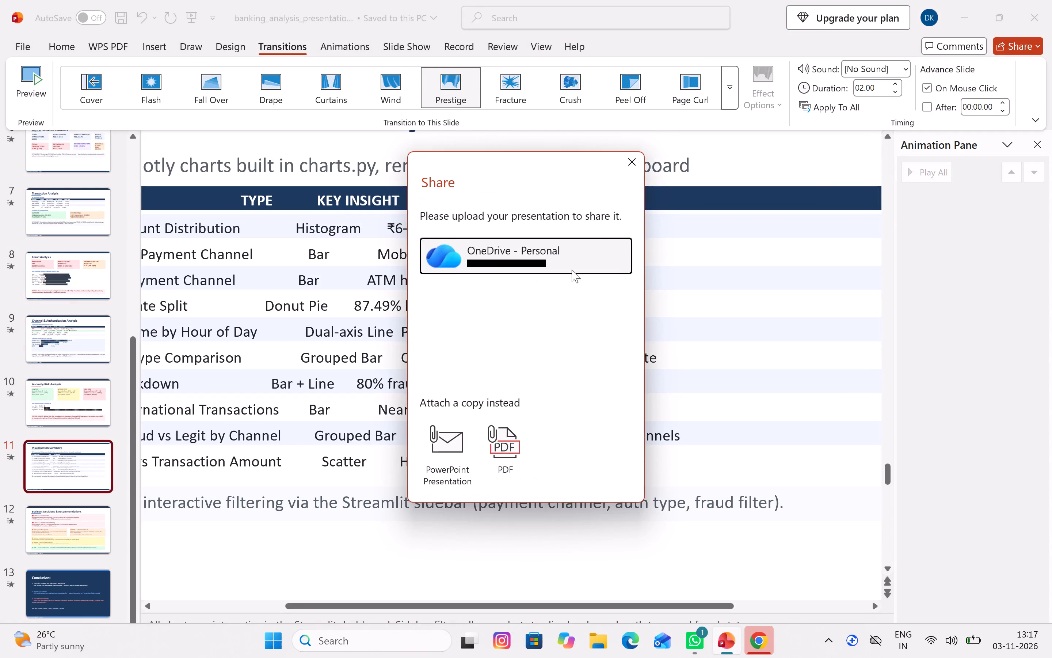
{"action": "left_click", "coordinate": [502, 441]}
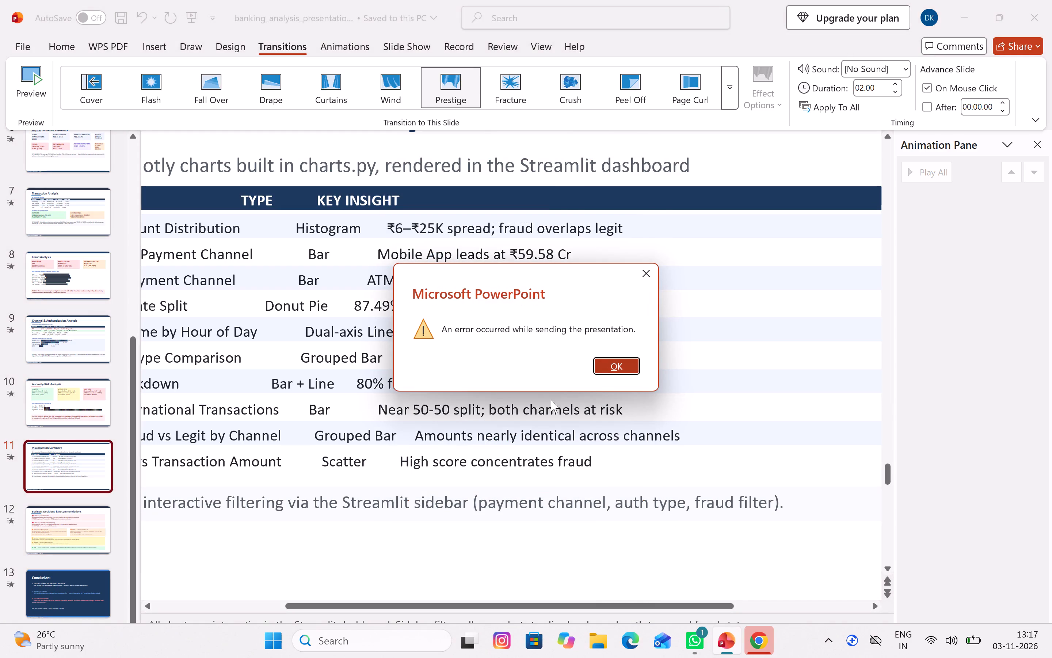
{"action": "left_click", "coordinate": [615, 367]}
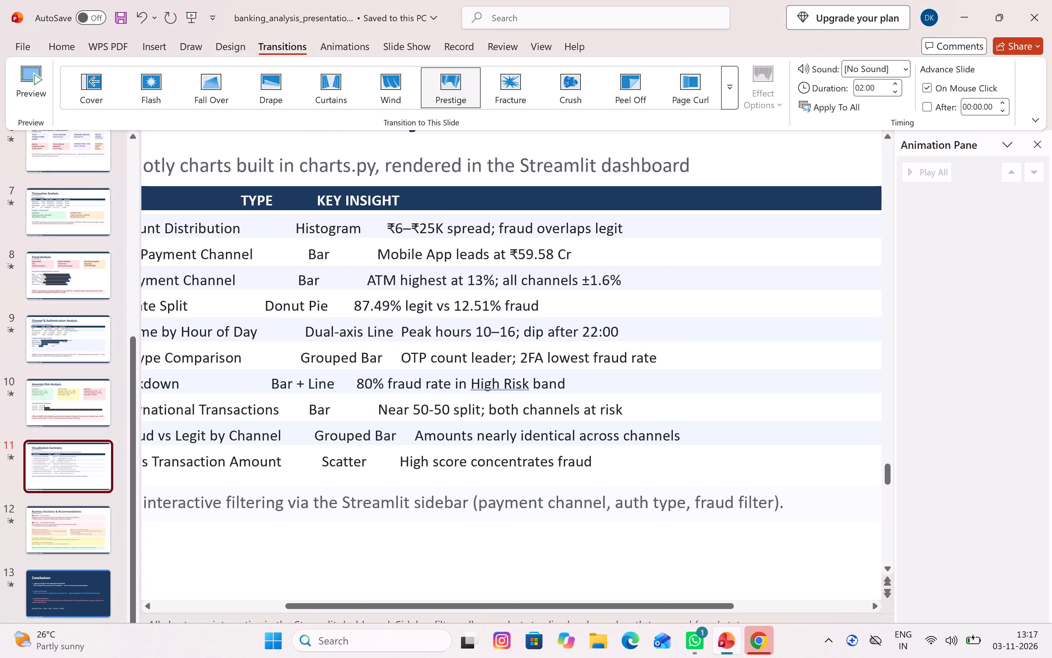
Run the slide show from the Visualisation Summary slide, review the preceding slides backwards, and return to editing.
{"action": "scroll", "coordinate": [268, 253], "scroll_direction": "right", "scroll_amount": 1}
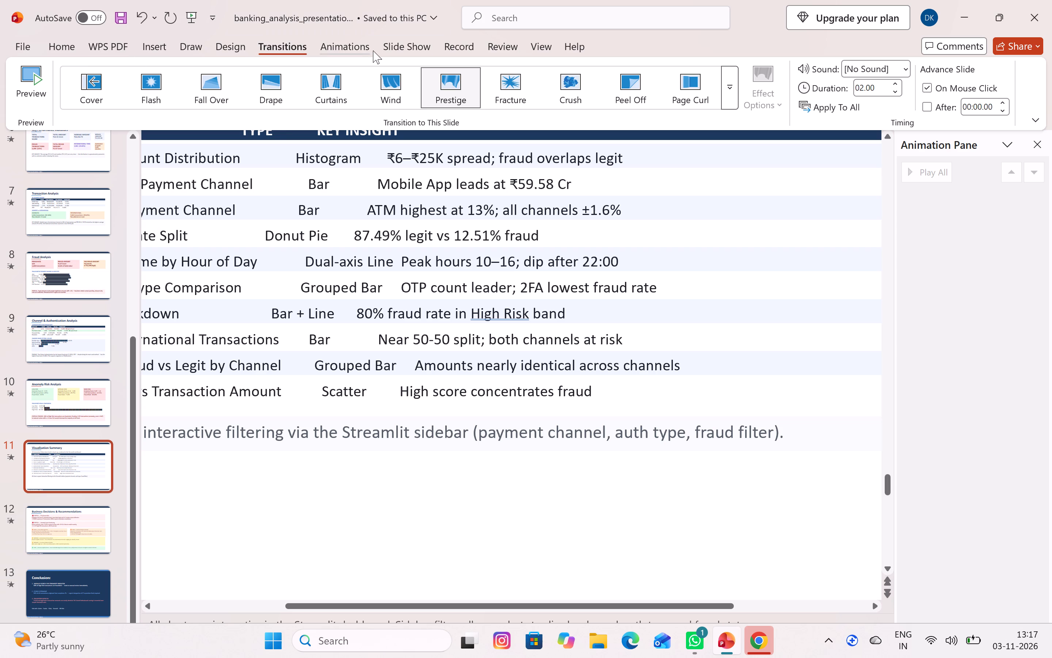
{"action": "left_click", "coordinate": [401, 48]}
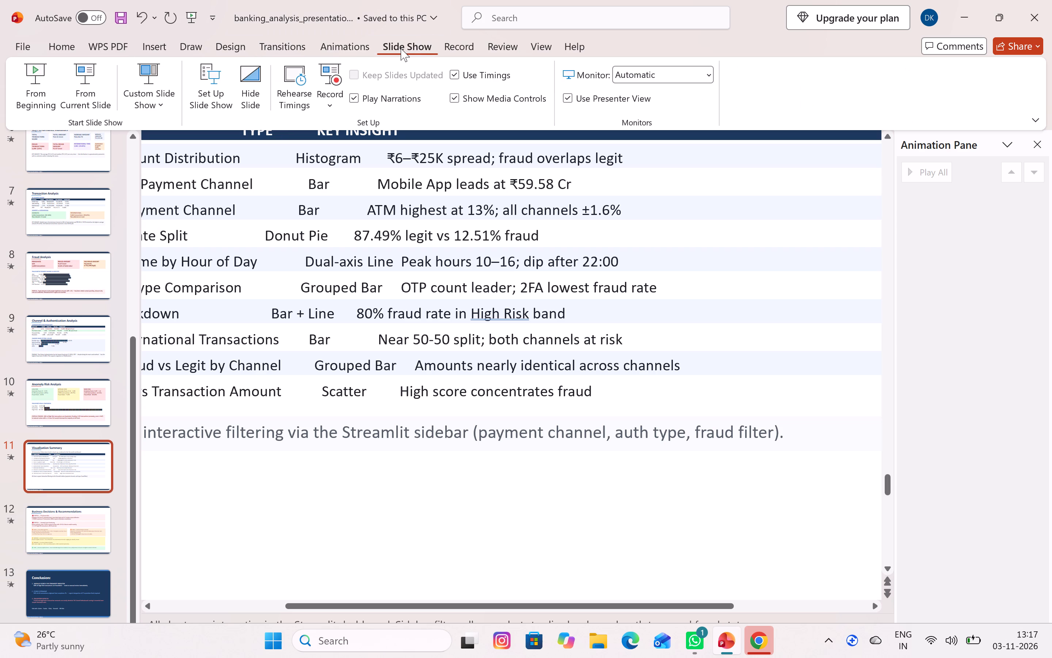
{"action": "left_click", "coordinate": [401, 48]}
{"action": "left_click", "coordinate": [72, 91]}
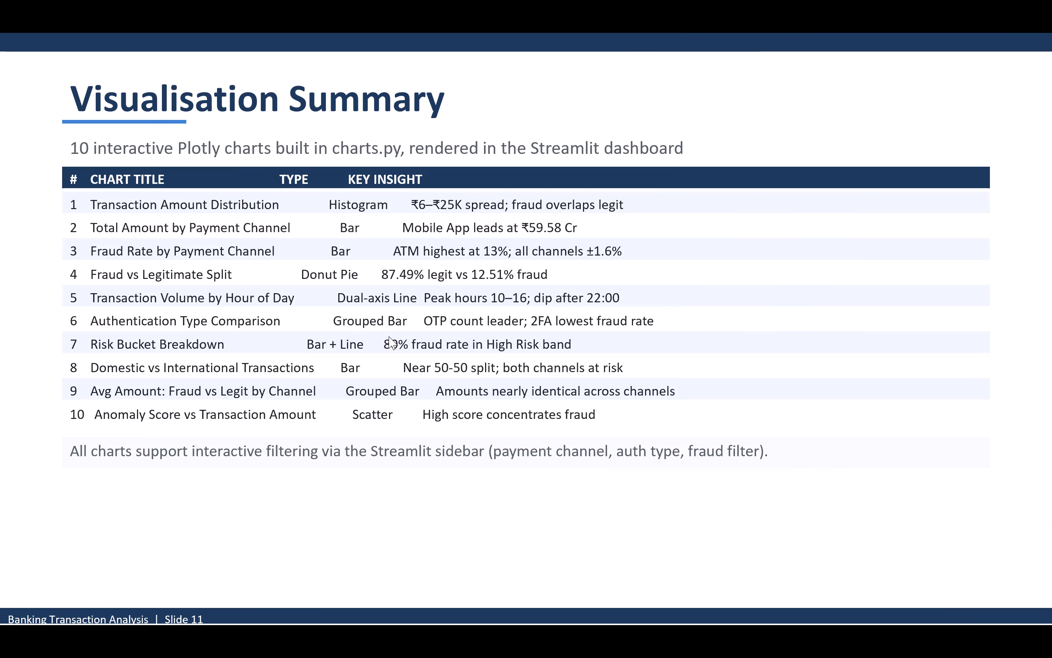
{"action": "key", "text": "Left"}
{"action": "key", "text": "Left"}
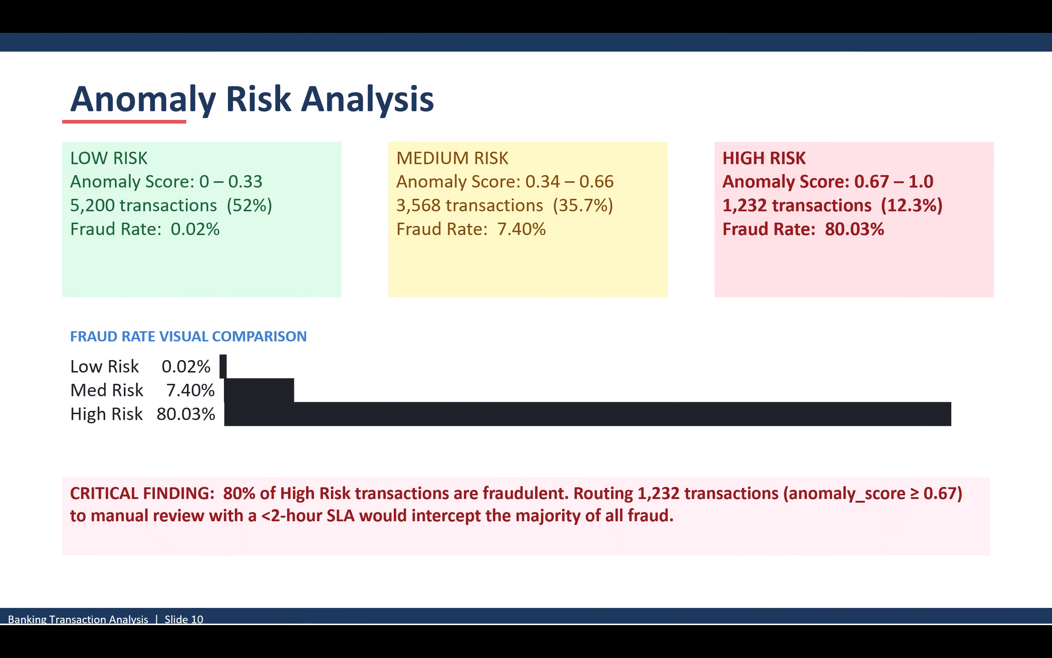
{"action": "key", "text": "Left"}
{"action": "key", "text": "Left"}
{"action": "key", "text": "Left"}
{"action": "key", "text": "Left"}
{"action": "key", "text": "Left"}
{"action": "key", "text": "Left"}
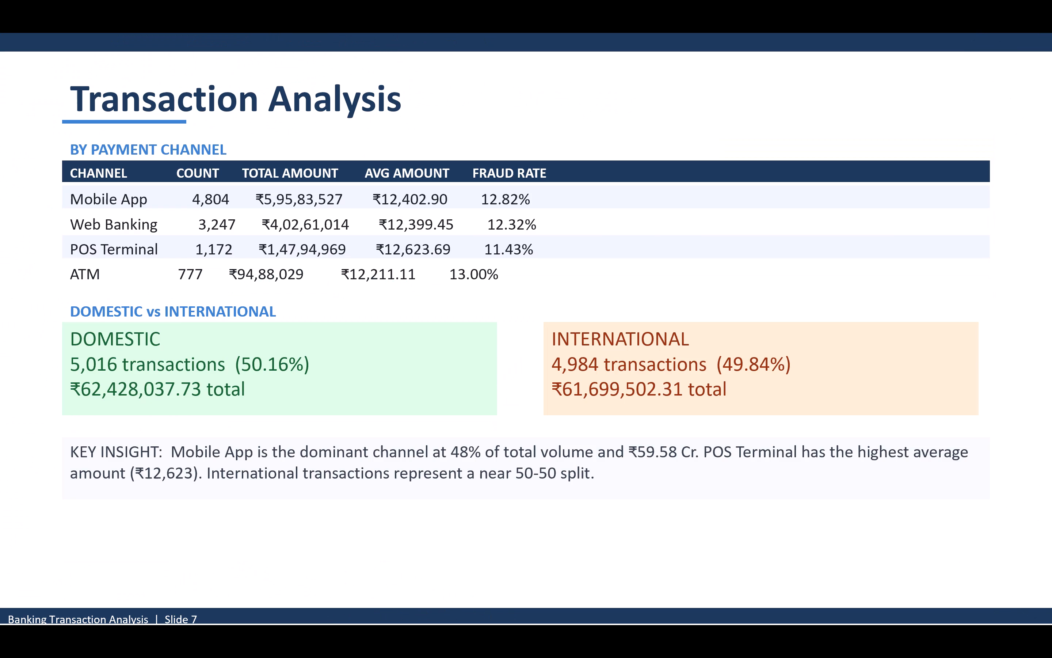
{"action": "key", "text": "Left"}
{"action": "key", "text": "Left"}
{"action": "key", "text": "Left"}
{"action": "key", "text": "Left"}
{"action": "key", "text": "Left"}
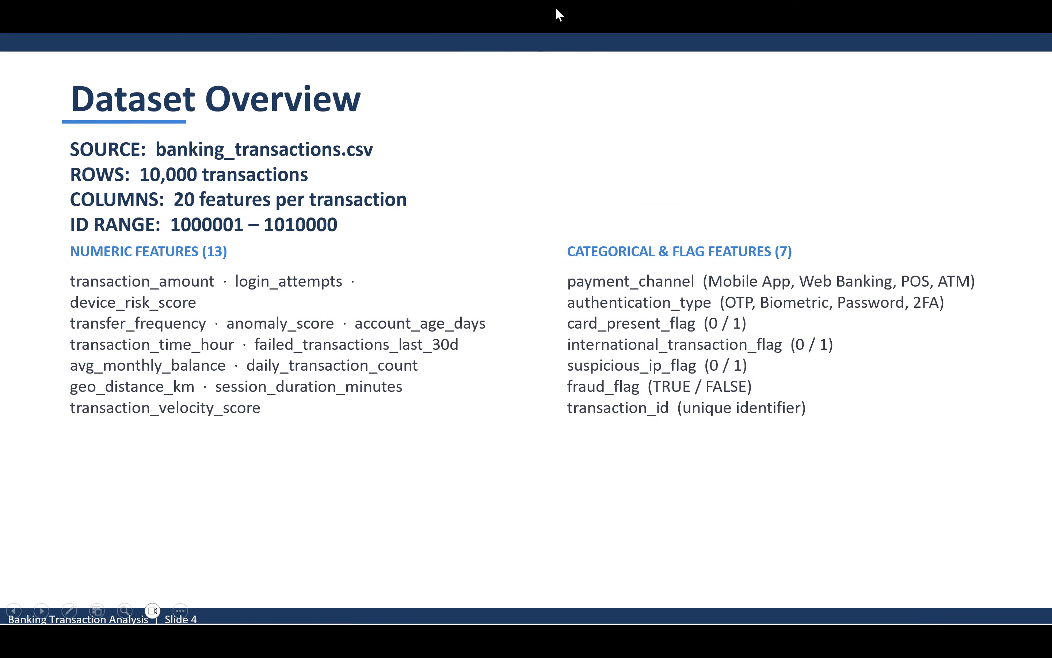
{"action": "key", "text": "Escape"}
{"action": "scroll", "coordinate": [366, 308], "scroll_direction": "up", "scroll_amount": 5}
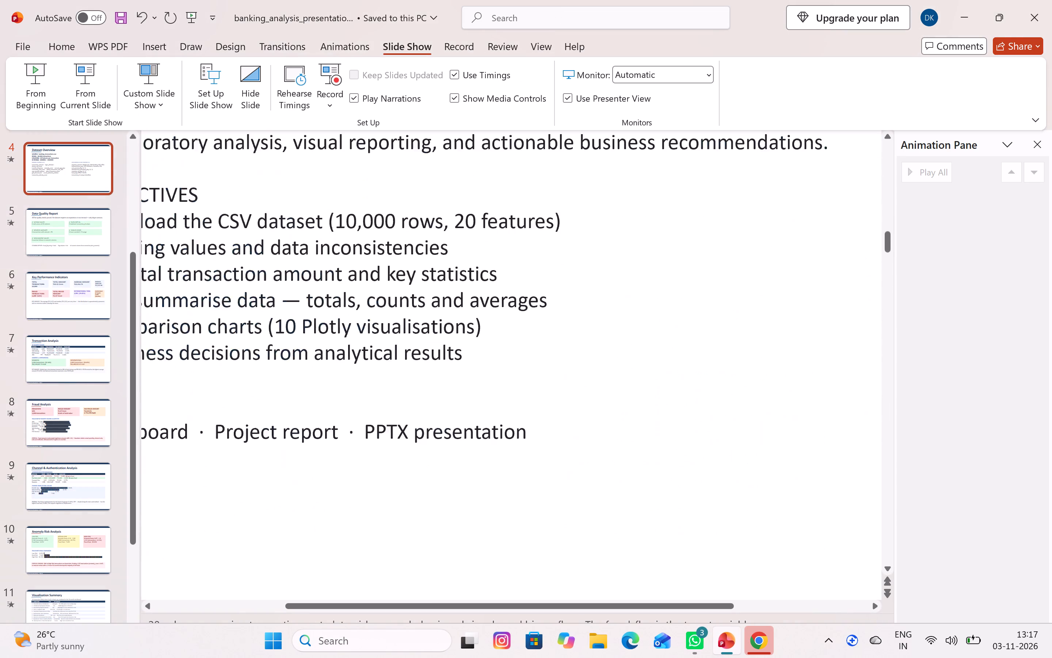
Return to the title slide and save the presentation.
{"action": "scroll", "coordinate": [222, 66], "scroll_direction": "up", "scroll_amount": 5}
{"action": "scroll", "coordinate": [263, 200], "scroll_direction": "up", "scroll_amount": 20}
{"action": "scroll", "coordinate": [263, 200], "scroll_direction": "up", "scroll_amount": 13}
{"action": "scroll", "coordinate": [283, 254], "scroll_direction": "up", "scroll_amount": 7}
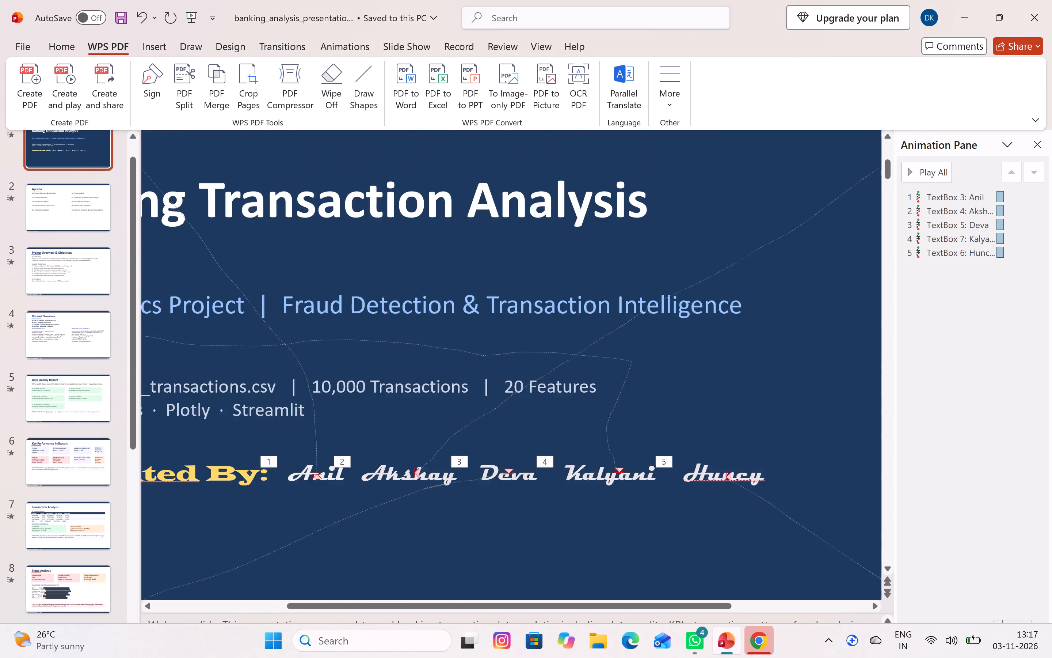
{"action": "scroll", "coordinate": [283, 254], "scroll_direction": "up", "scroll_amount": 20}
{"action": "scroll", "coordinate": [283, 254], "scroll_direction": "up", "scroll_amount": 20}
{"action": "scroll", "coordinate": [283, 254], "scroll_direction": "up", "scroll_amount": 3}
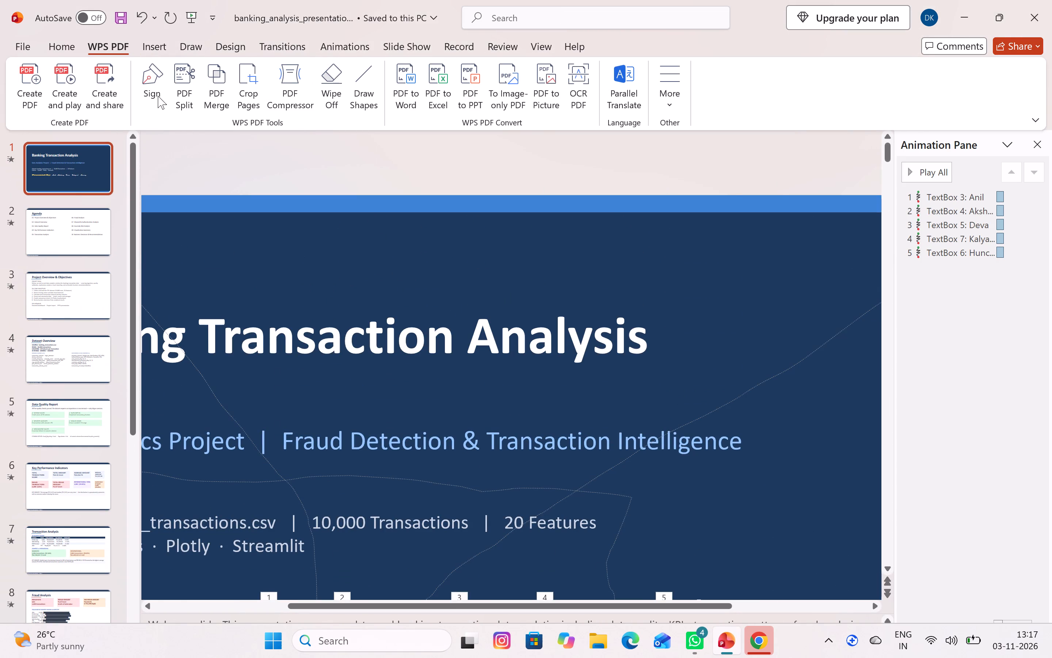
{"action": "left_click", "coordinate": [117, 18]}
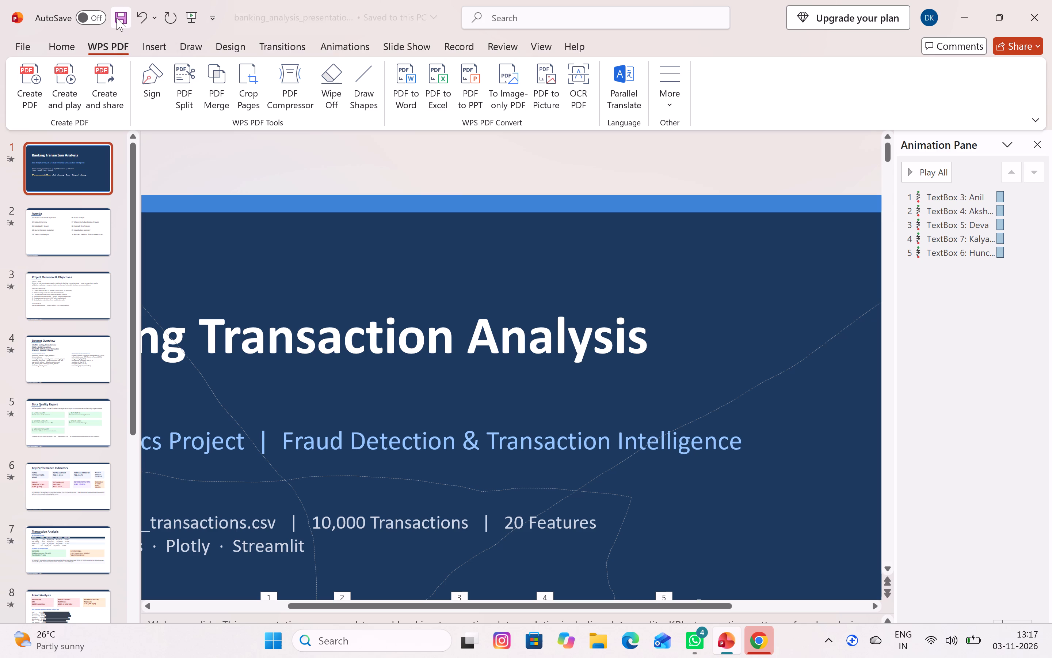
Check the presentation's file name and save location, and switch to File Explorer to locate banking_analysis_presentation(1) among the recent files.
{"action": "left_click", "coordinate": [431, 18]}
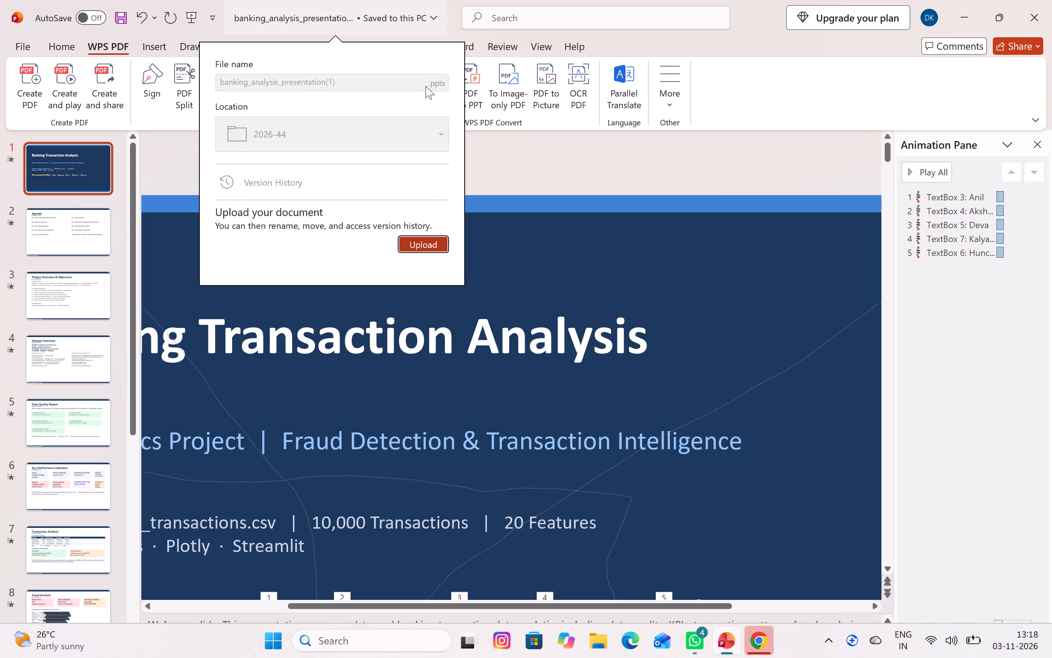
{"action": "left_click", "coordinate": [599, 644]}
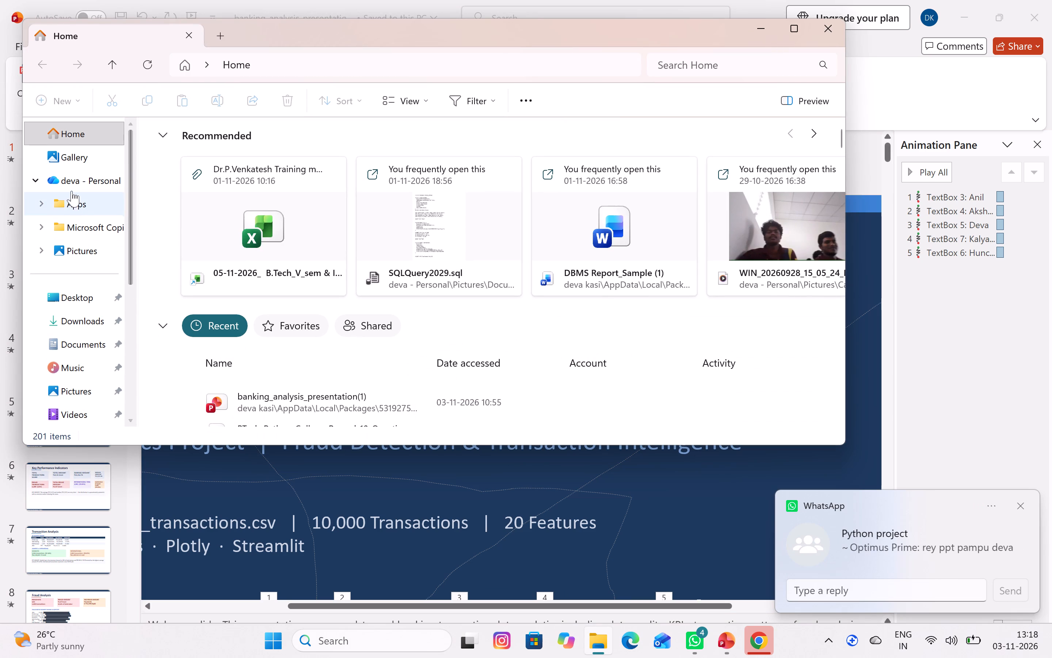
{"action": "scroll", "coordinate": [137, 346], "scroll_direction": "down", "scroll_amount": 1}
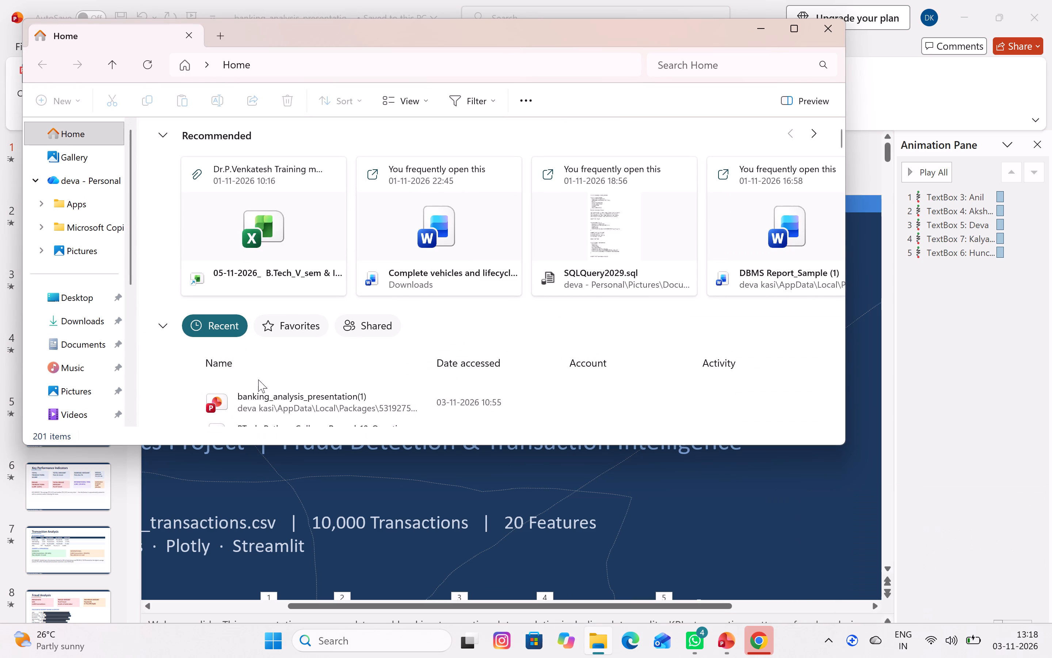
{"action": "scroll", "coordinate": [264, 383], "scroll_direction": "right", "scroll_amount": 1}
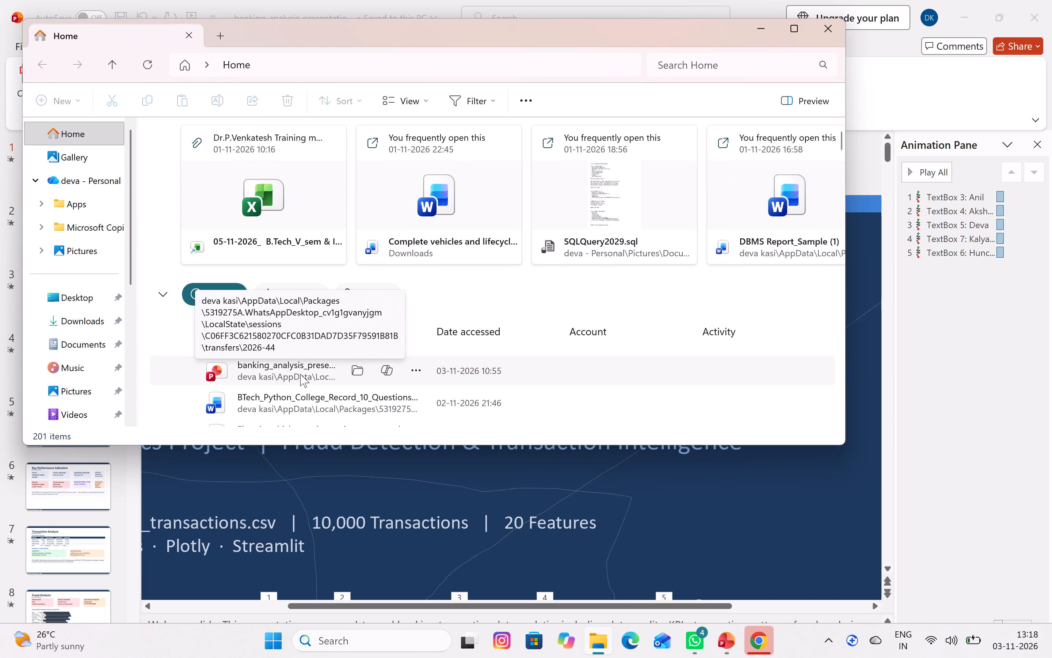
{"action": "scroll", "coordinate": [300, 374], "scroll_direction": "down", "scroll_amount": 1}
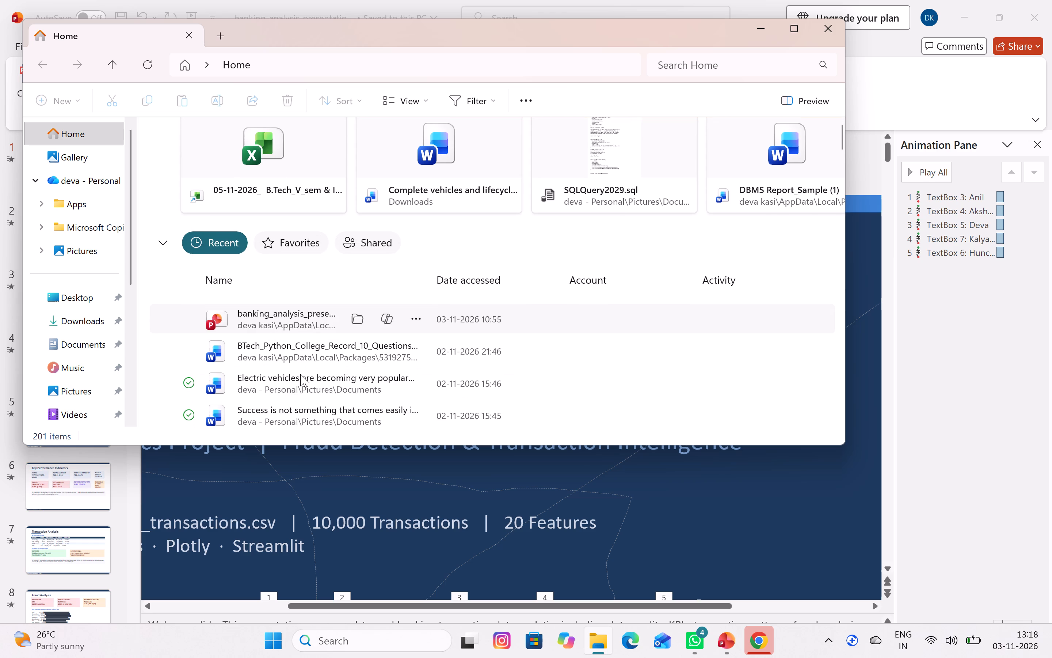
{"action": "scroll", "coordinate": [300, 374], "scroll_direction": "down", "scroll_amount": 1}
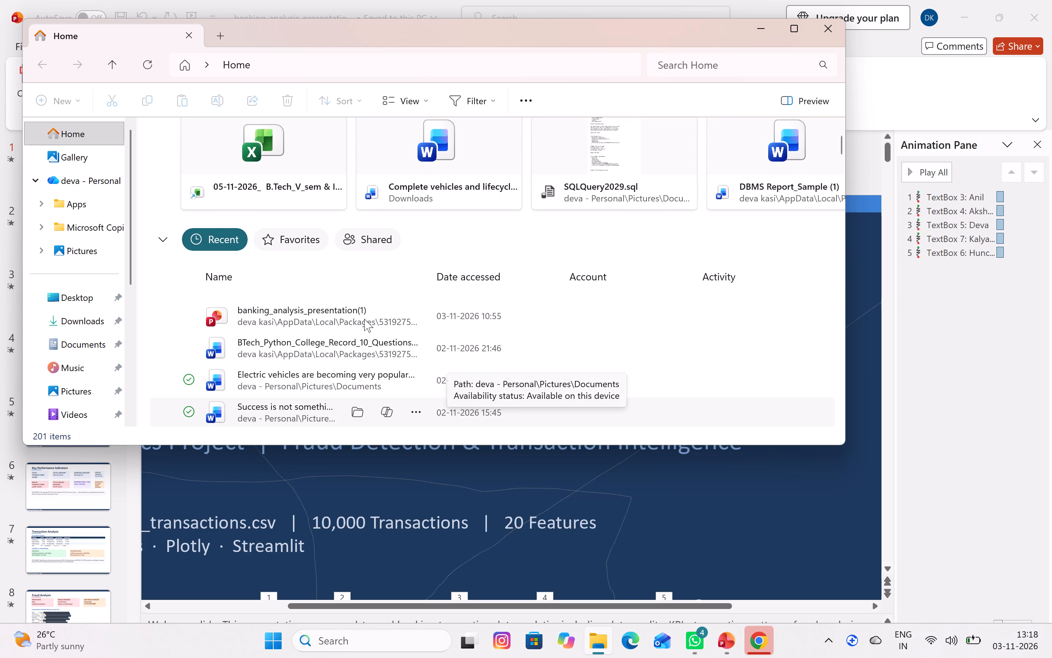
Look through the Documents folder in File Explorer for the presentation file.
{"action": "scroll", "coordinate": [217, 232], "scroll_direction": "up", "scroll_amount": 3}
{"action": "left_click", "coordinate": [77, 341]}
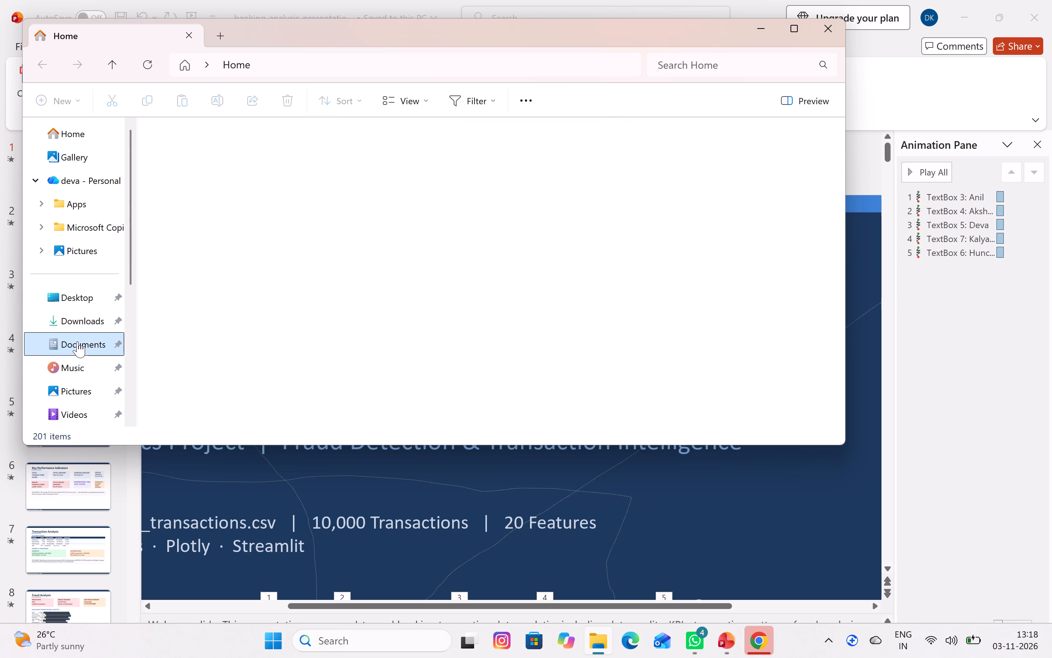
{"action": "scroll", "coordinate": [225, 337], "scroll_direction": "down", "scroll_amount": 5}
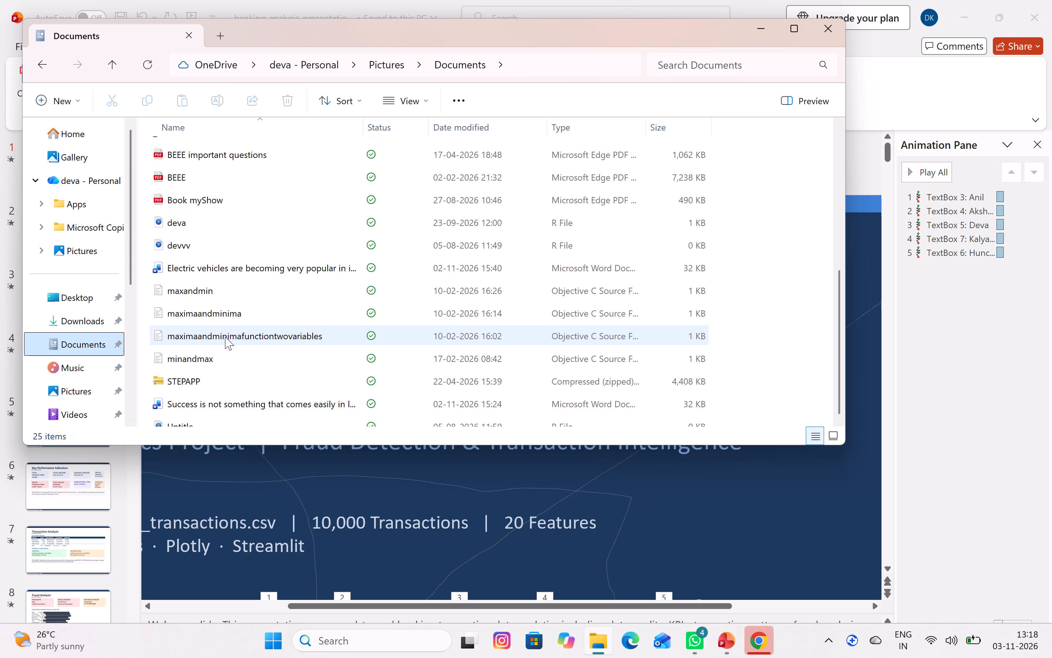
{"action": "scroll", "coordinate": [225, 337], "scroll_direction": "up", "scroll_amount": 5}
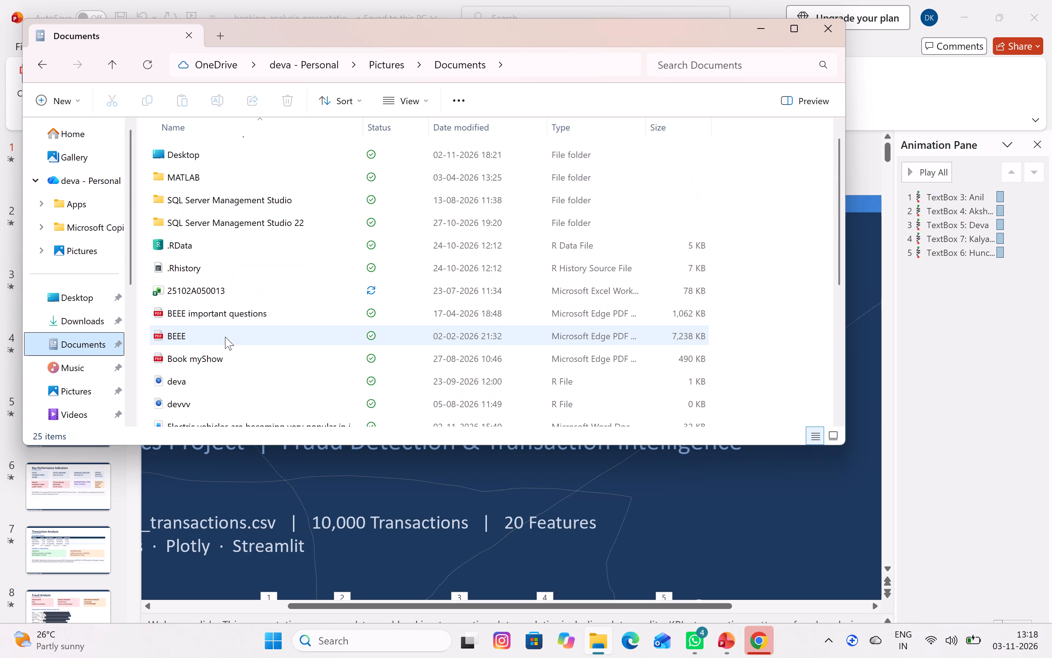
Look through the Documents, Downloads, Home and personal OneDrive folders for the presentation file, and return to the presentation.
{"action": "scroll", "coordinate": [233, 283], "scroll_direction": "up", "scroll_amount": 7}
{"action": "scroll", "coordinate": [233, 283], "scroll_direction": "down", "scroll_amount": 13}
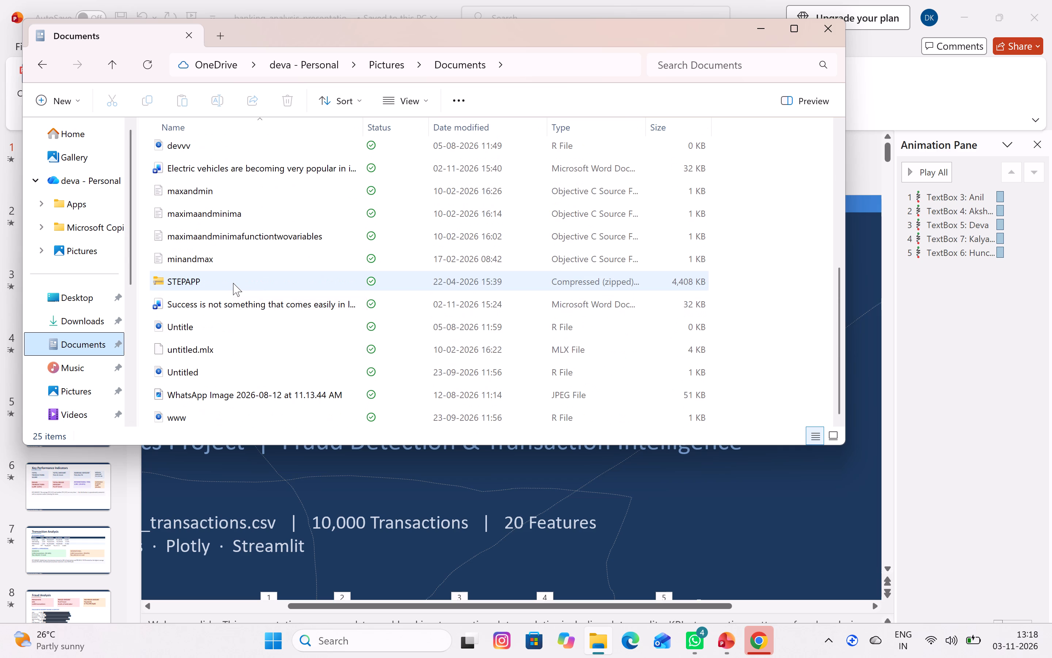
{"action": "scroll", "coordinate": [247, 374], "scroll_direction": "down", "scroll_amount": 7}
{"action": "left_click", "coordinate": [75, 320]}
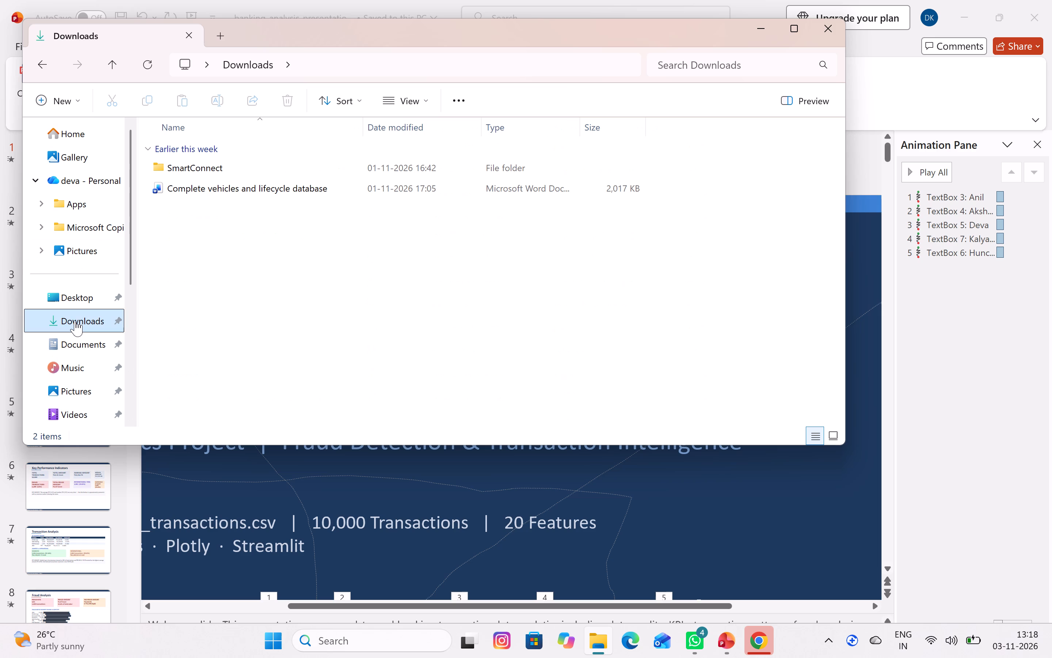
{"action": "left_click", "coordinate": [90, 139]}
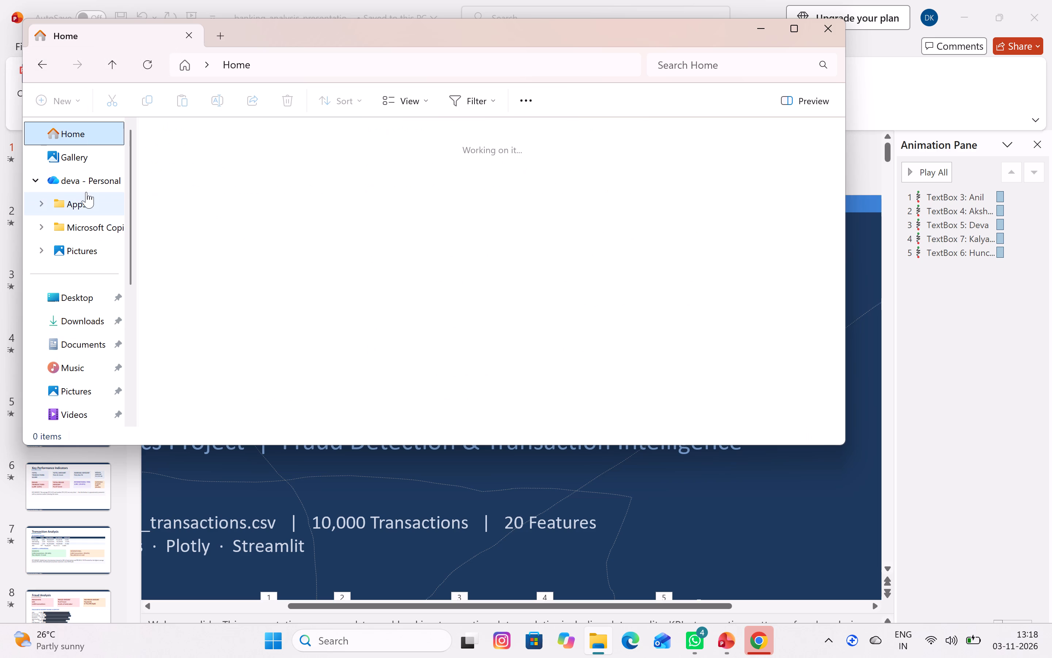
{"action": "left_click", "coordinate": [87, 188]}
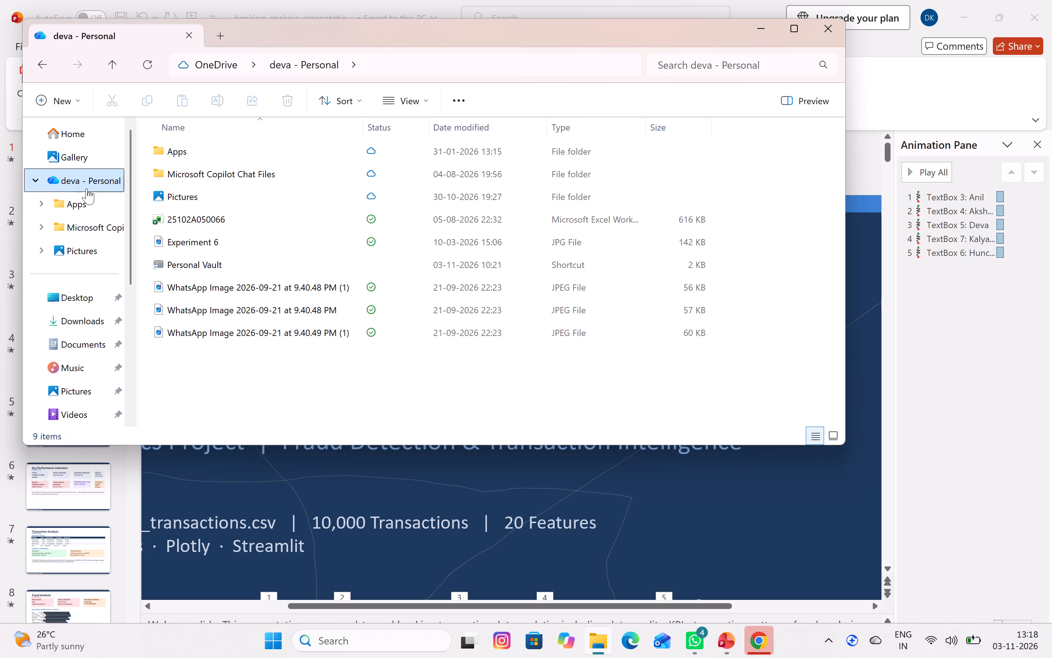
{"action": "left_click", "coordinate": [754, 27]}
{"action": "left_click", "coordinate": [134, 29]}
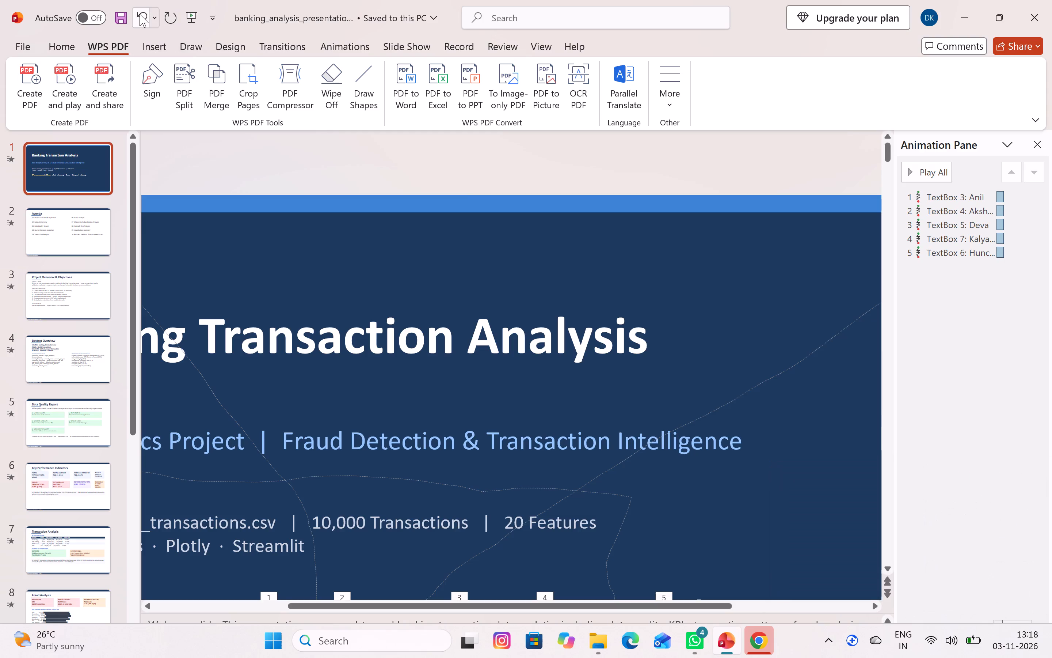
Turn on AutoSave by uploading a copy of the presentation to the personal OneDrive, and dismiss the notice.
{"action": "left_click", "coordinate": [85, 11]}
{"action": "left_click", "coordinate": [570, 270]}
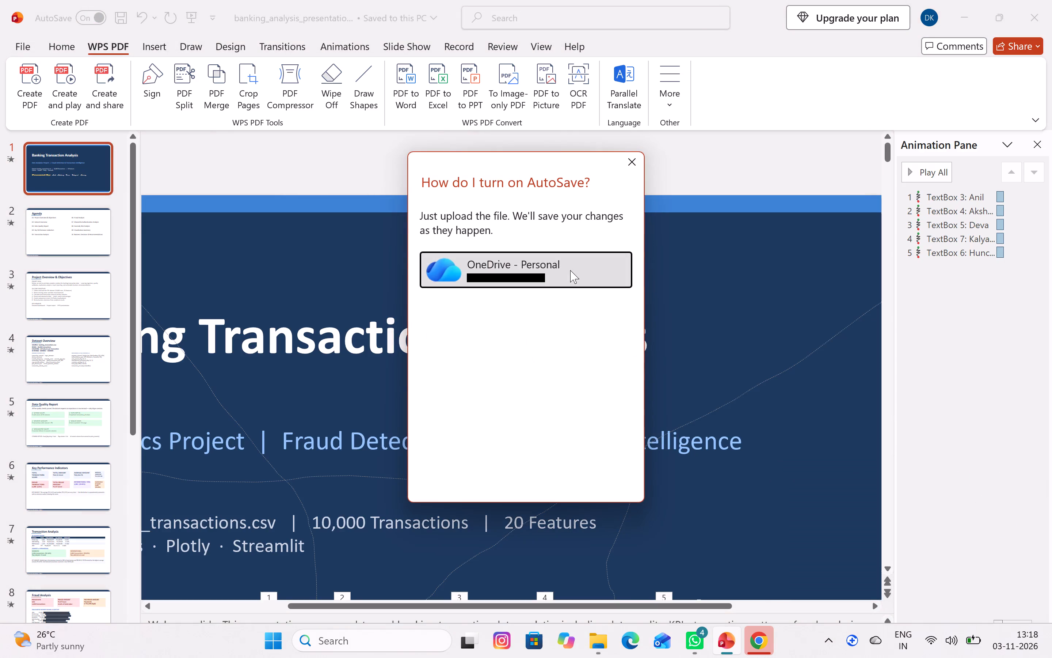
{"action": "left_click", "coordinate": [570, 270]}
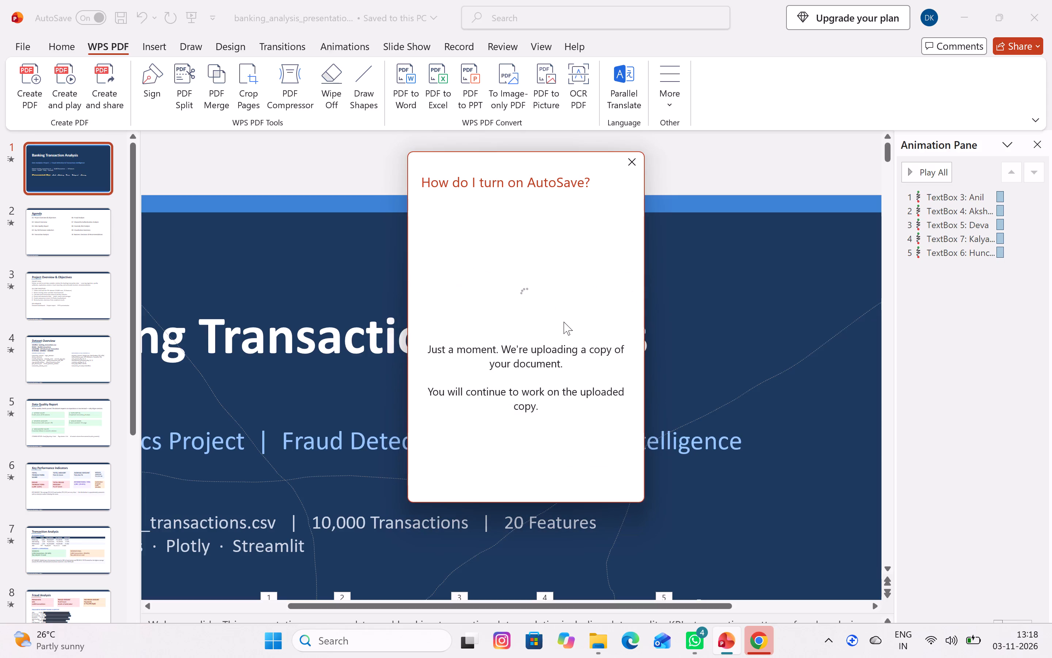
{"action": "left_click", "coordinate": [557, 365]}
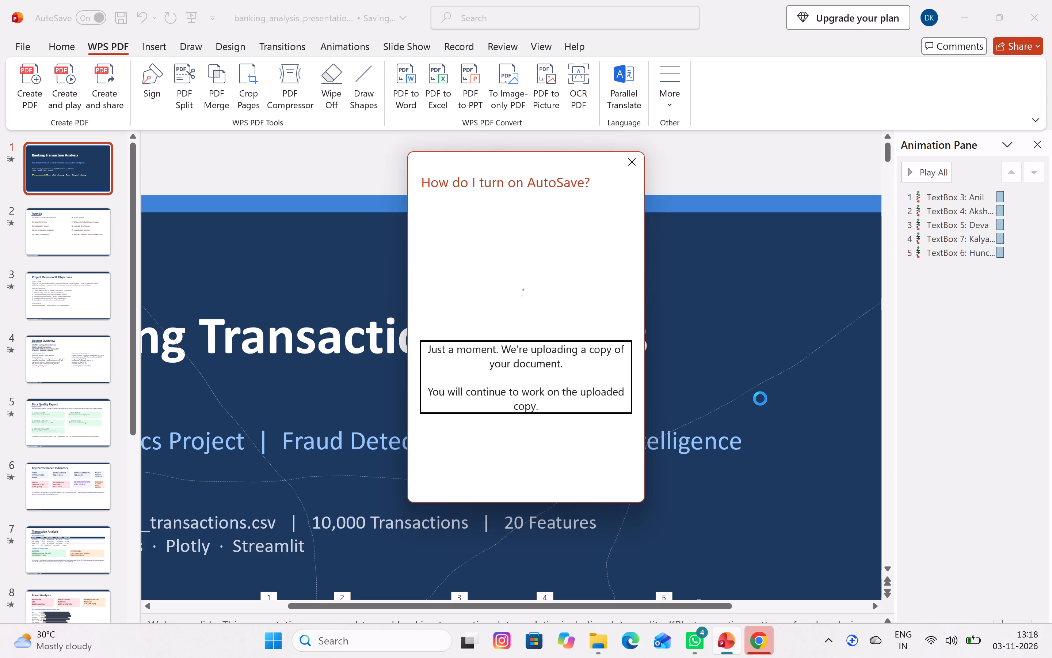
{"action": "left_click", "coordinate": [592, 374]}
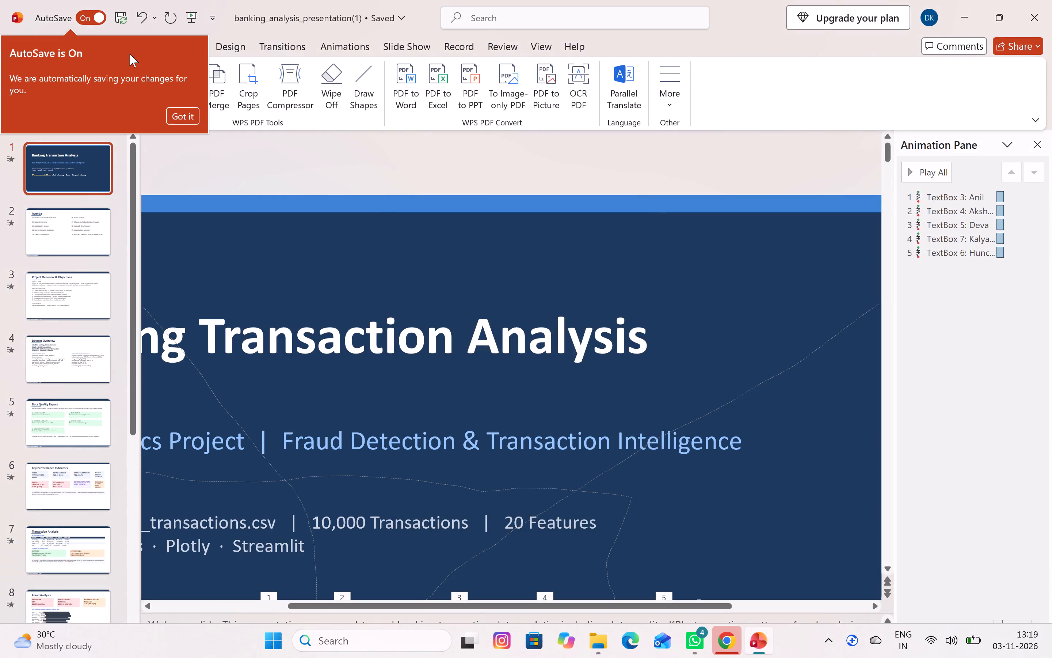
{"action": "left_click", "coordinate": [175, 118]}
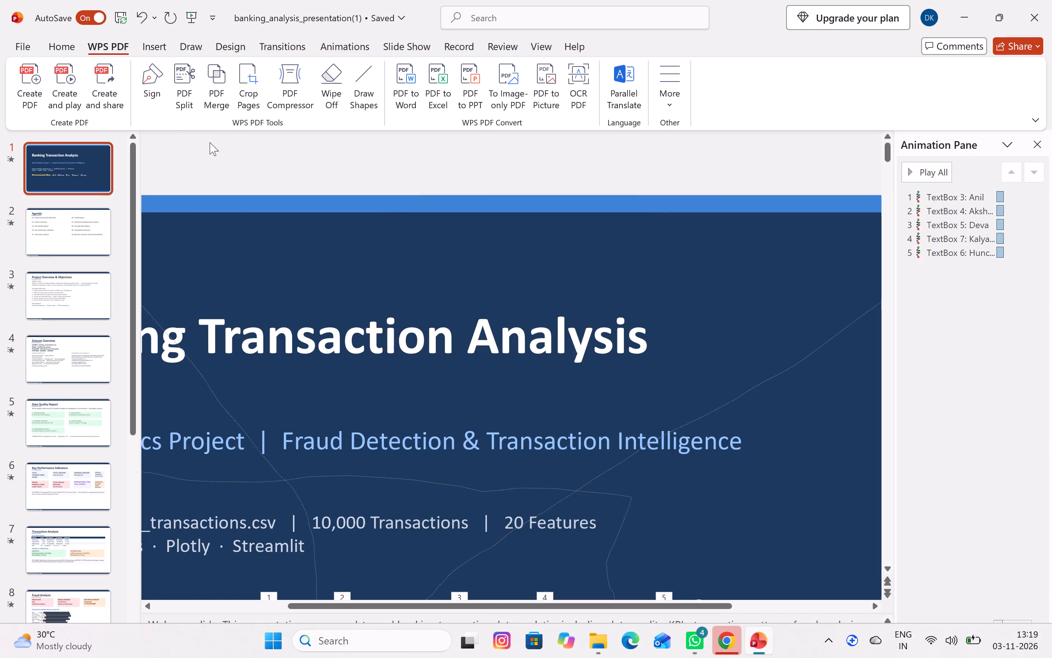
Open the presentation's file name and save location details, with the file name ready for editing.
{"action": "left_click", "coordinate": [363, 8]}
{"action": "left_click", "coordinate": [363, 8]}
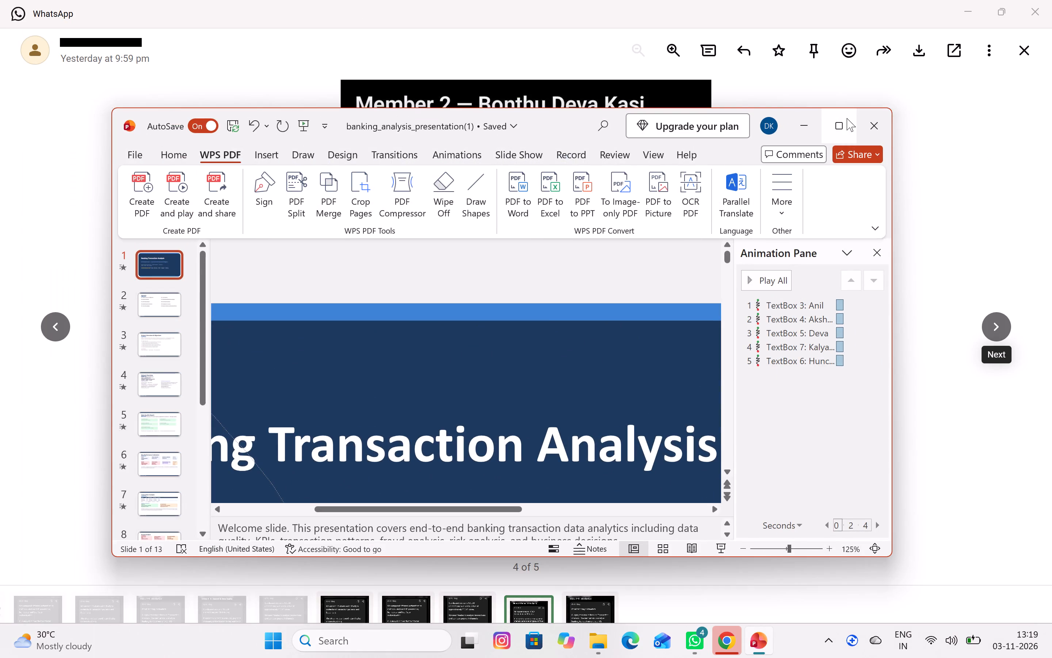
{"action": "left_click", "coordinate": [847, 118]}
{"action": "left_click", "coordinate": [382, 14]}
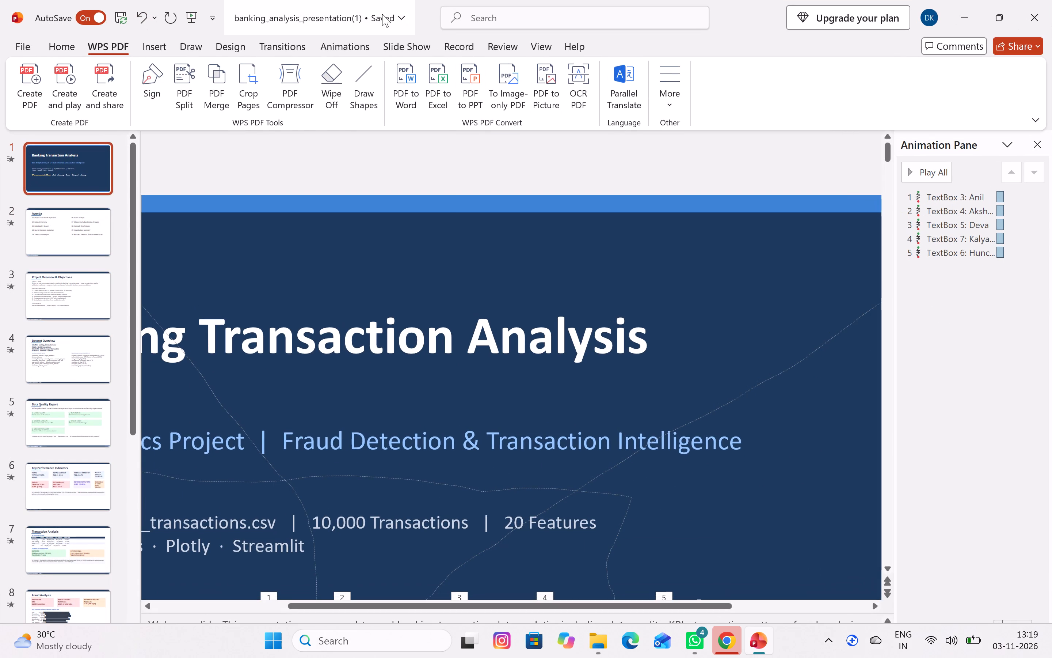
{"action": "left_click", "coordinate": [387, 85]}
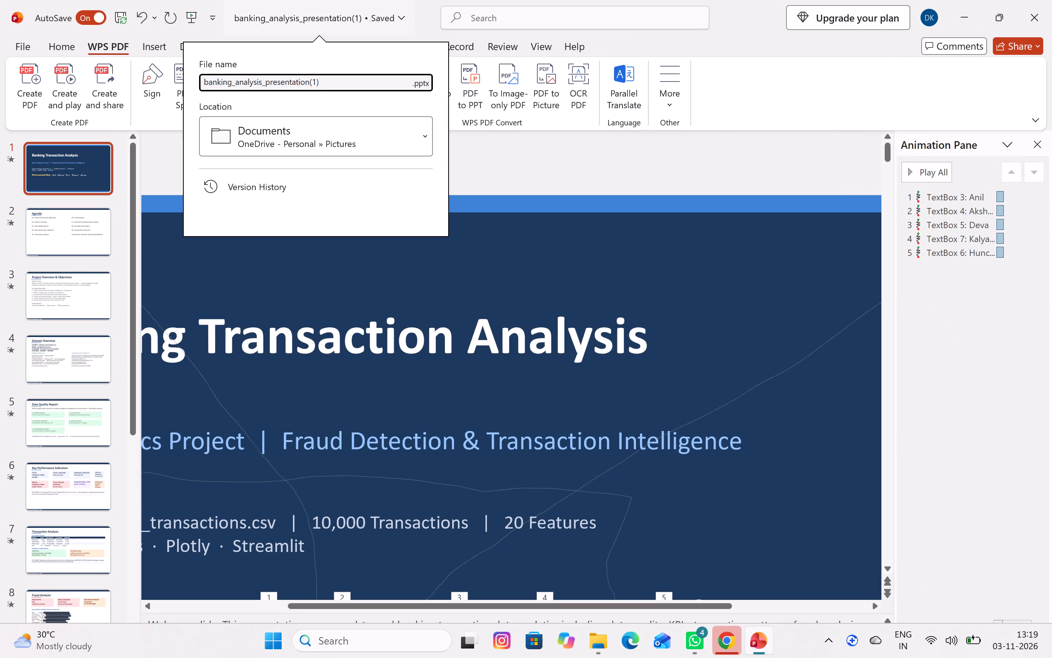
Back in PowerPoint, rename the presentation file in the OneDrive Documents folder as banking.
{"action": "key", "text": "BackSpace"}
{"action": "key", "text": "BackSpace"}
{"action": "key", "text": "BackSpace"}
{"action": "key", "text": "BackSpace"}
{"action": "key", "text": "BackSpace"}
{"action": "key", "text": "BackSpace"}
{"action": "key", "text": "BackSpace"}
{"action": "key", "text": "BackSpace"}
{"action": "key", "text": "BackSpace"}
{"action": "key", "text": "BackSpace"}
{"action": "key", "text": "BackSpace"}
{"action": "key", "text": "BackSpace"}
{"action": "key", "text": "BackSpace"}
{"action": "key", "text": "BackSpace"}
{"action": "key", "text": "BackSpace"}
{"action": "key", "text": "BackSpace"}
{"action": "key", "text": "BackSpace"}
{"action": "key", "text": "BackSpace"}
{"action": "key", "text": "BackSpace"}
{"action": "key", "text": "BackSpace"}
{"action": "key", "text": "BackSpace"}
{"action": "key", "text": "Return"}
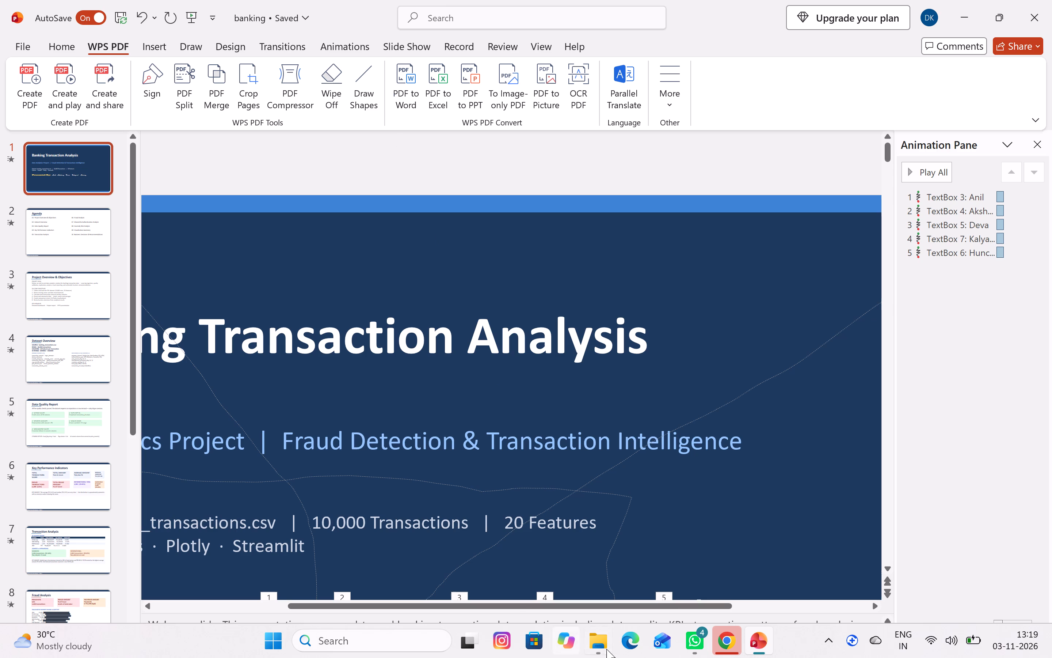
Switch to File Explorer and locate the banking presentation in the Documents folder, checking Downloads first.
{"action": "left_click", "coordinate": [571, 578]}
{"action": "scroll", "coordinate": [305, 351], "scroll_direction": "up", "scroll_amount": 3}
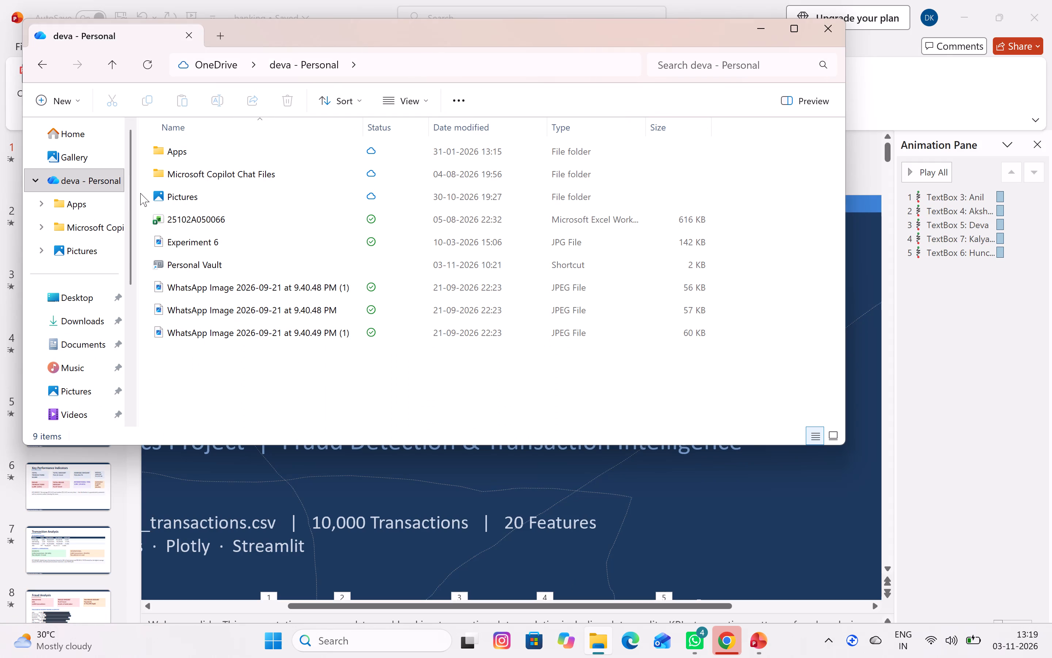
{"action": "left_click", "coordinate": [76, 314]}
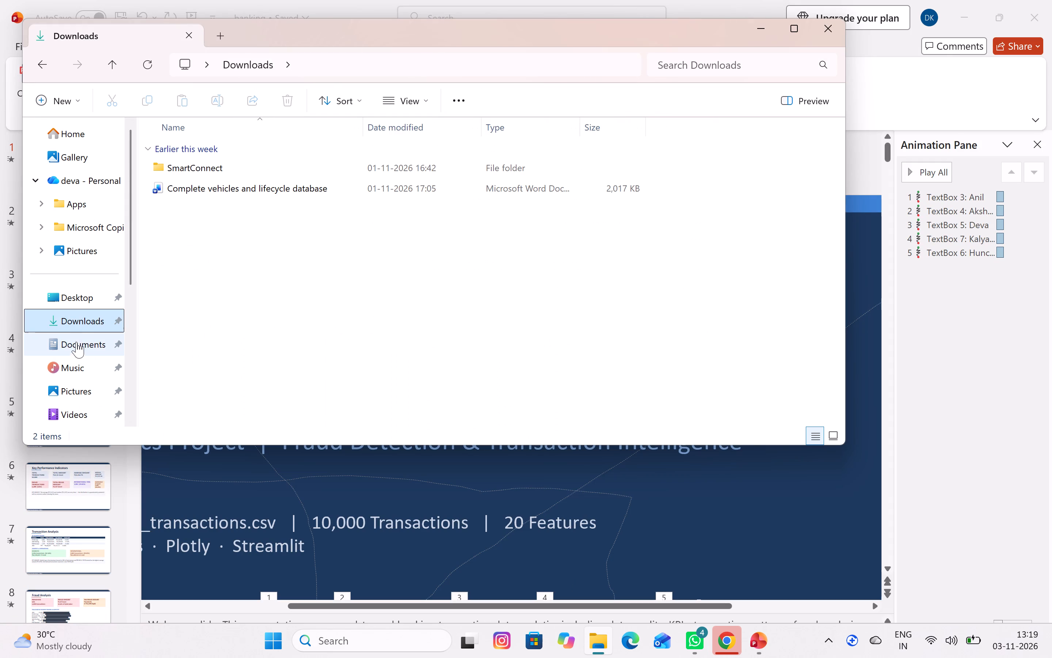
{"action": "left_click", "coordinate": [77, 344]}
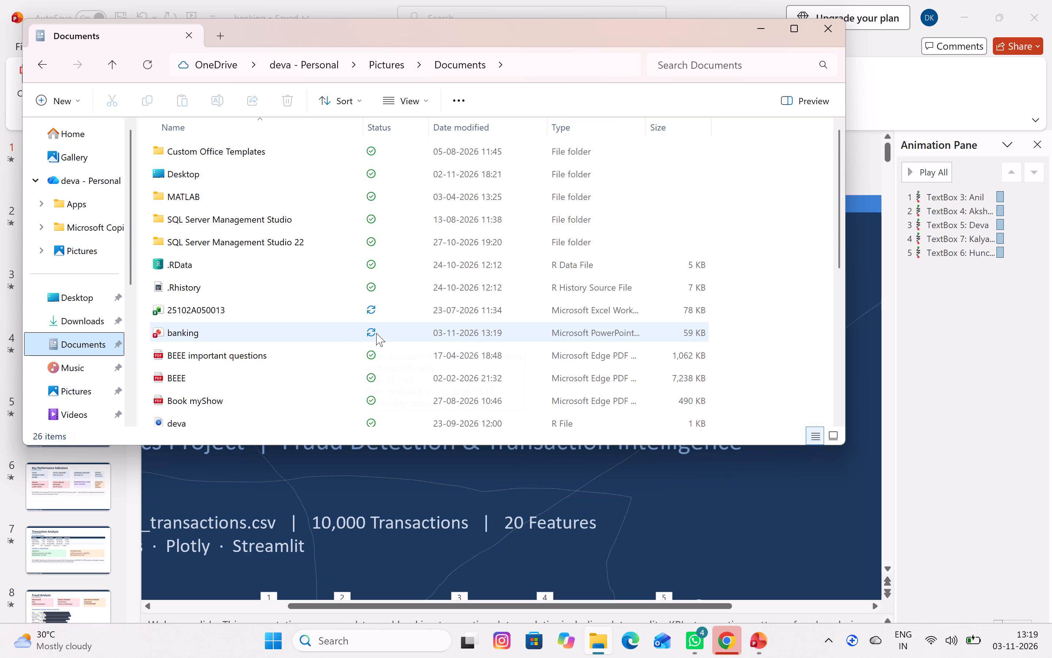
{"action": "left_click_drag", "start_coordinate": [370, 304], "coordinate": [323, 311]}
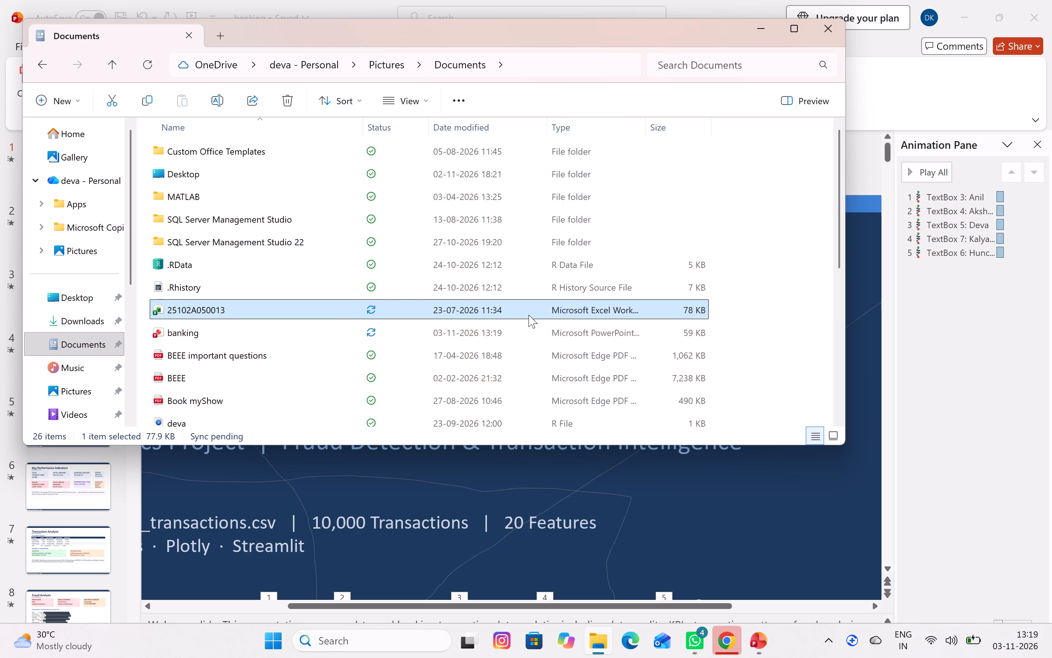
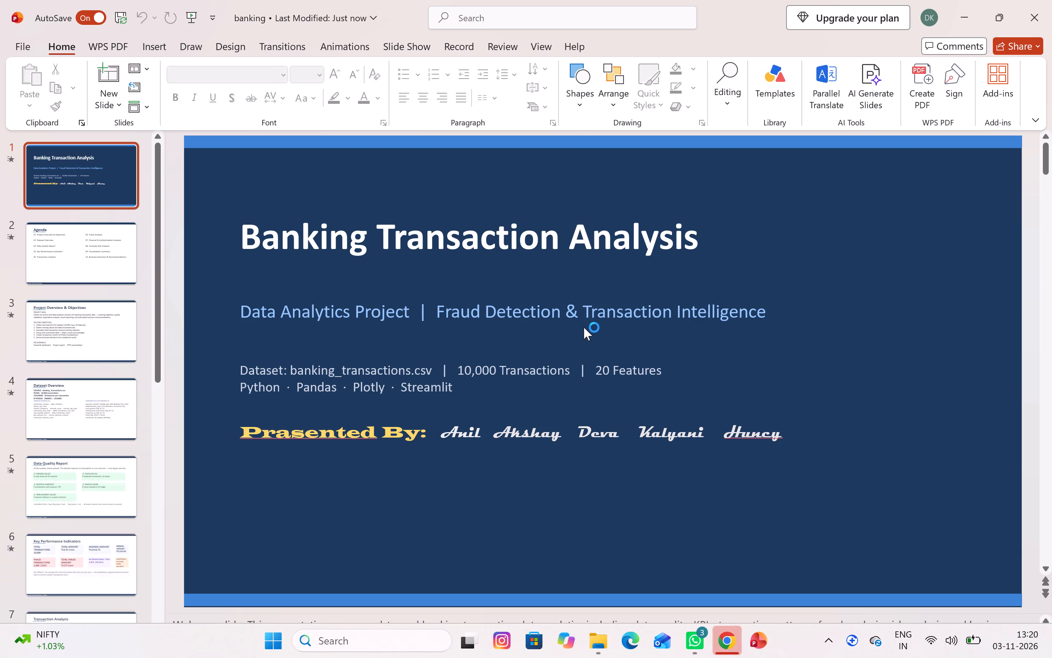
Glance at the Agenda slide, return to the title slide, and show the animation markers on its objects.
{"action": "key", "text": "Right"}
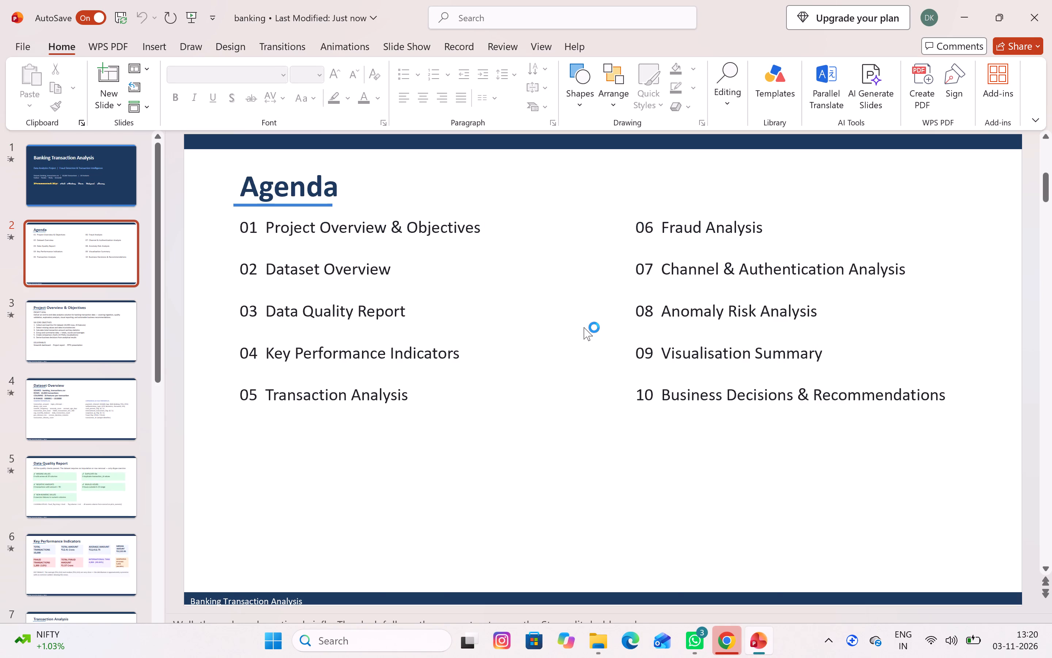
{"action": "key", "text": "Left"}
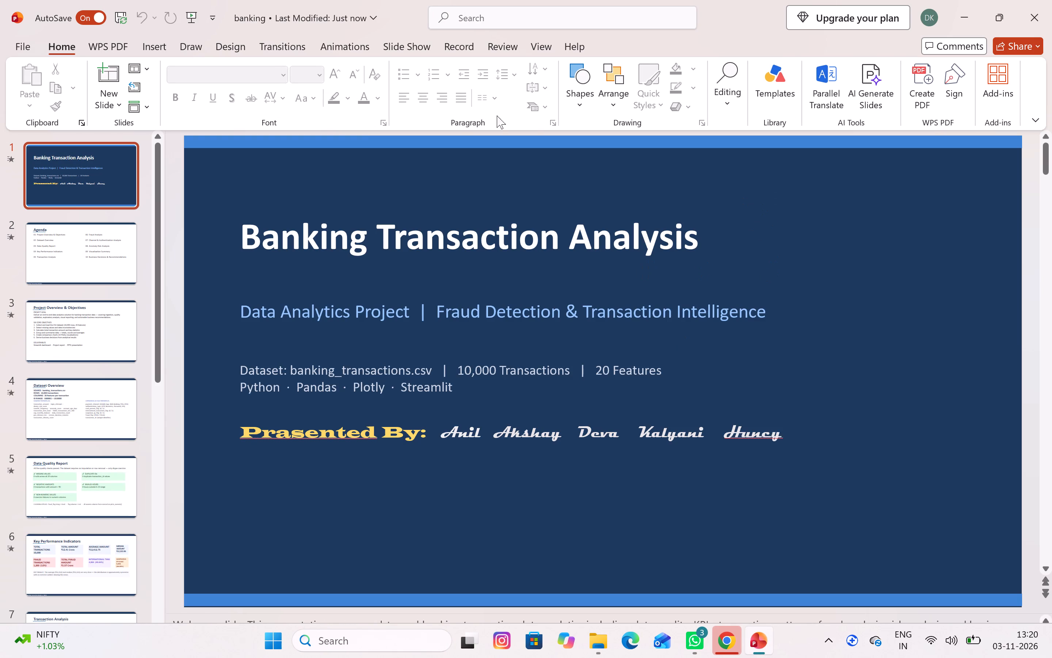